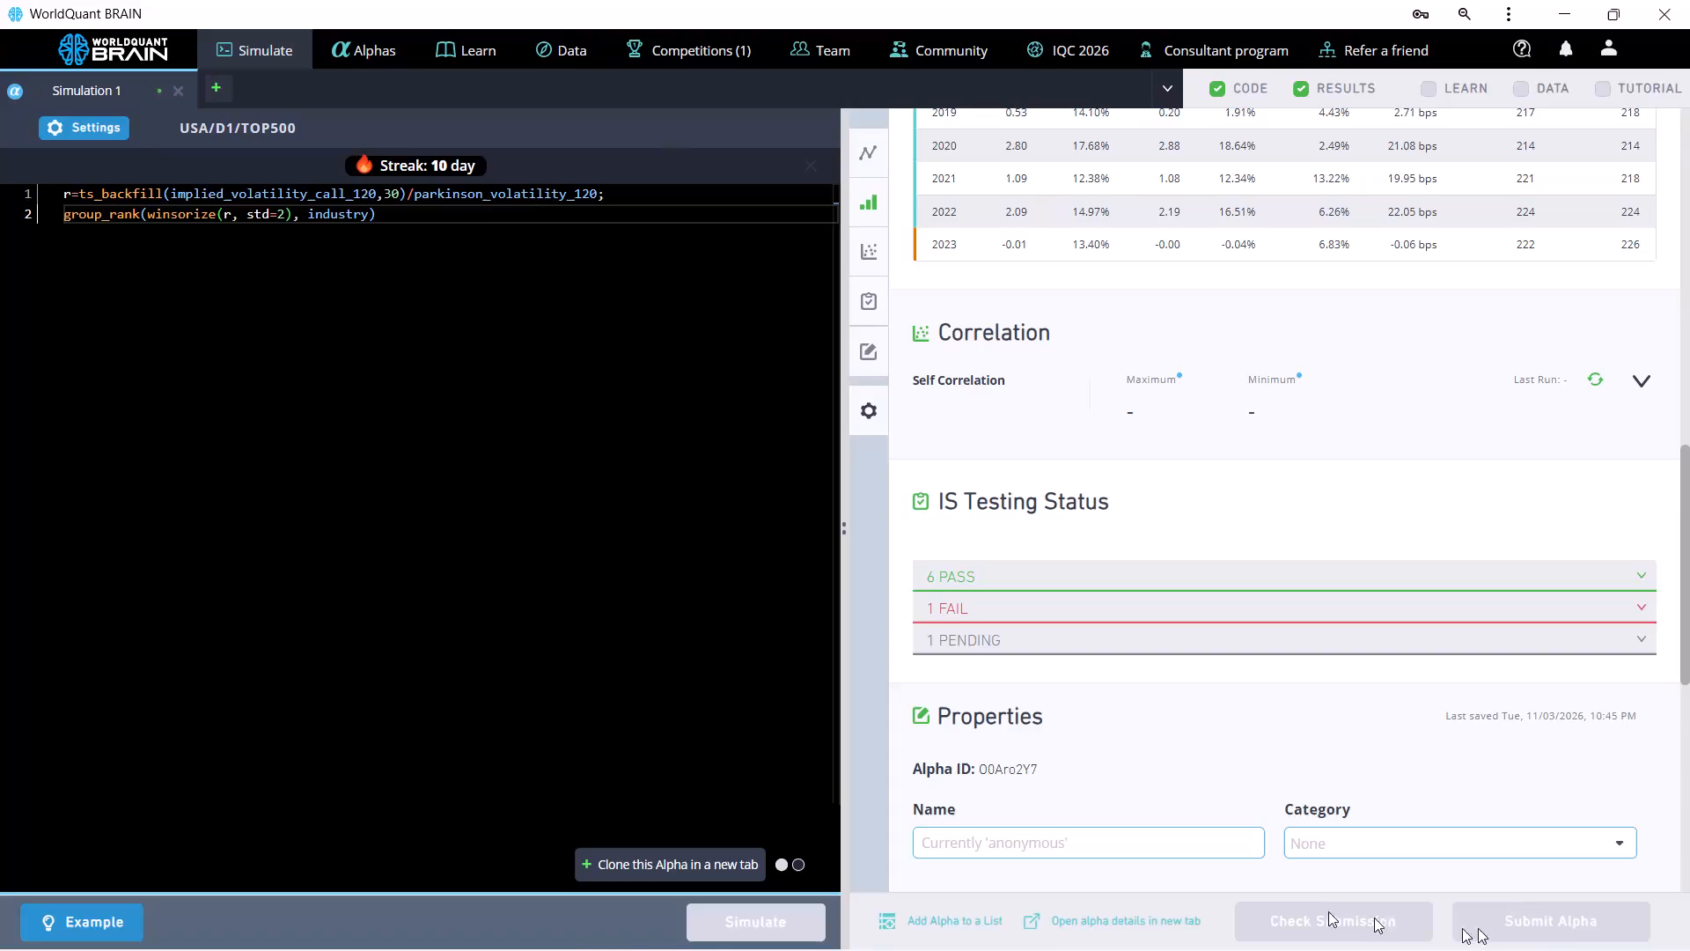
Expand the failed tests in the IS Testing Status section to read the reason for the failure.
left_click(1634, 609)
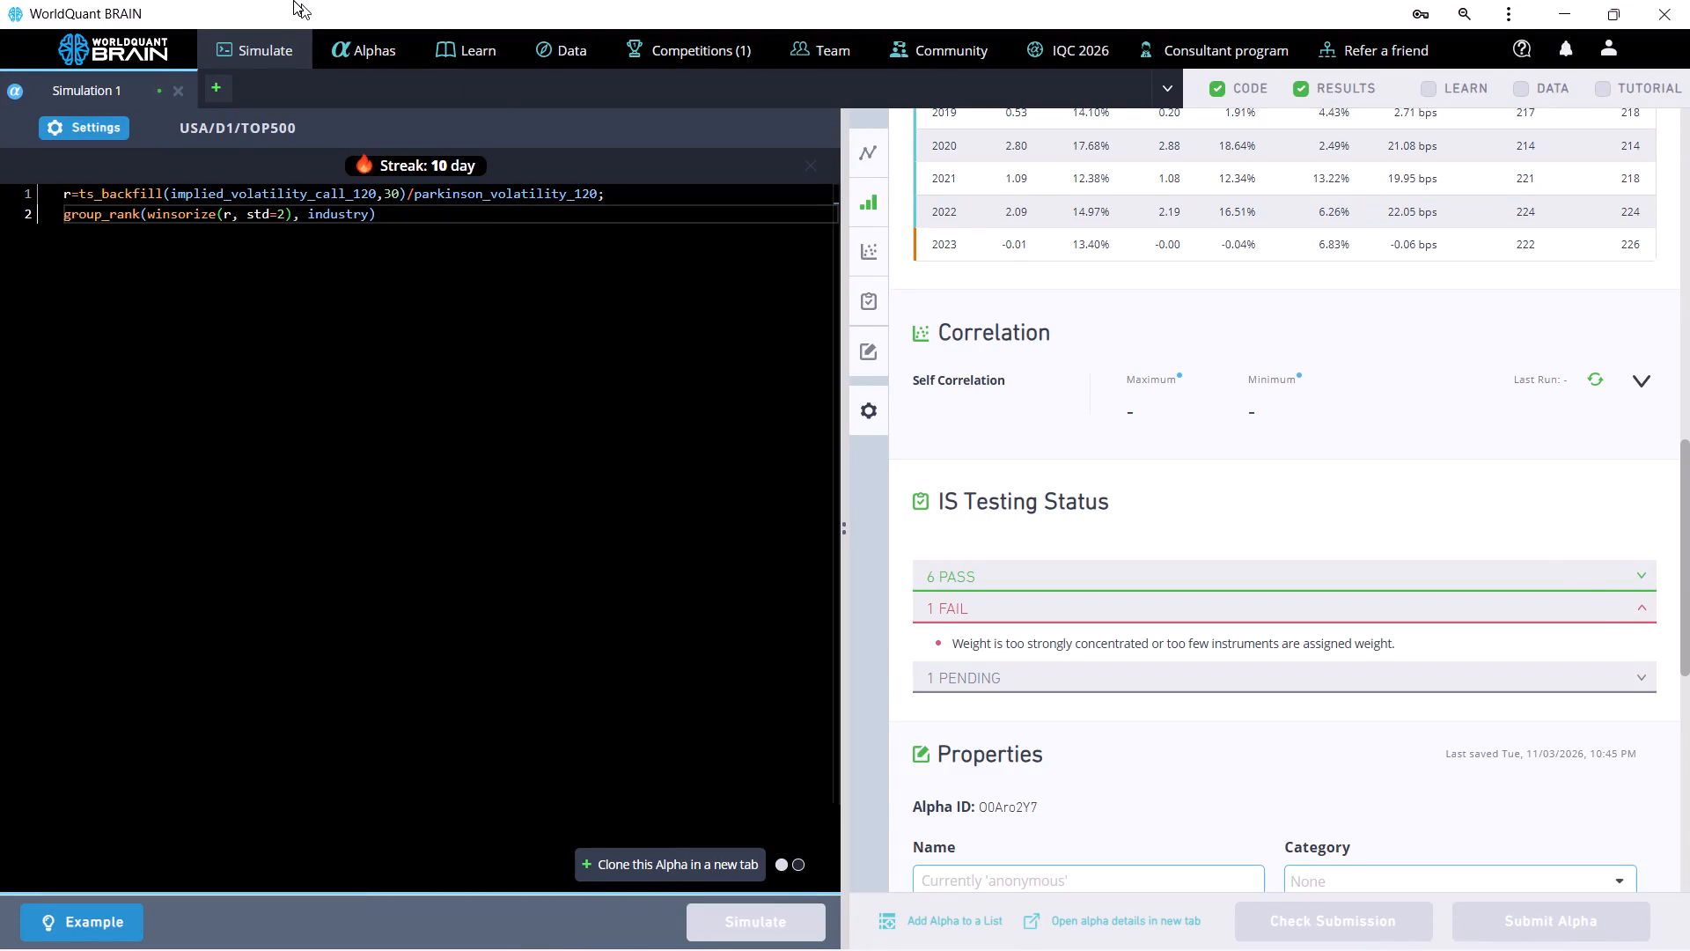
Change the universe in the Simulation 1 settings to TOP200 and apply the settings.
left_click(123, 128)
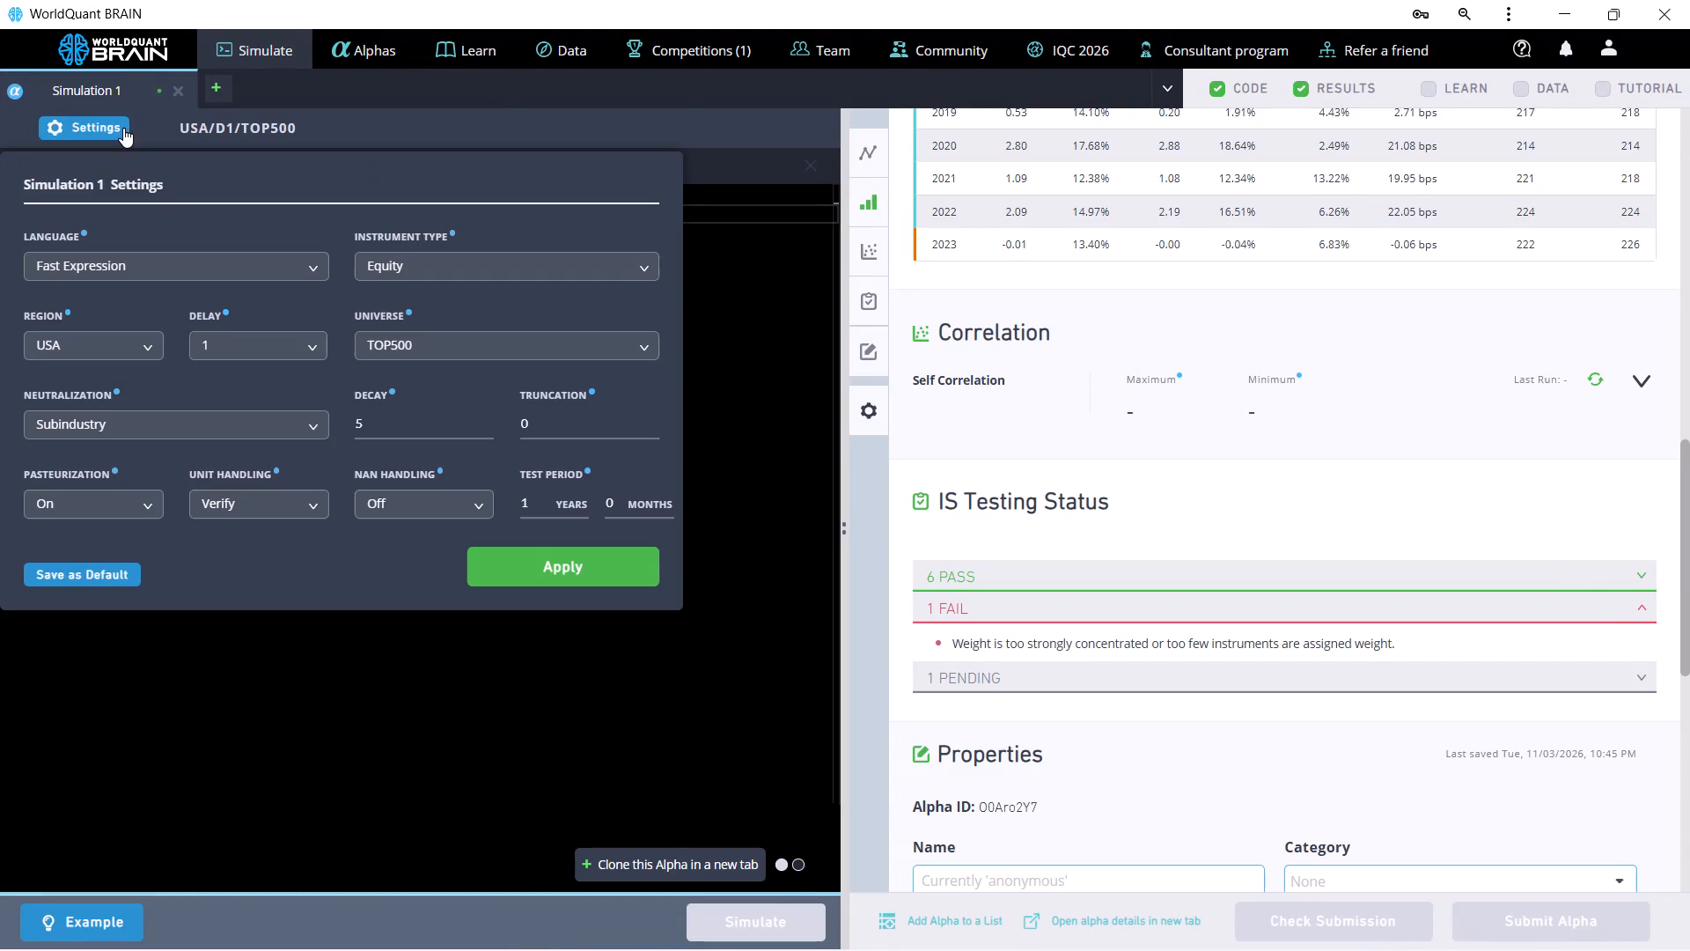
left_click(638, 350)
left_click(500, 500)
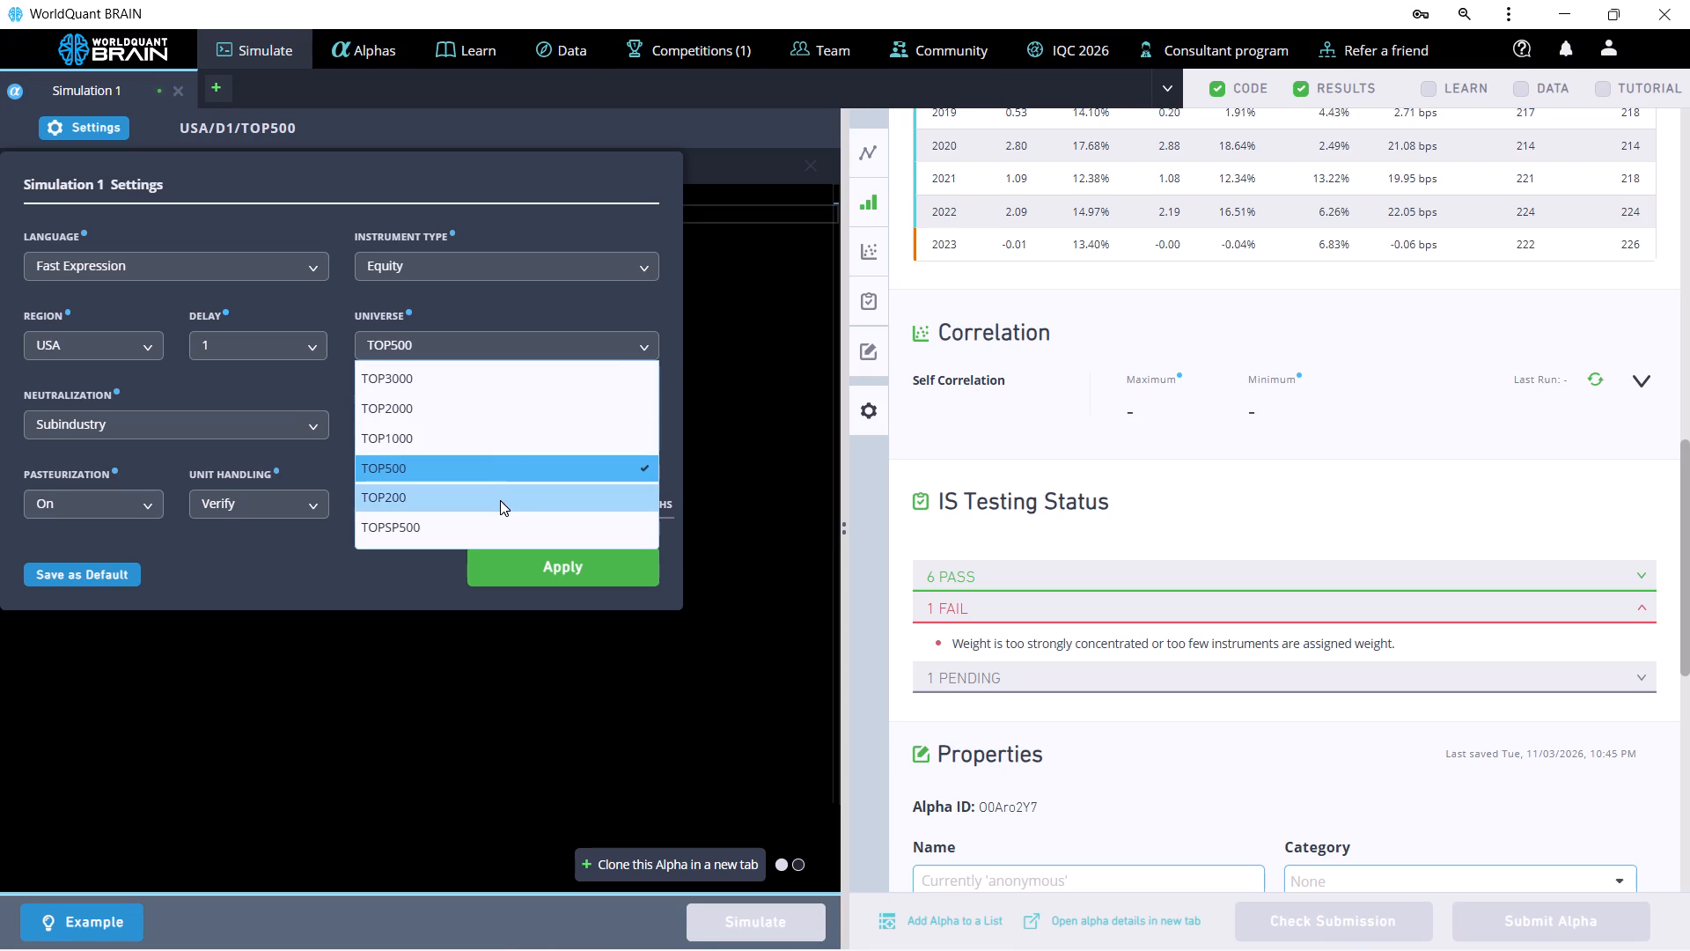
left_click(584, 572)
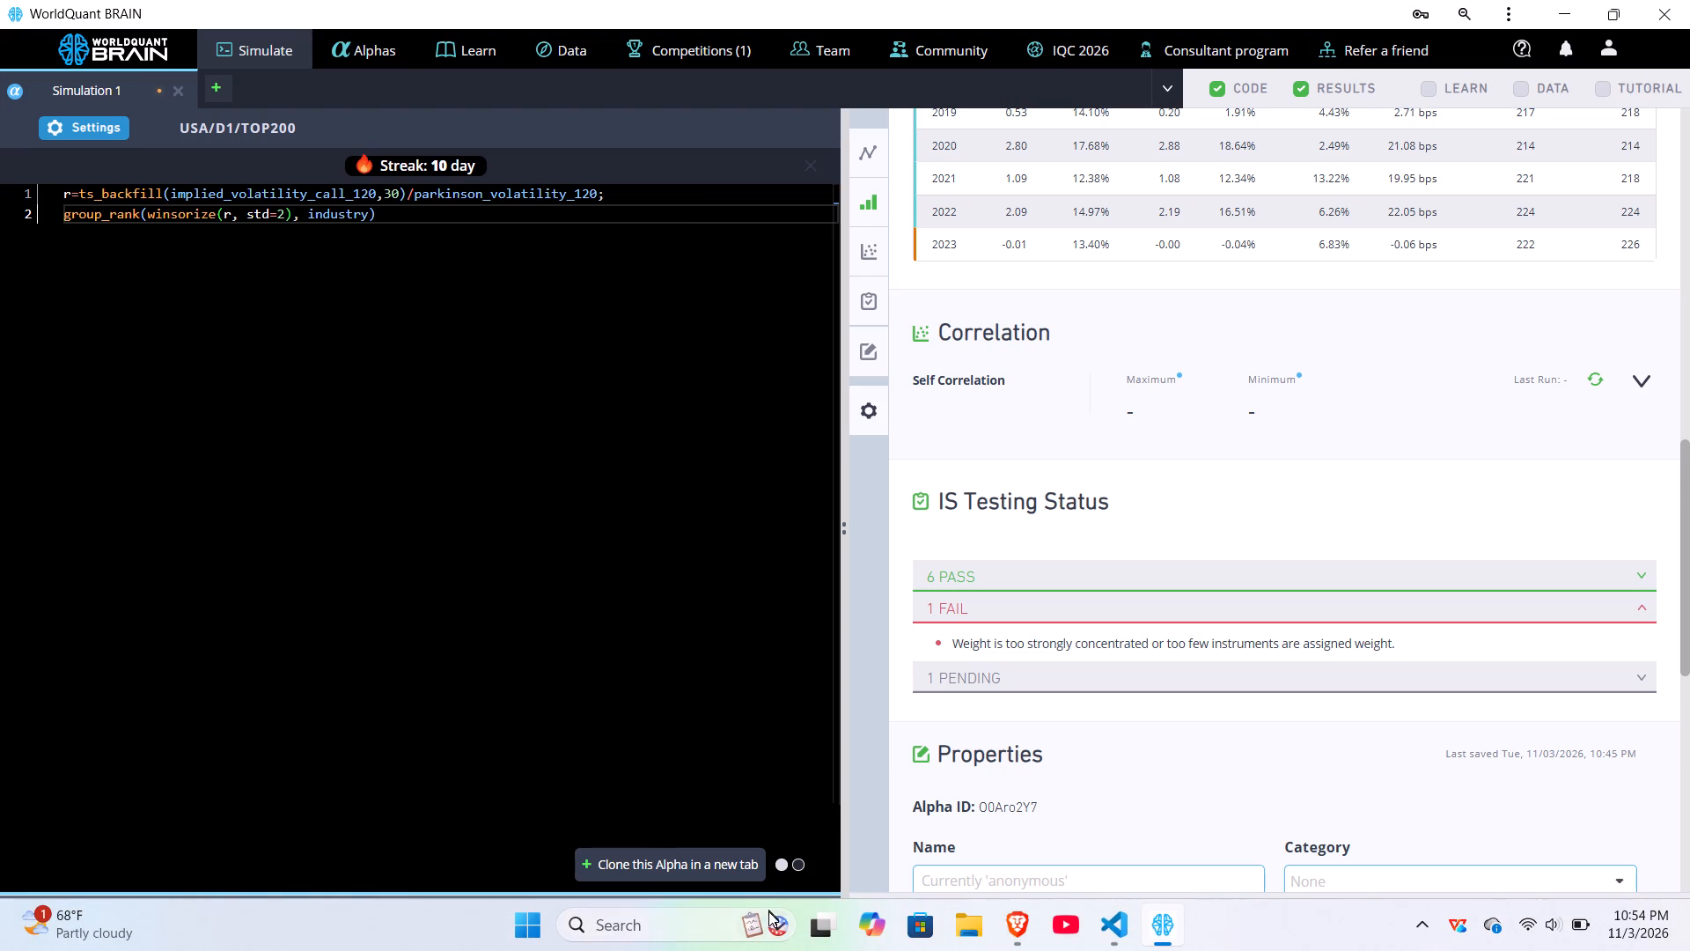
Run the simulation of the implied-to-Parkinson volatility ratio alpha with the updated settings.
left_click(785, 837)
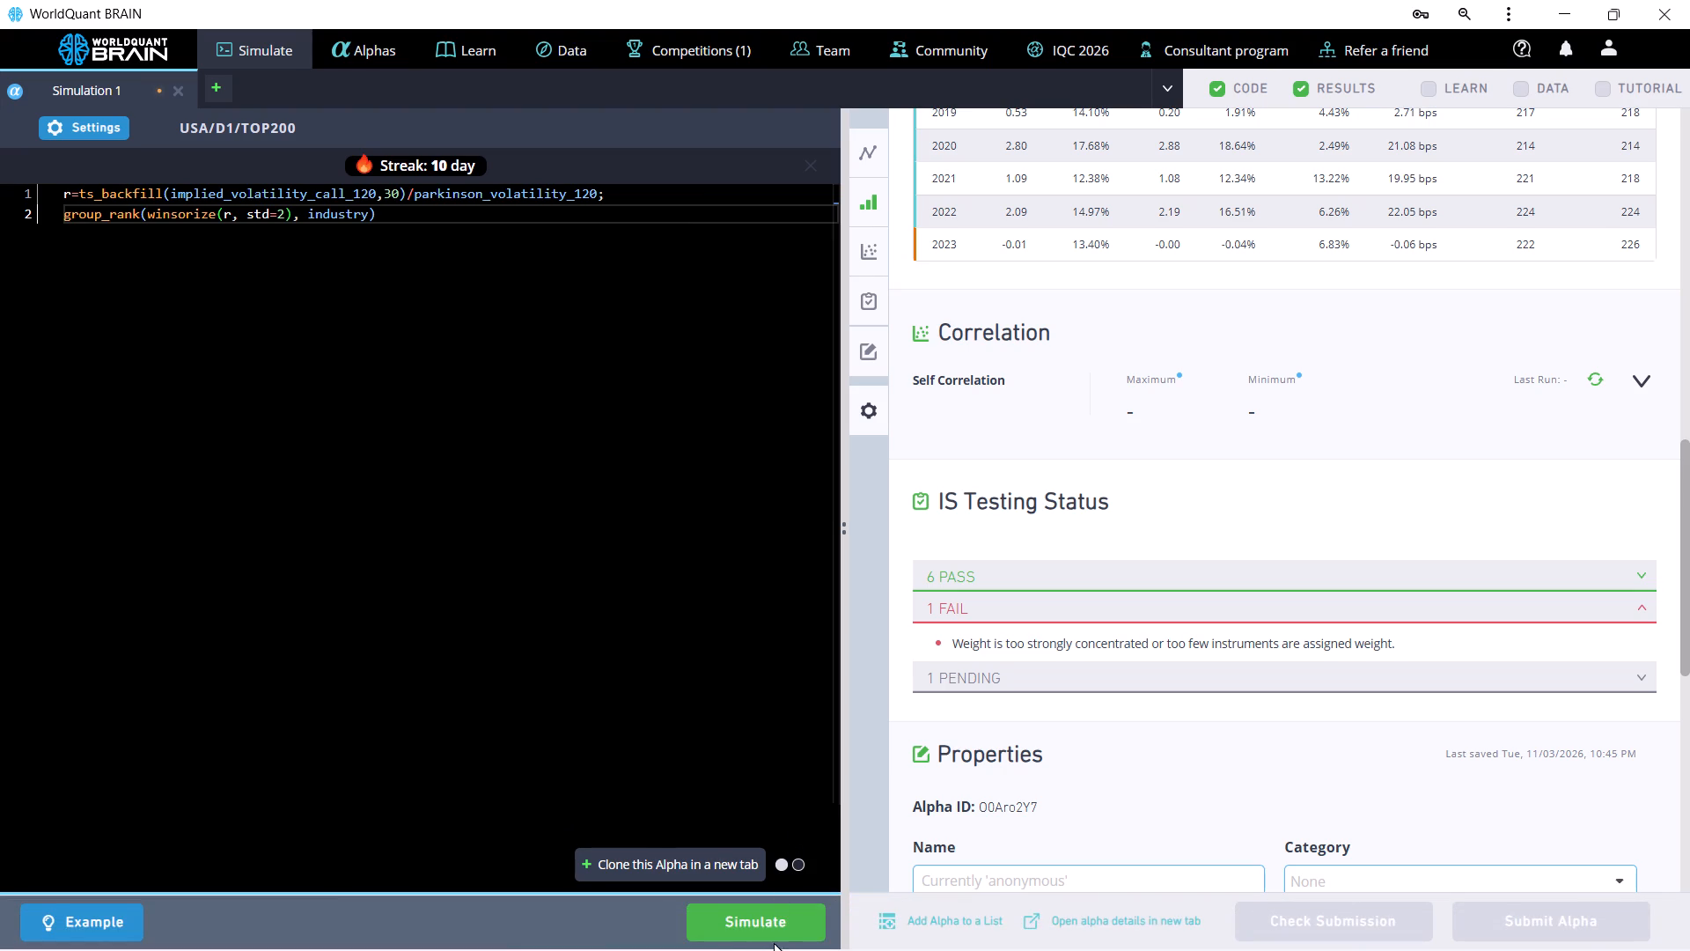
left_click(777, 930)
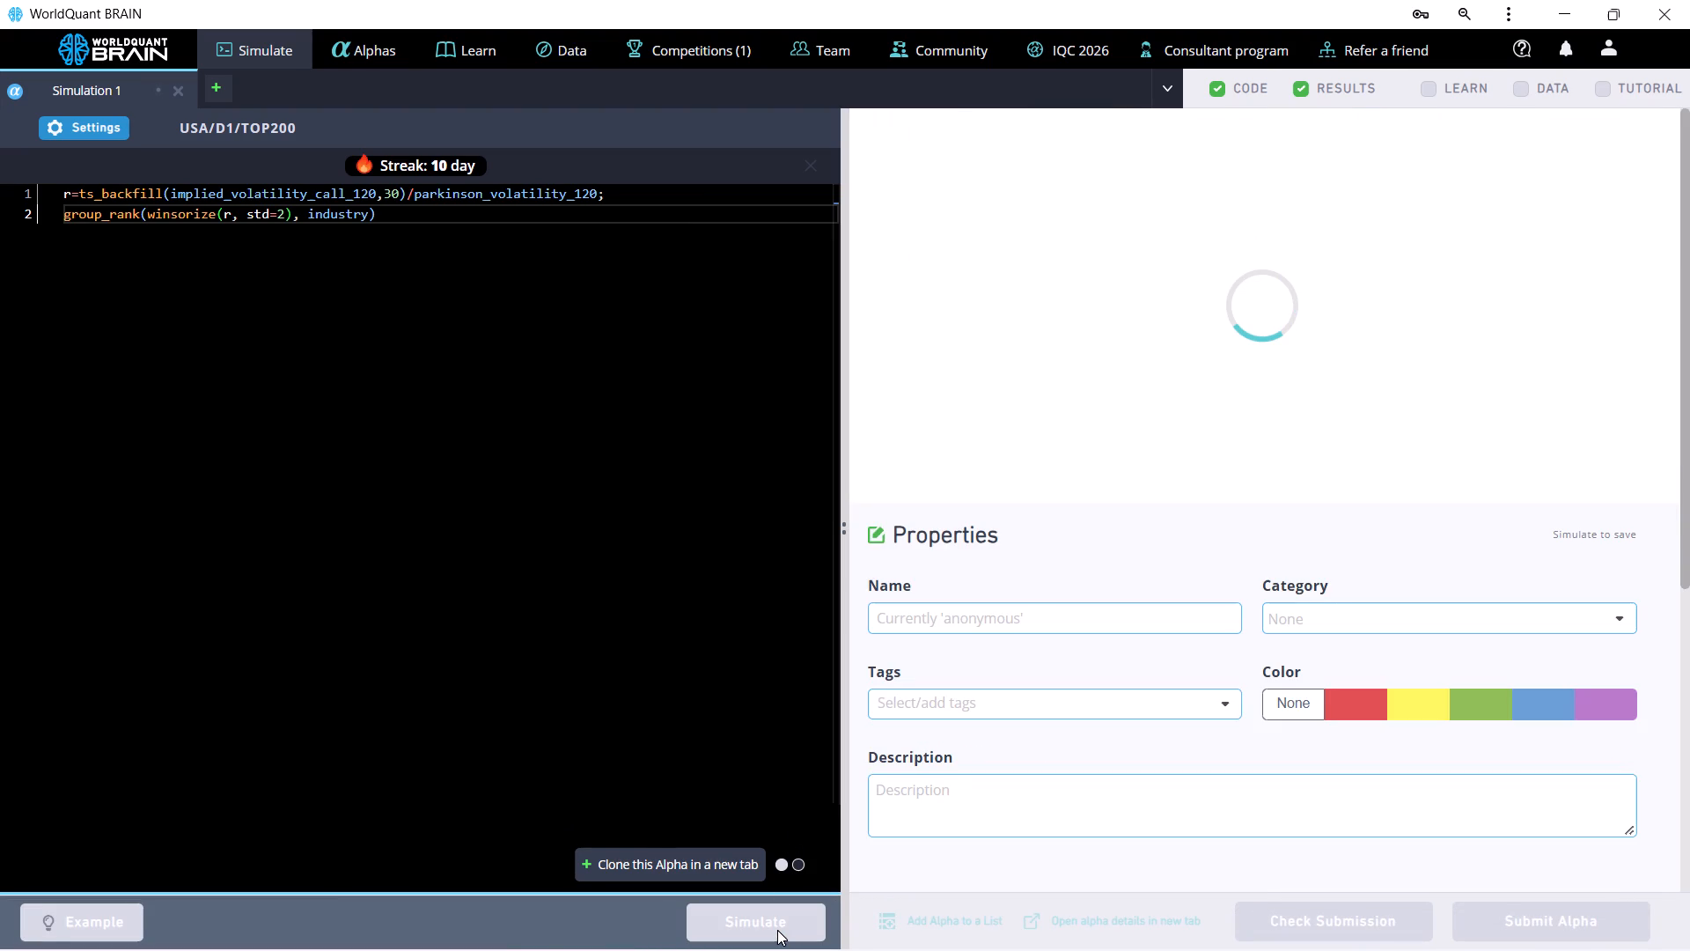
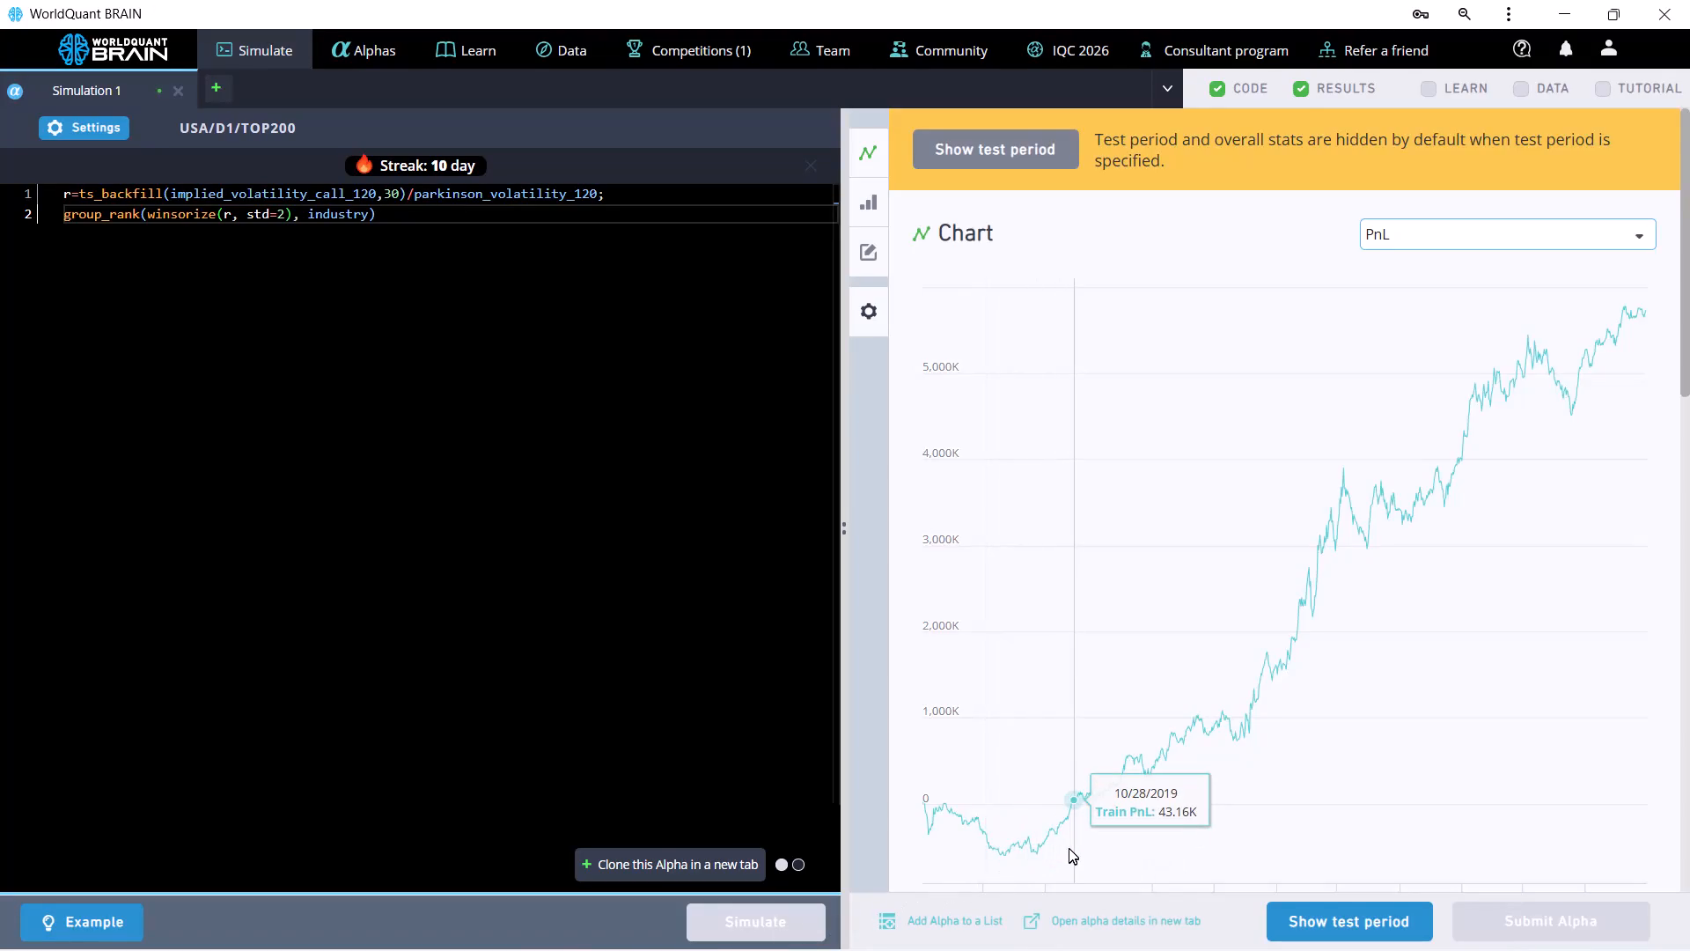
Reveal the hidden test period results in the IS Summary of the simulated alpha.
scroll(1069, 848, "down", 5)
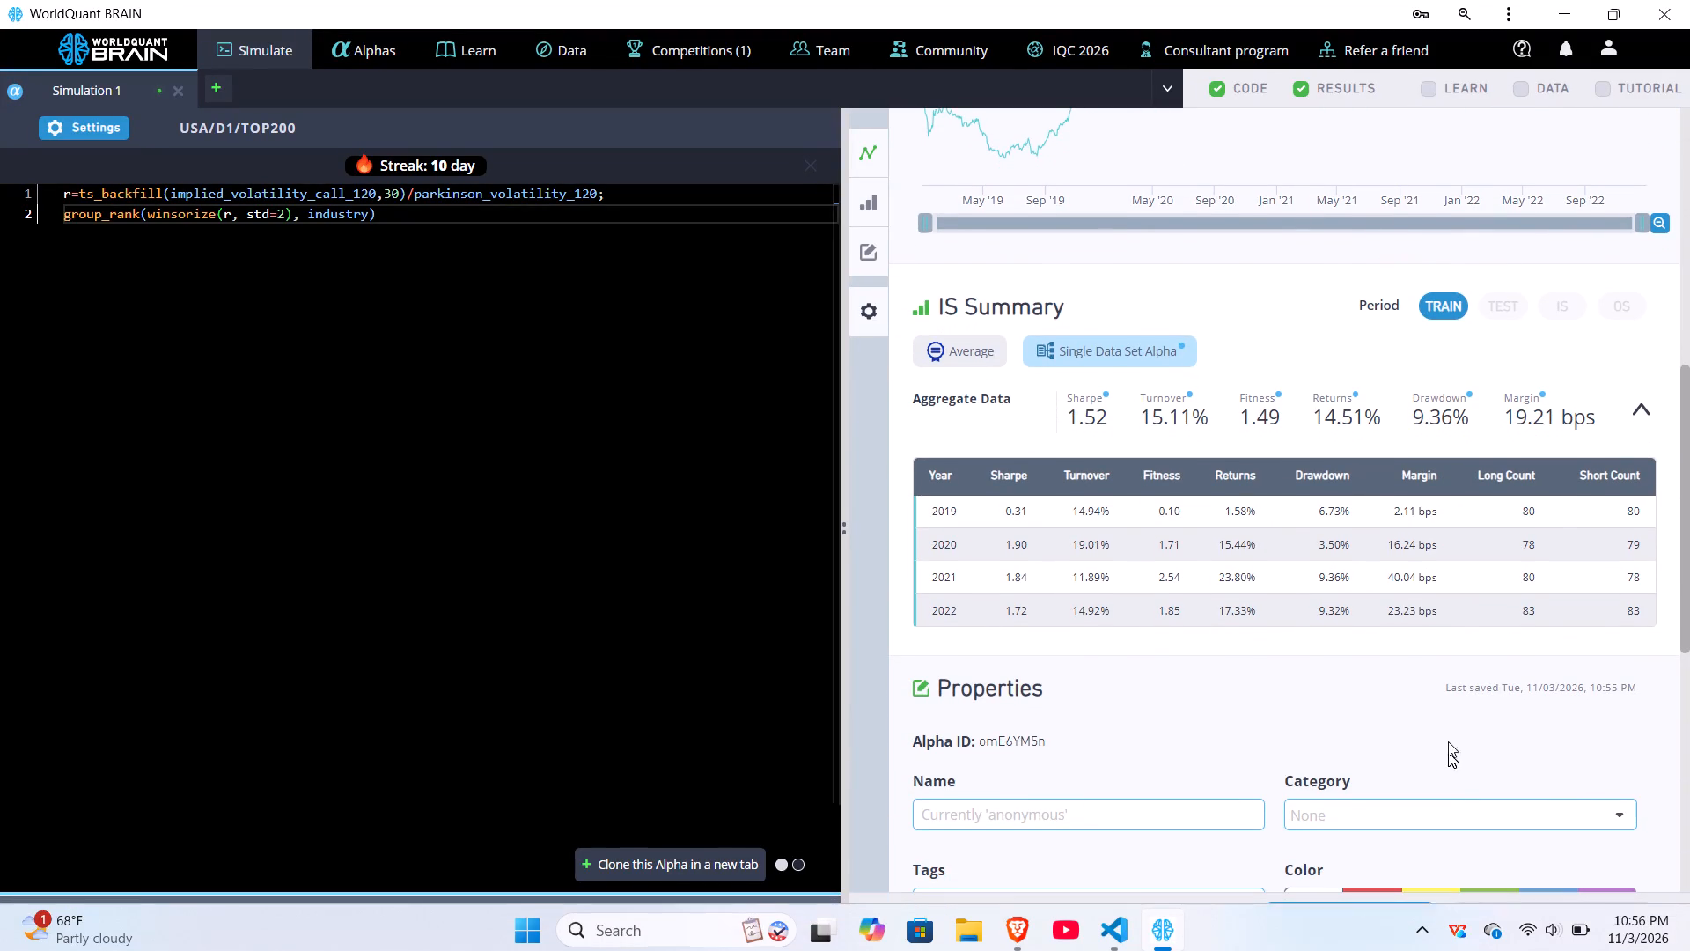
left_click(1502, 304)
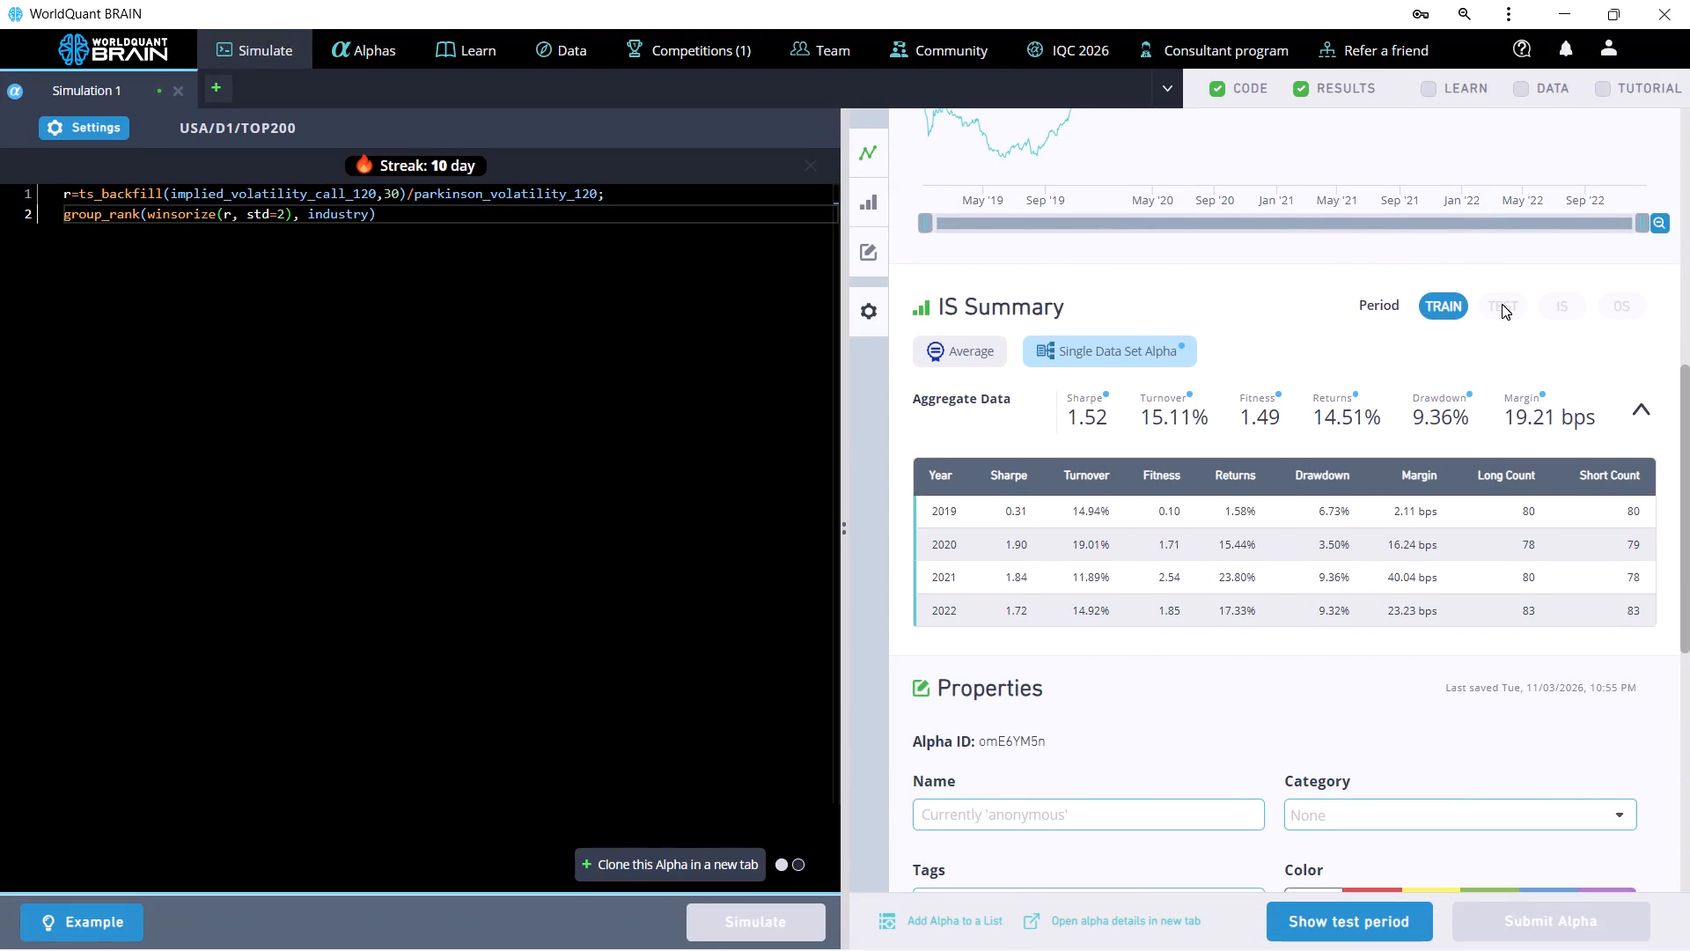
left_click(1294, 910)
Expand the failed test in the IS Testing Status section to read the reason for the failure.
scroll(1333, 950, "down", 1)
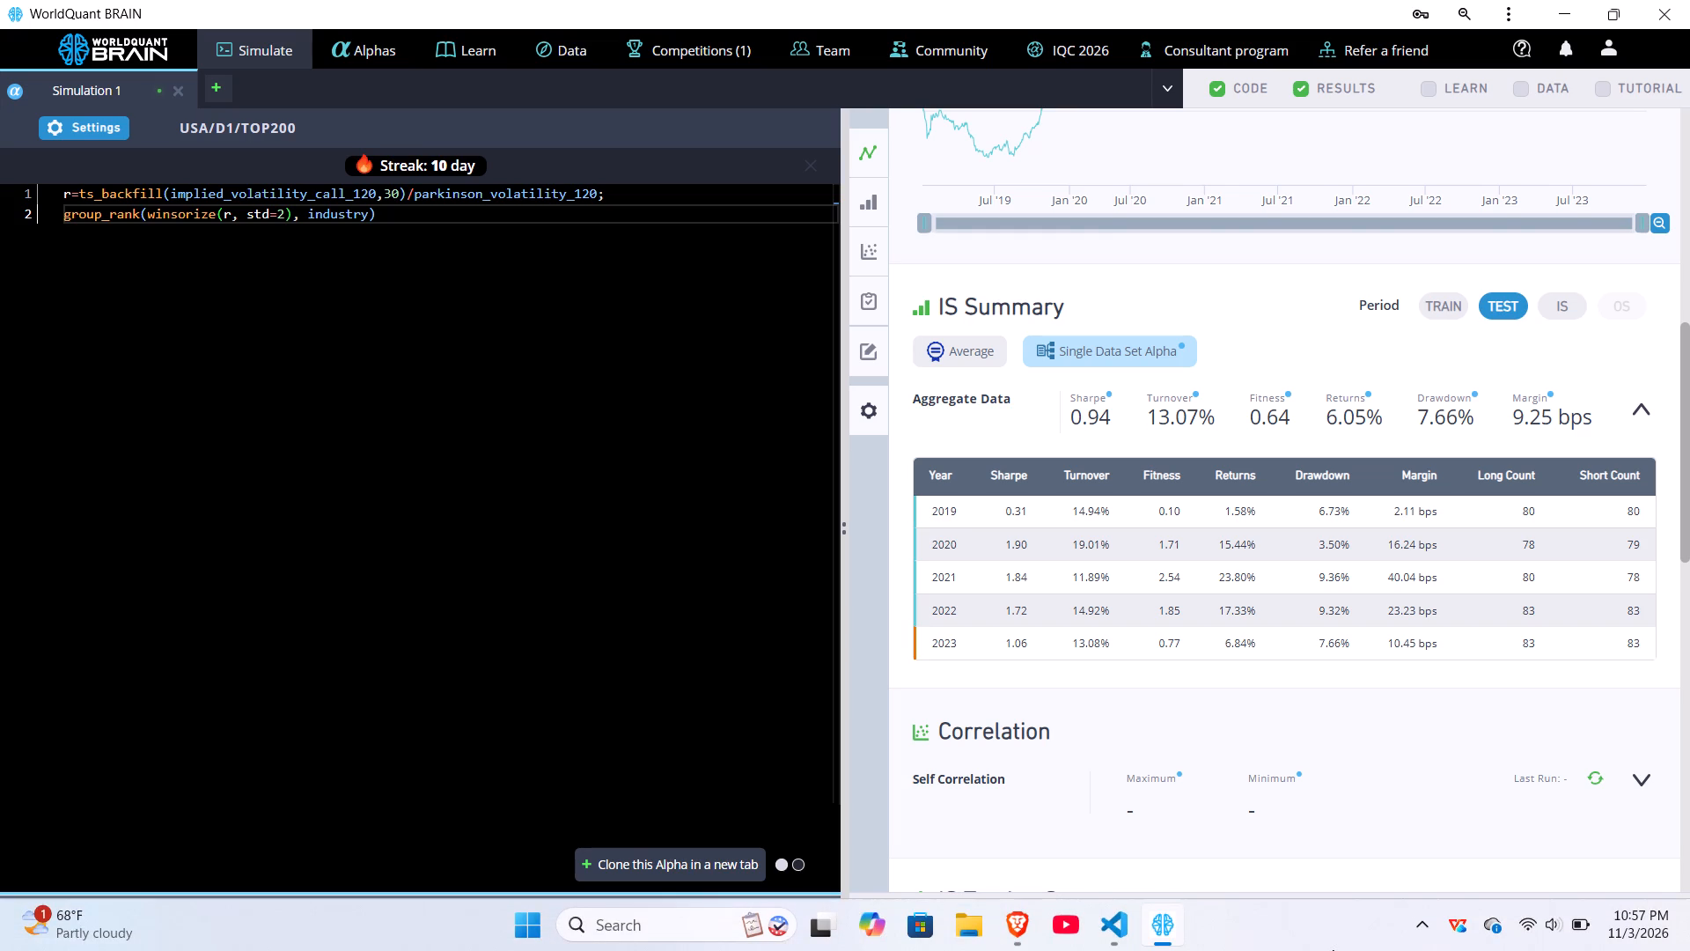
scroll(1333, 950, "down", 1)
scroll(1431, 863, "down", 3)
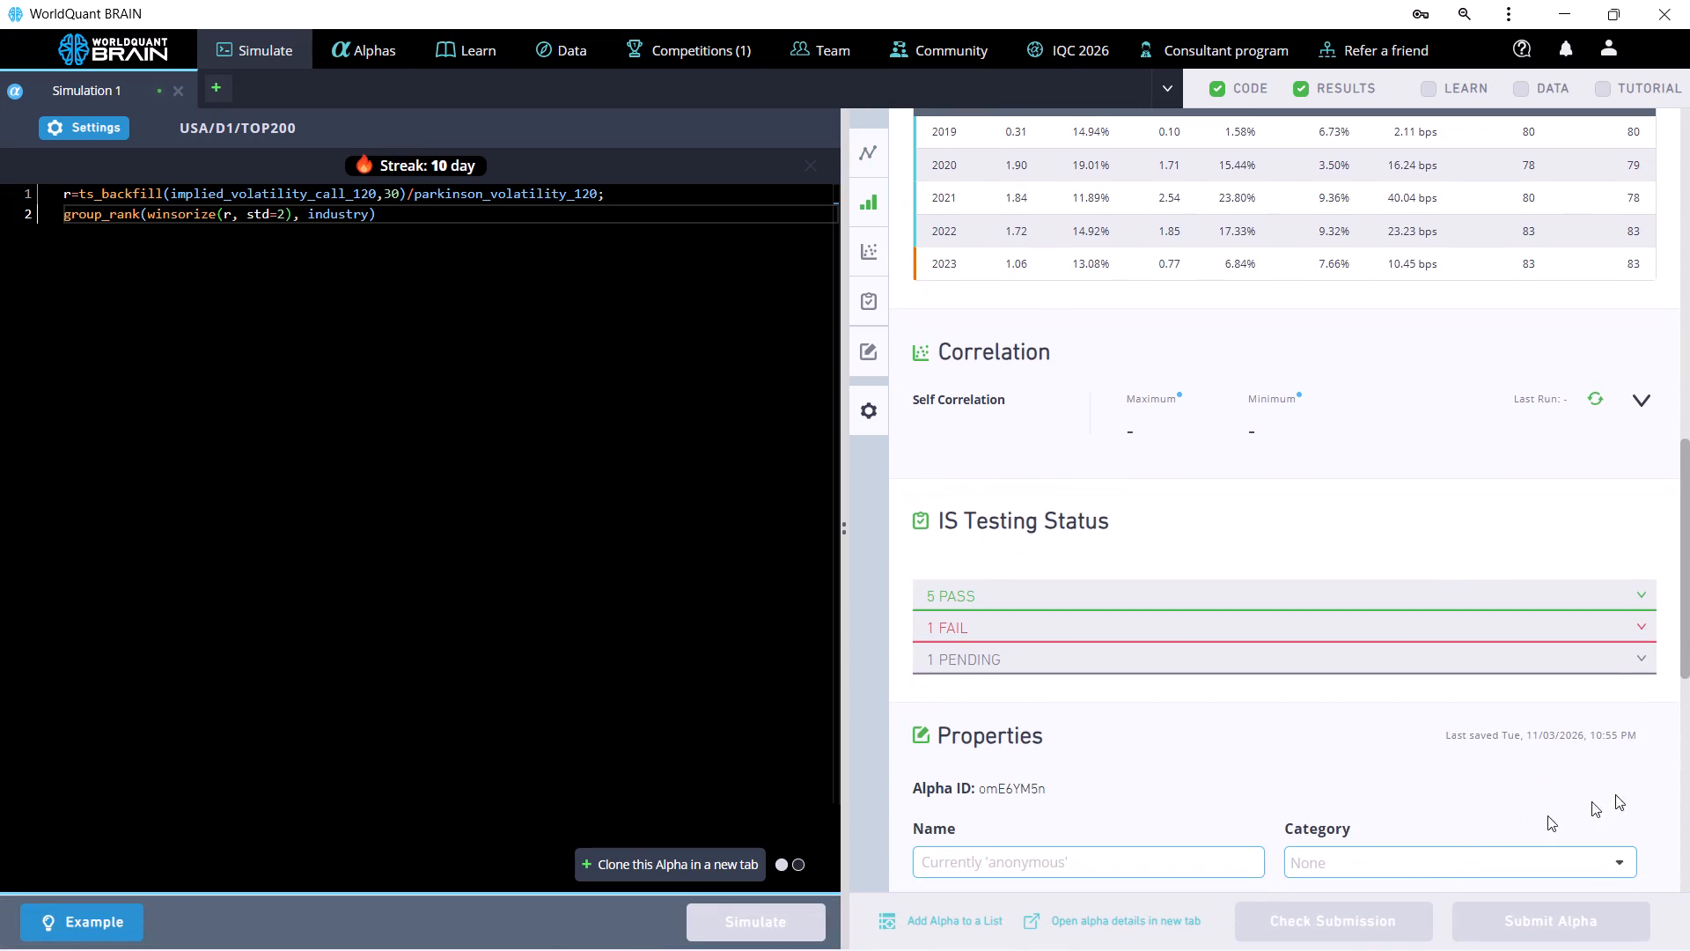
left_click(1649, 628)
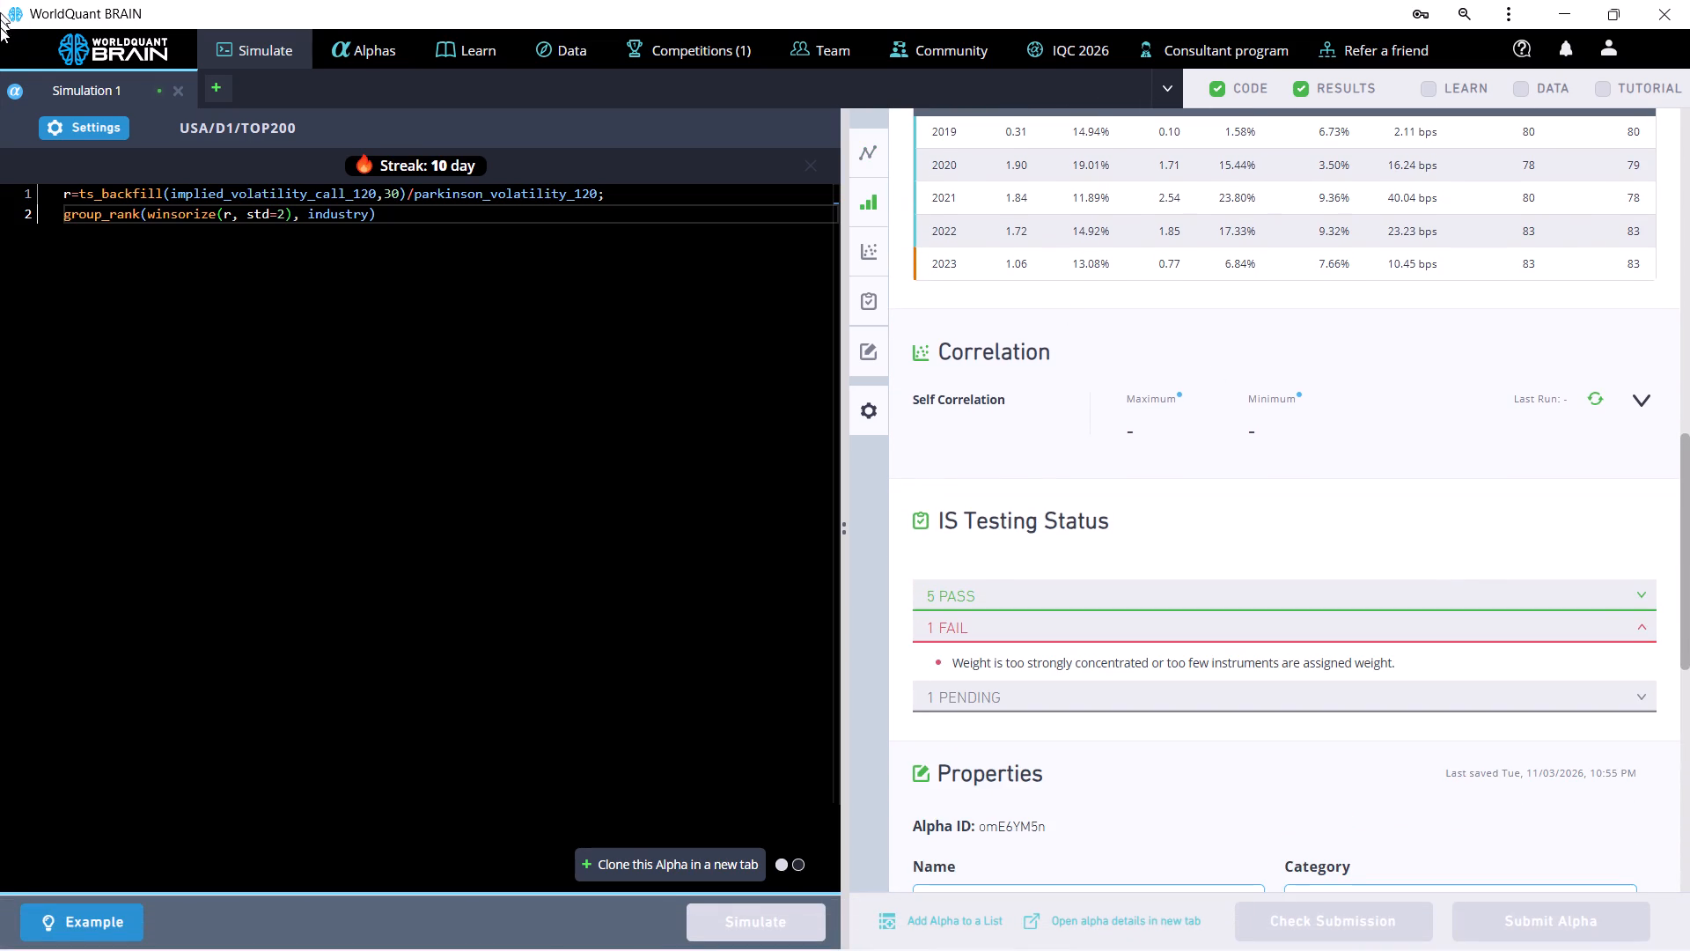
Set the ts_backfill lookback for implied_volatility_call_120 in the first line of the expression to 10.
left_click(75, 136)
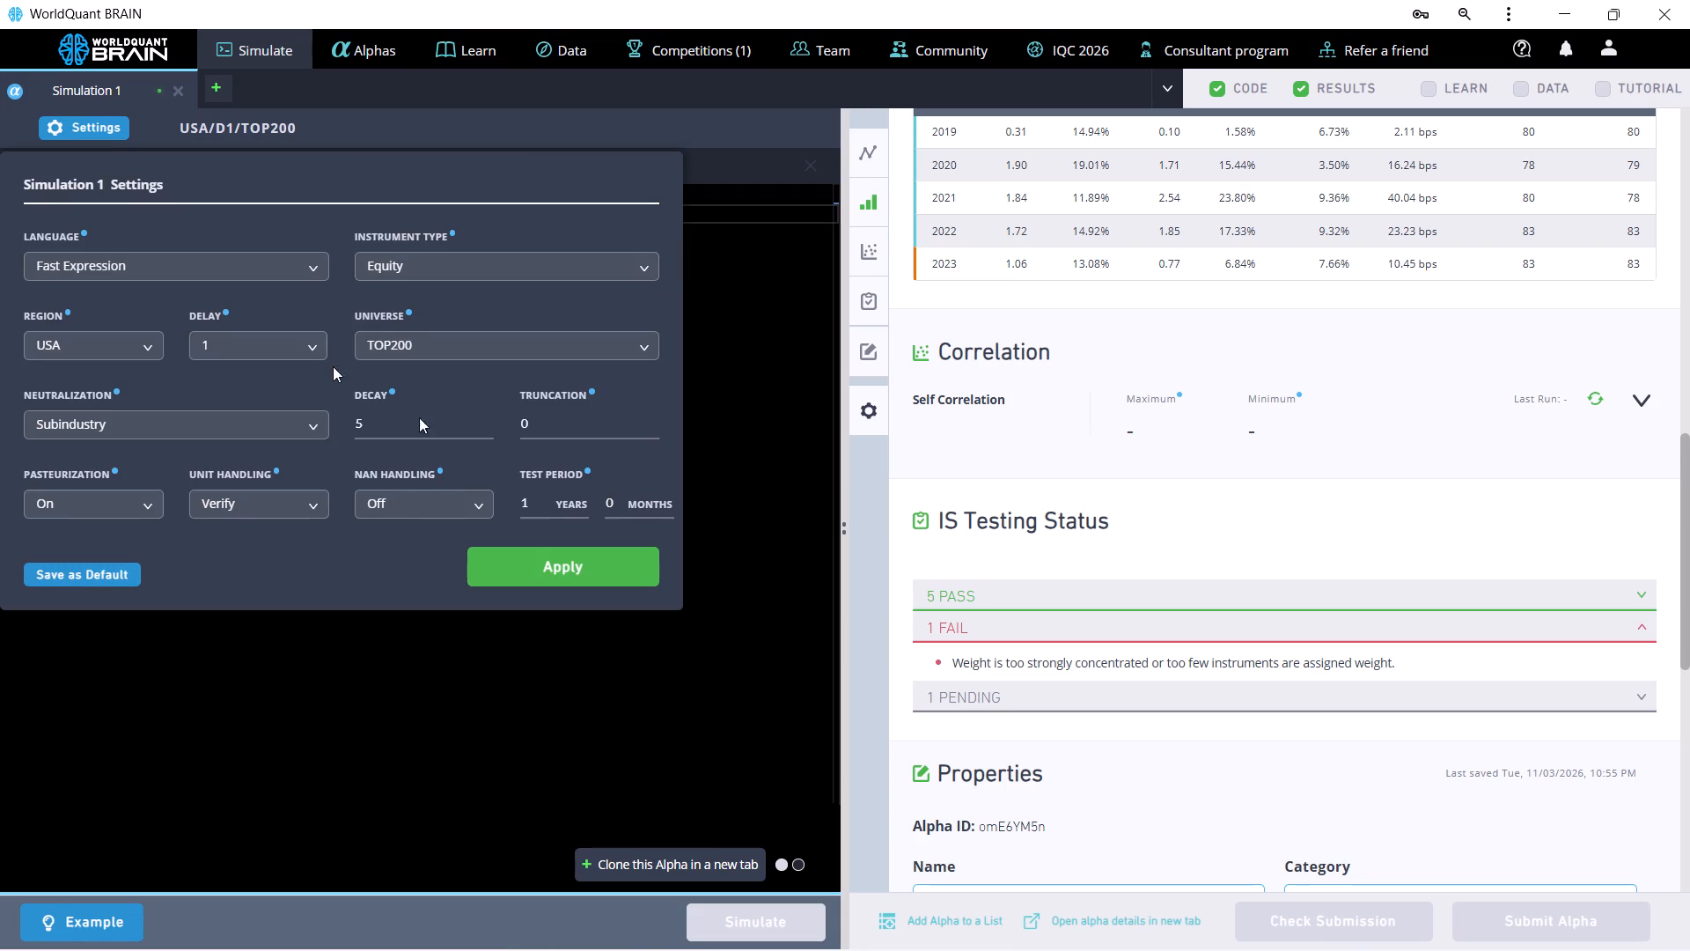
left_click(735, 474)
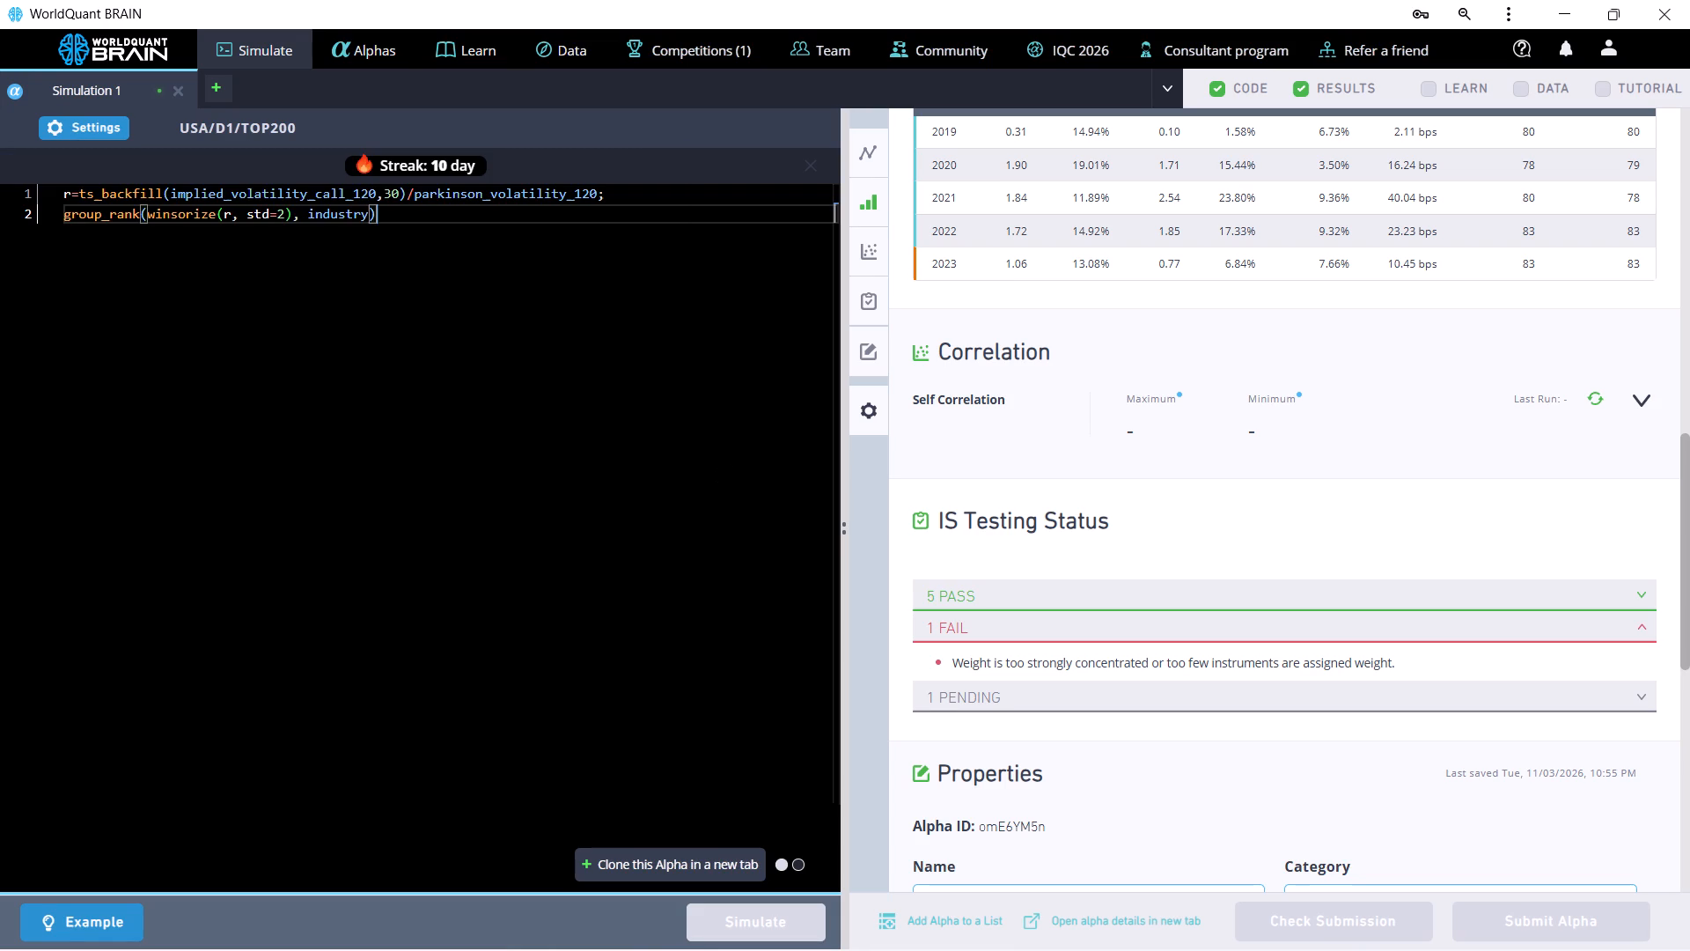
left_click(399, 195)
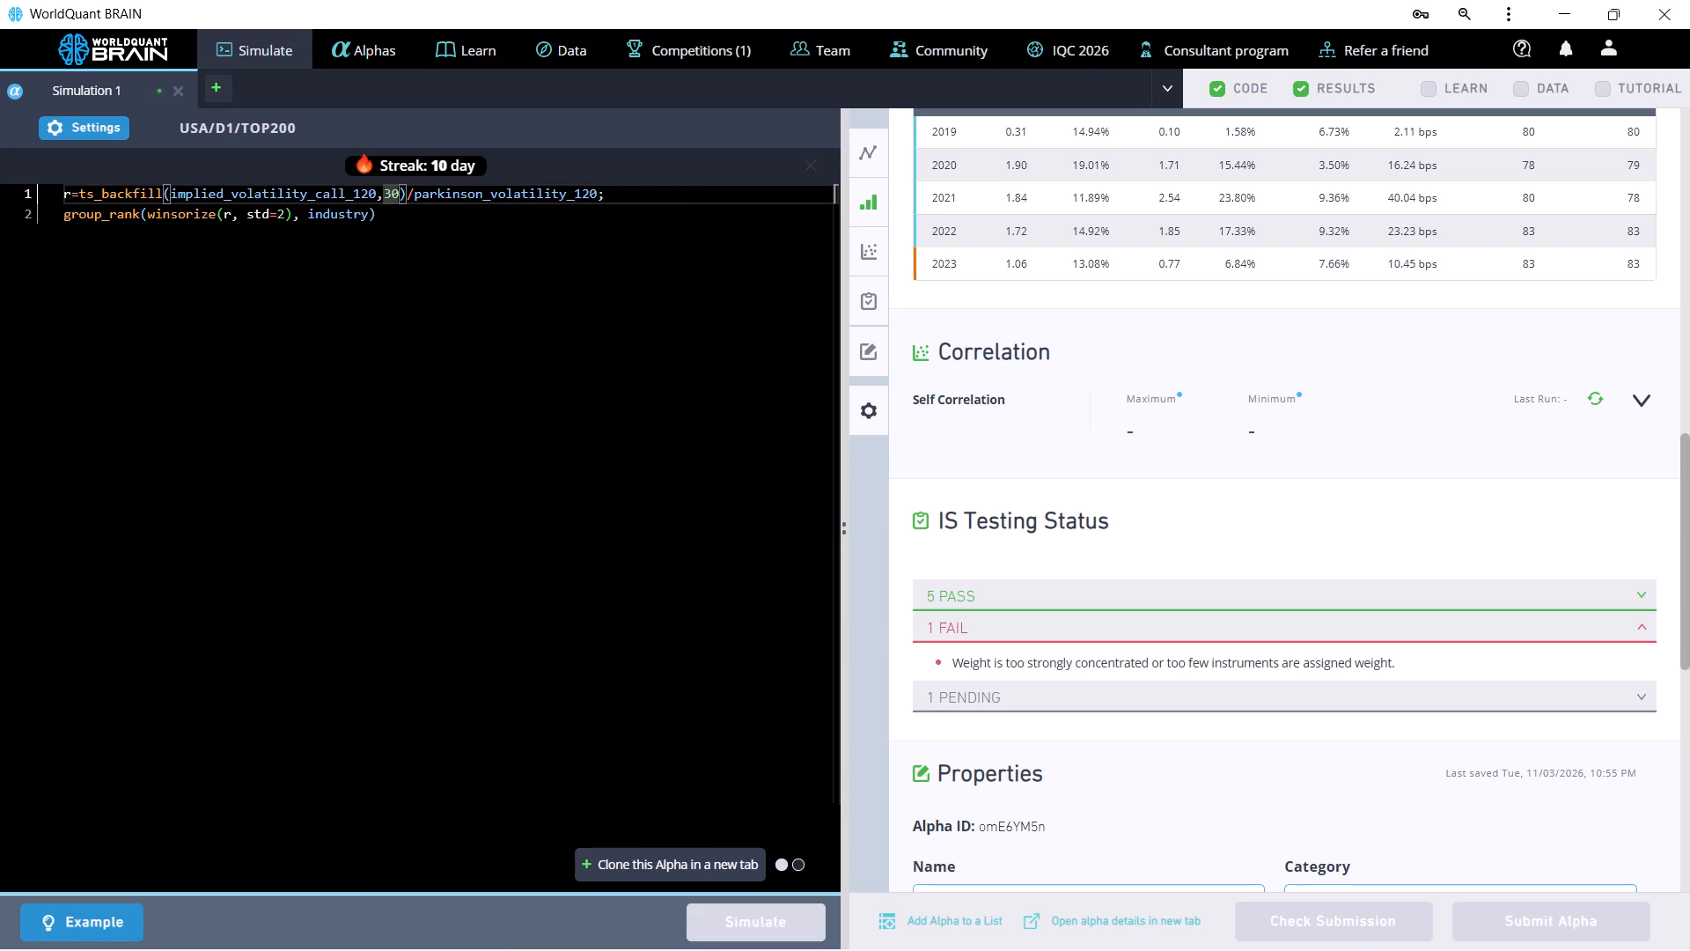
key("BackSpace")
key("BackSpace")
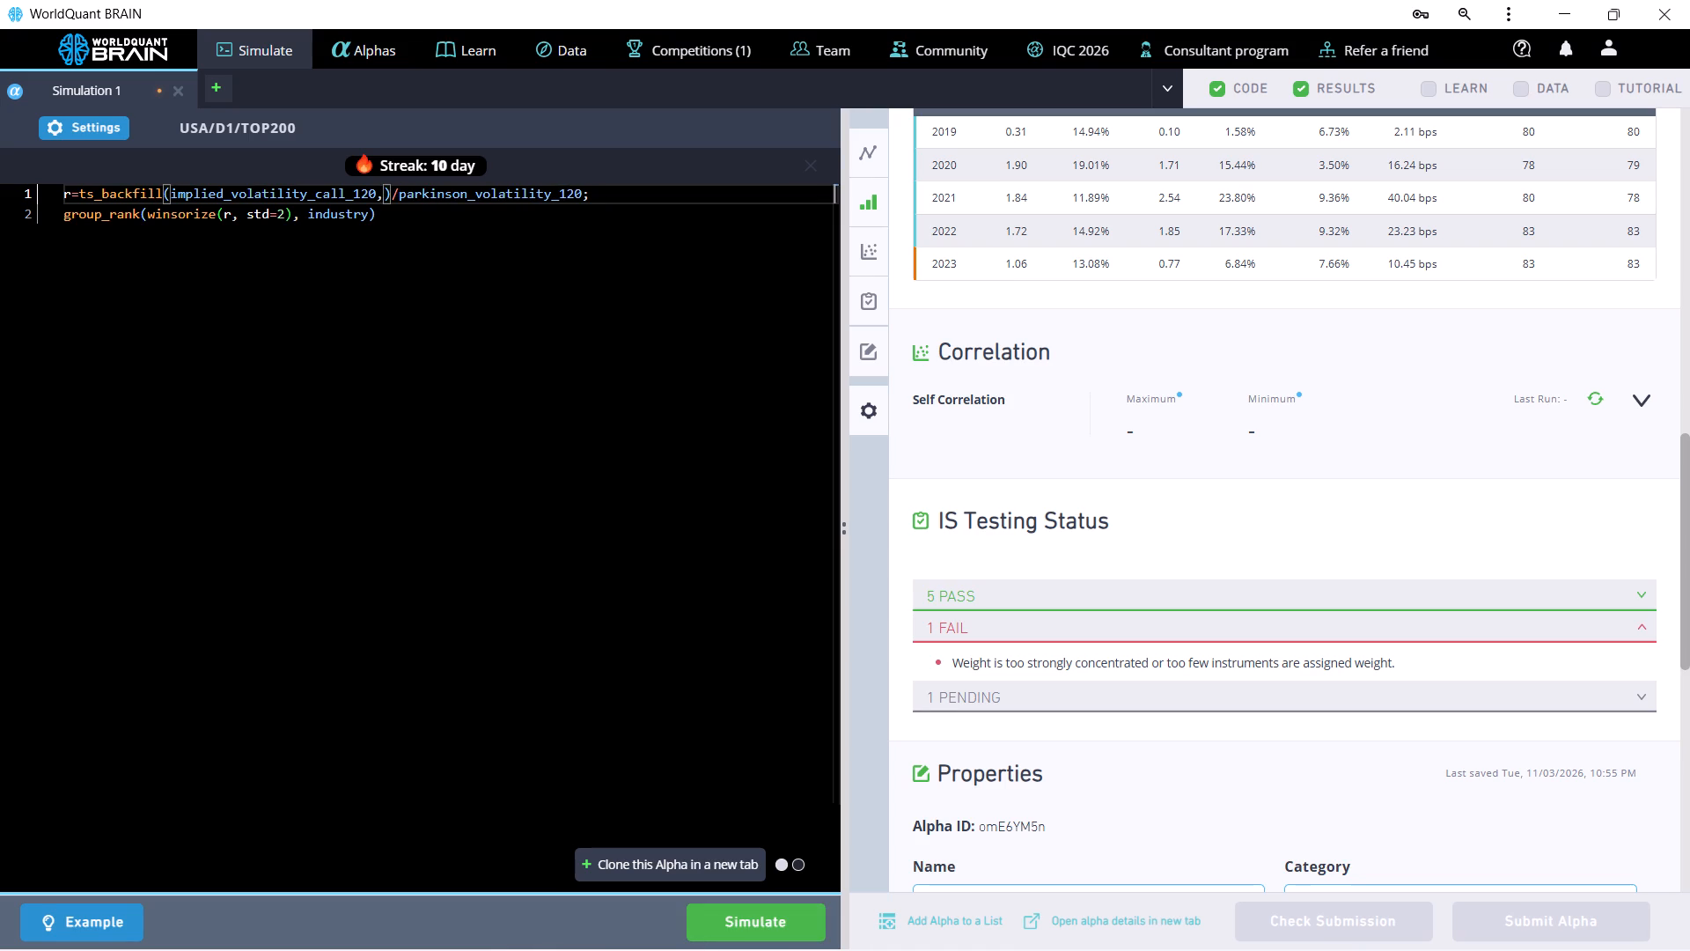
type("20")
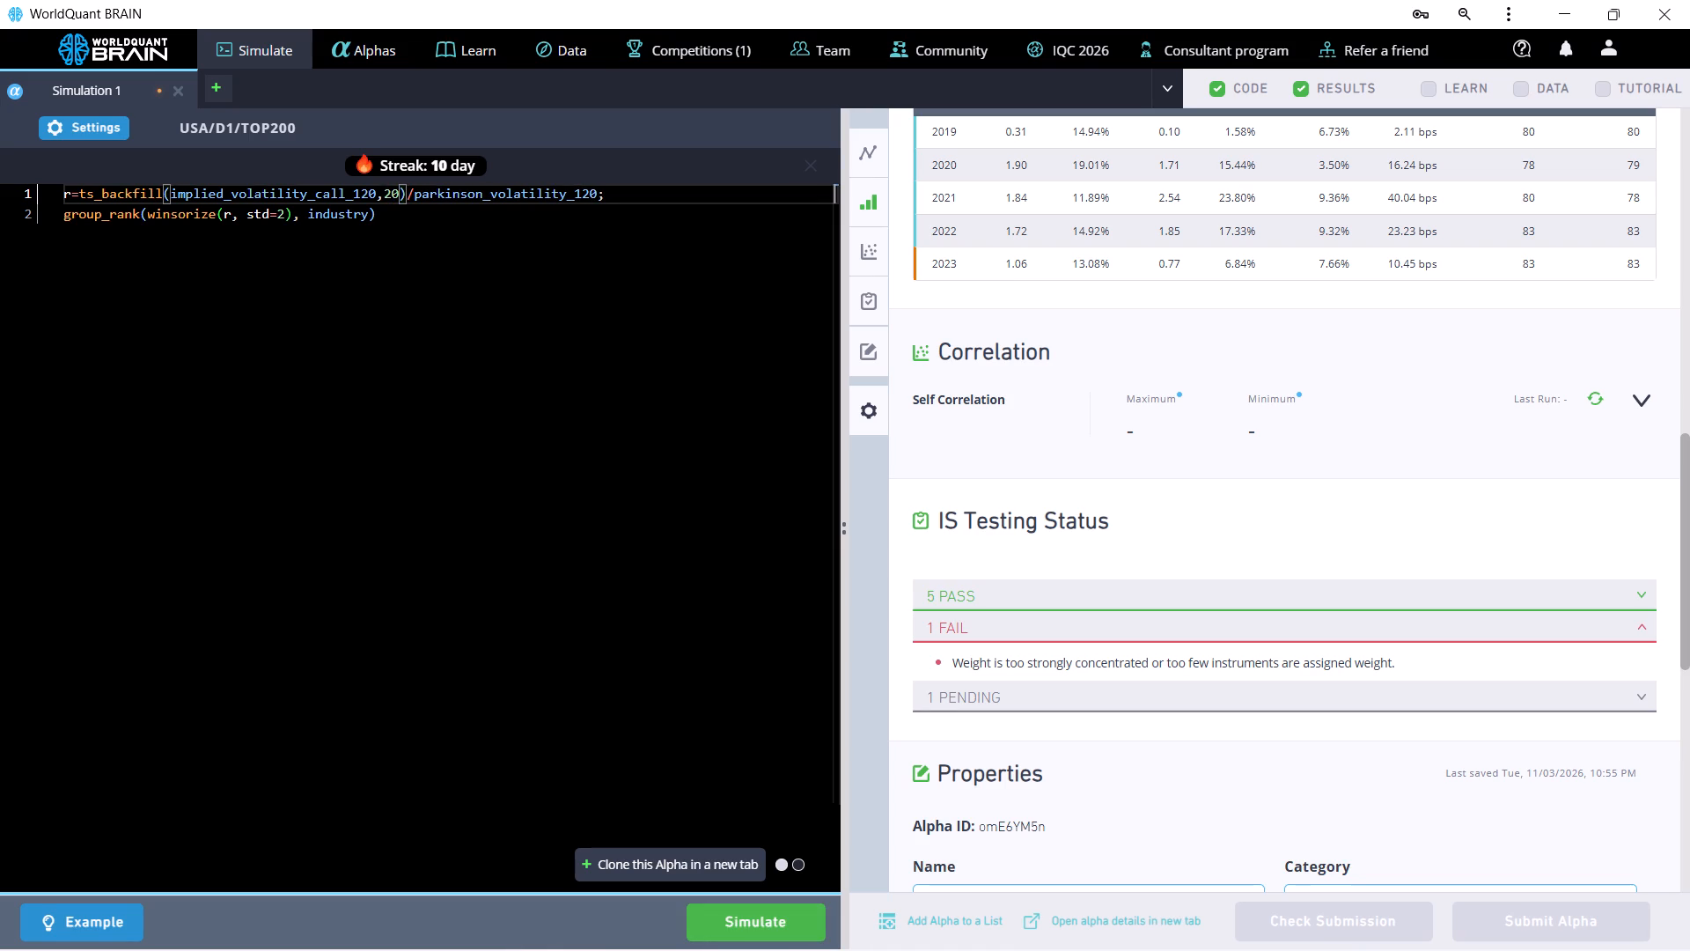
key("BackSpace")
key("BackSpace")
type("10")
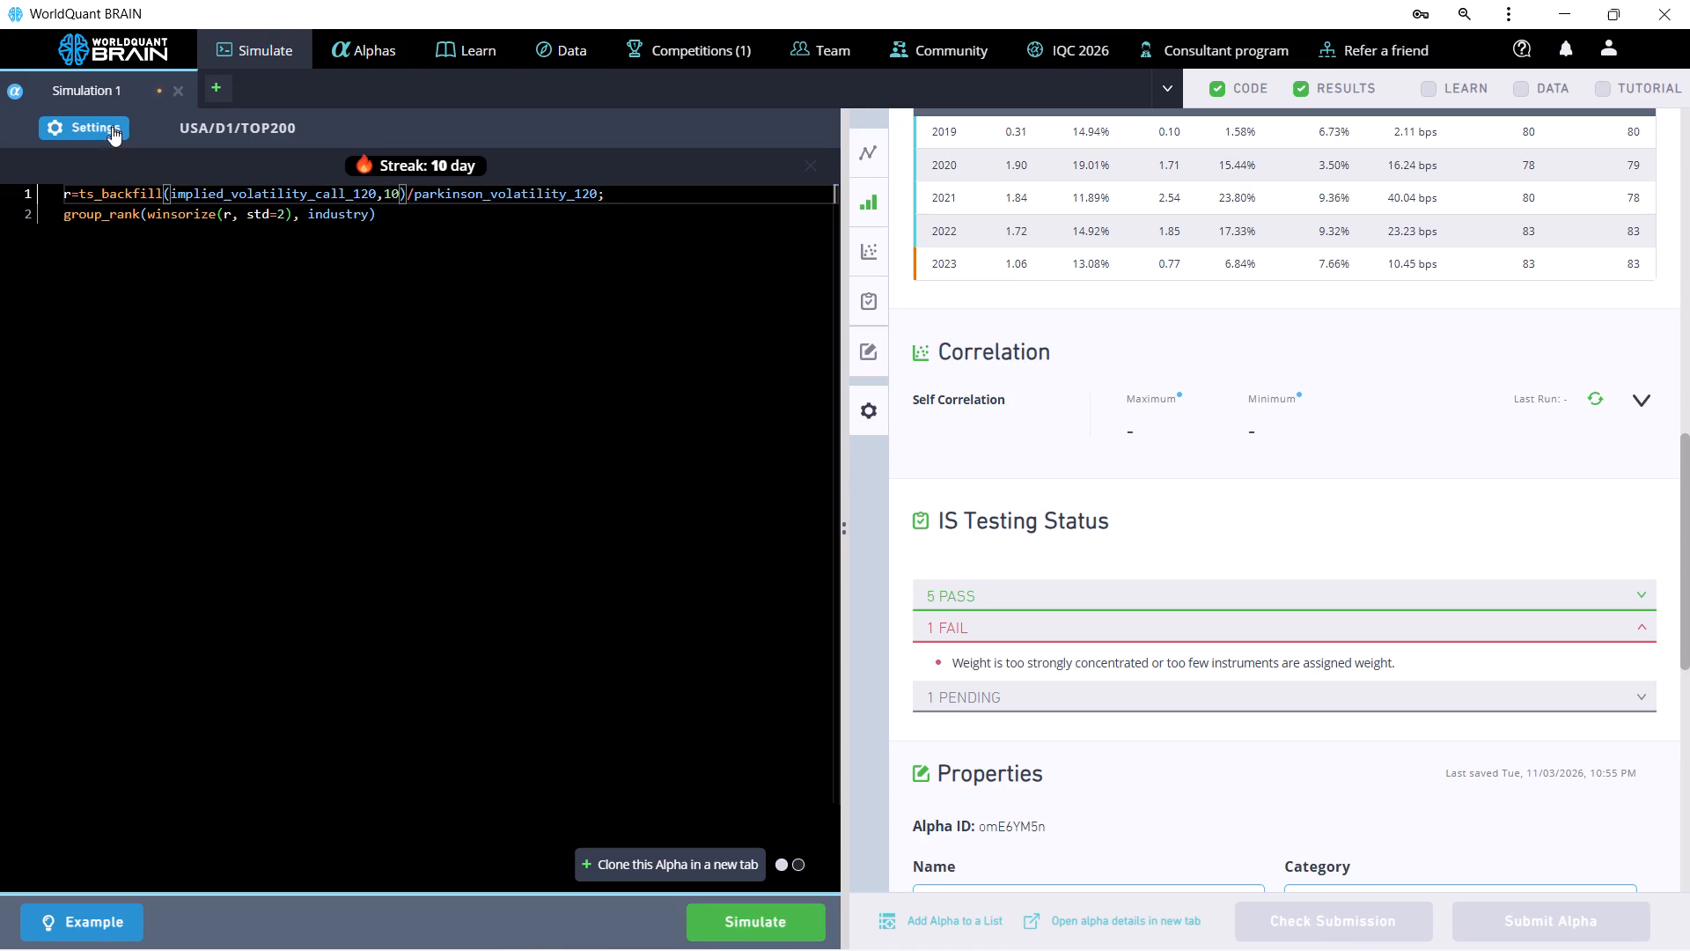
Apply the Simulation 1 settings as they are and simulate the alpha with the edited backfill expression.
left_click(112, 137)
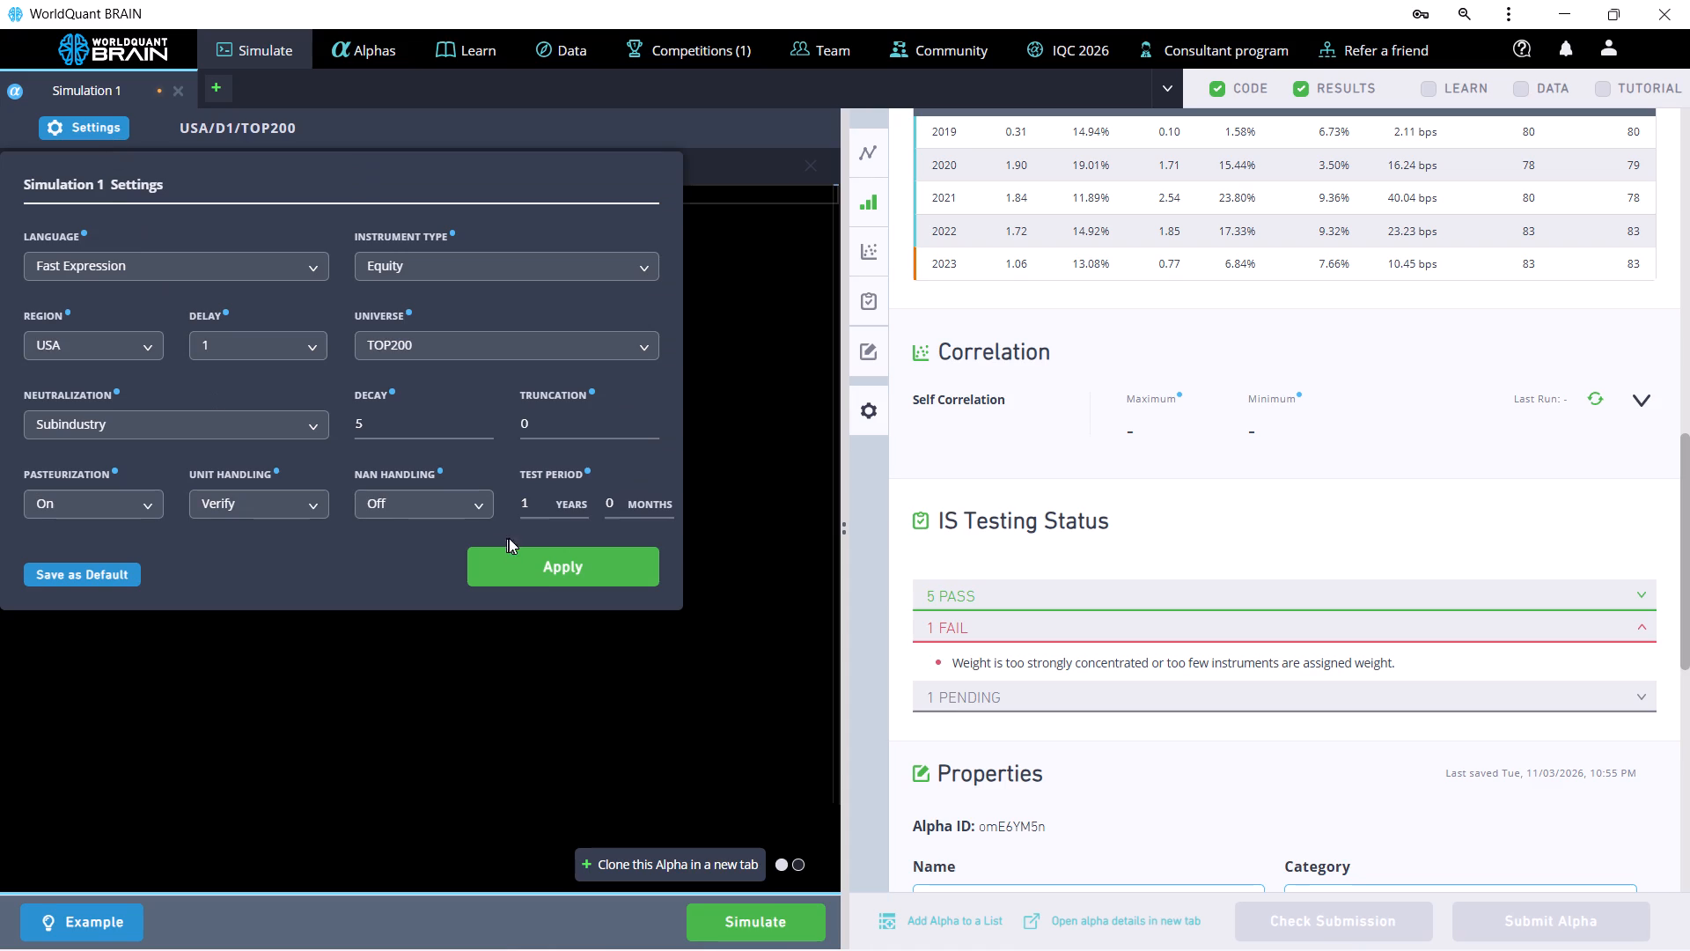
left_click(525, 556)
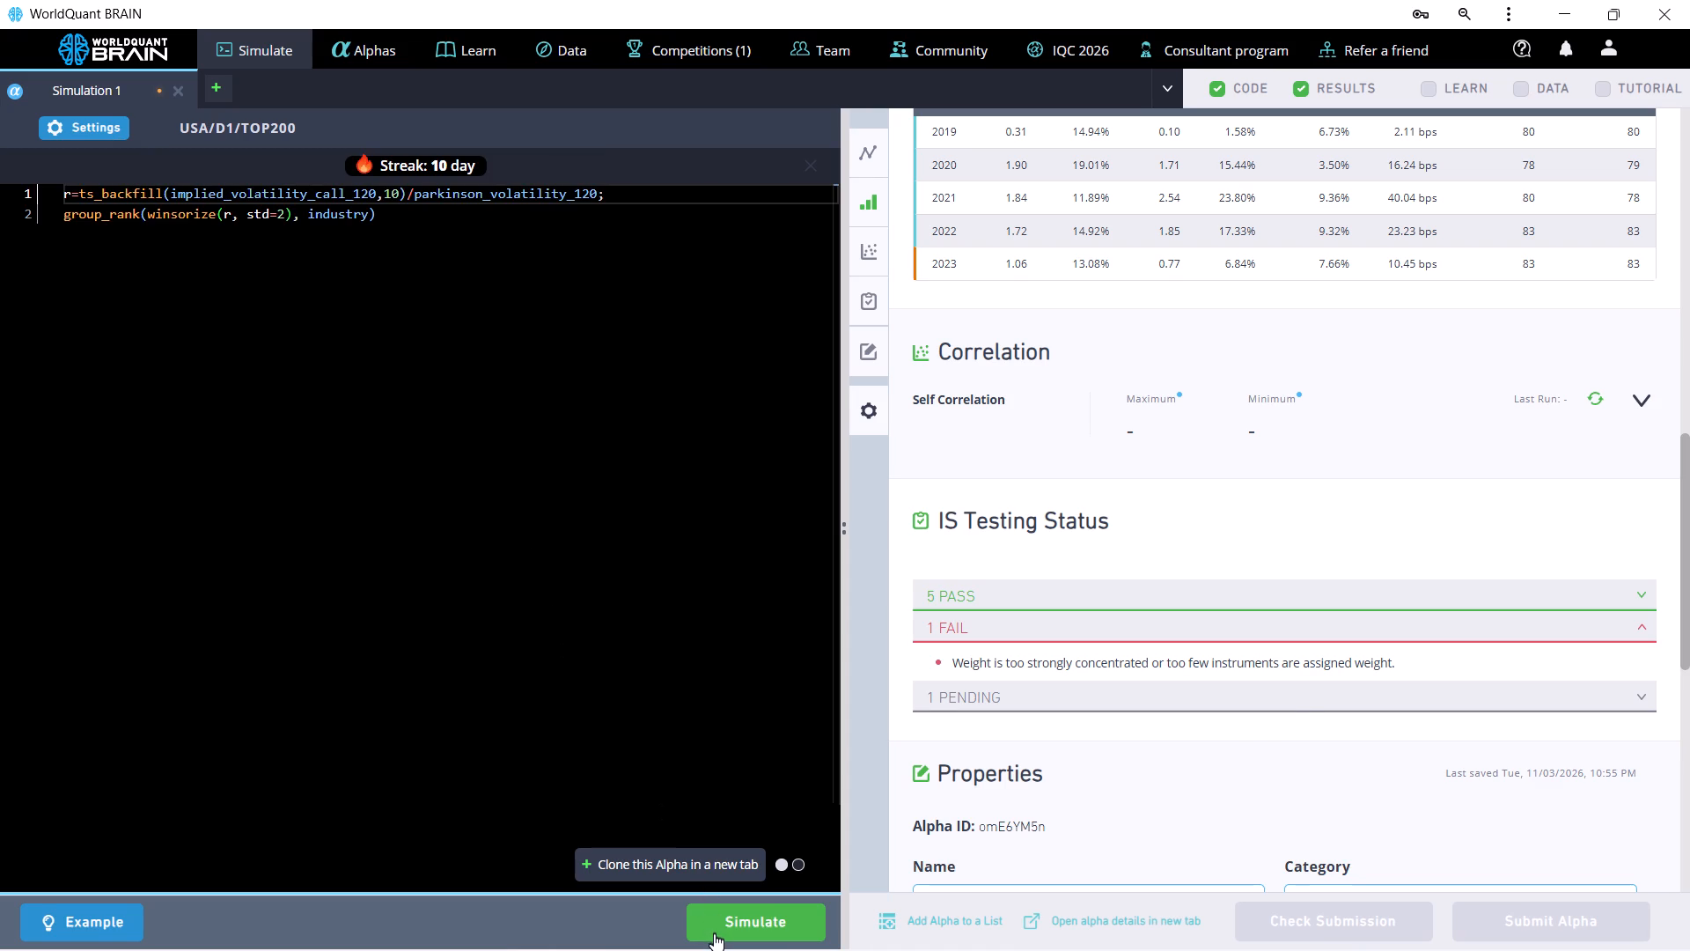
left_click(714, 933)
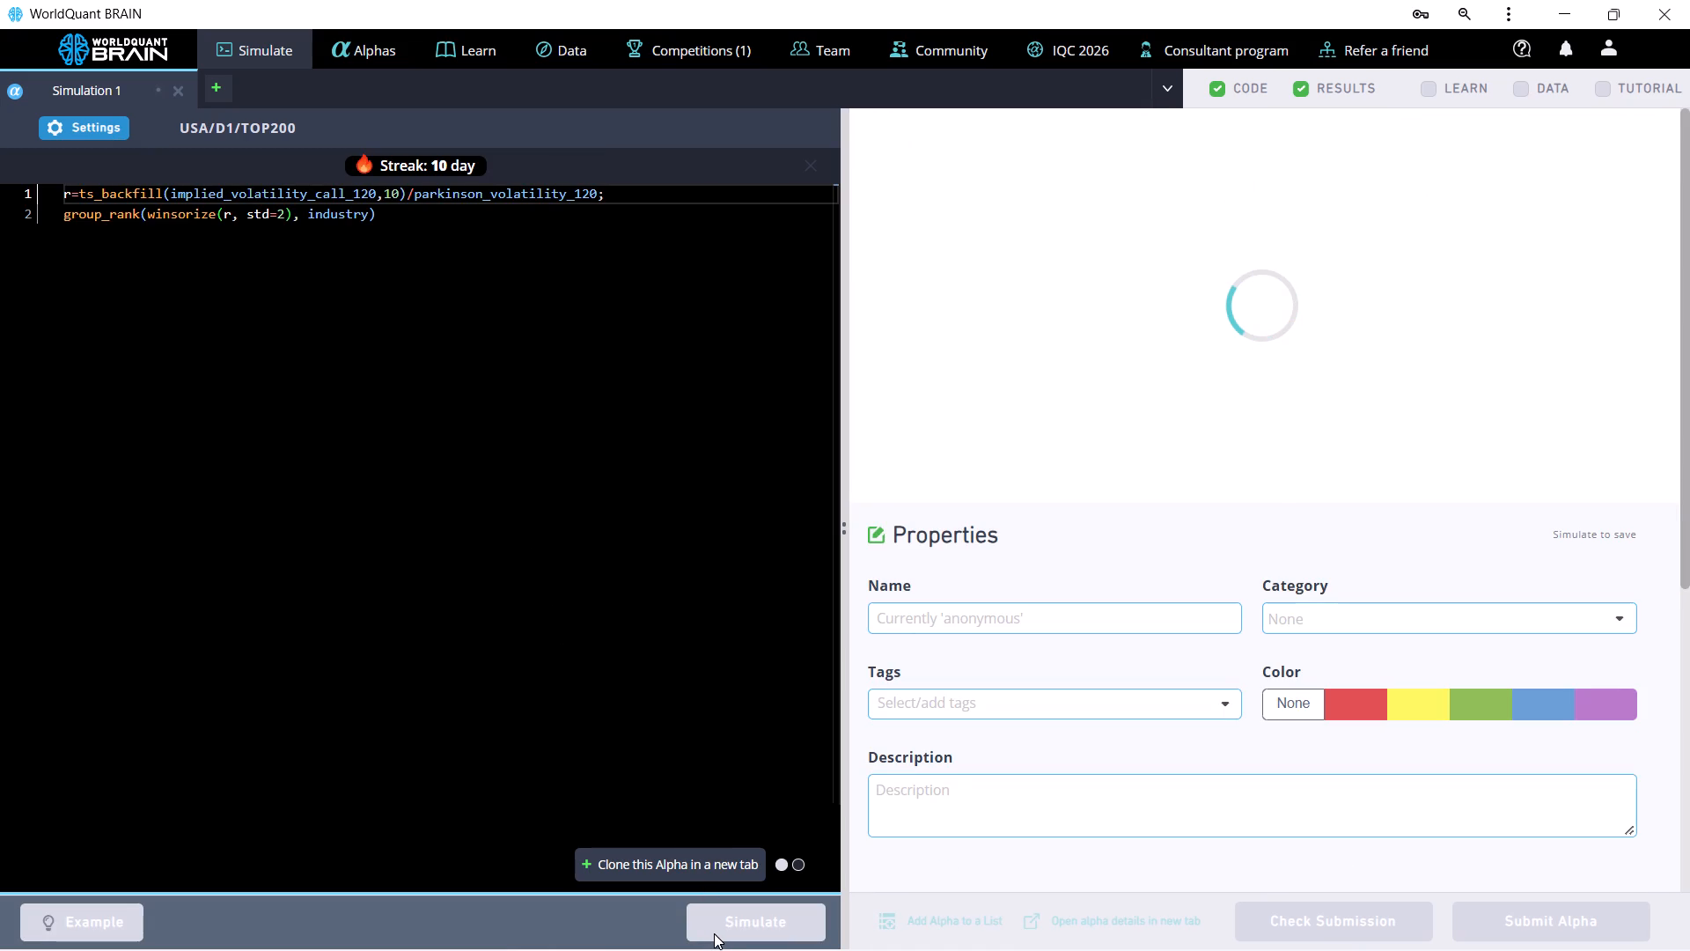
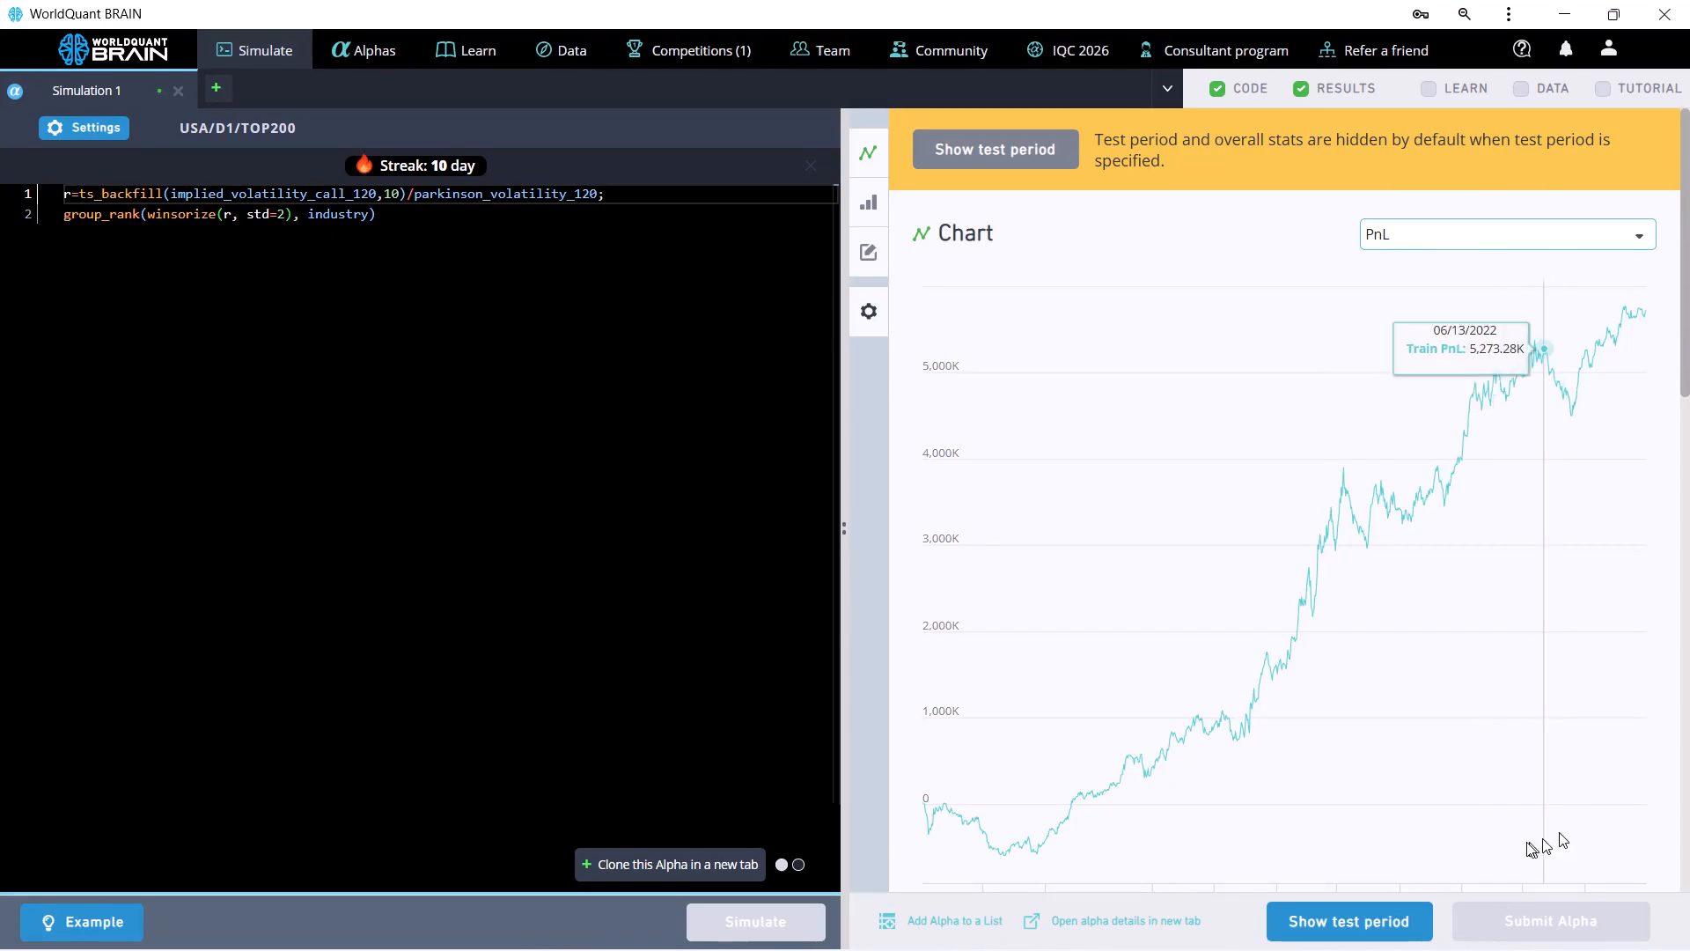
Reveal the hidden test period results for the newly simulated alpha in the IS Summary.
scroll(1464, 806, "down", 8)
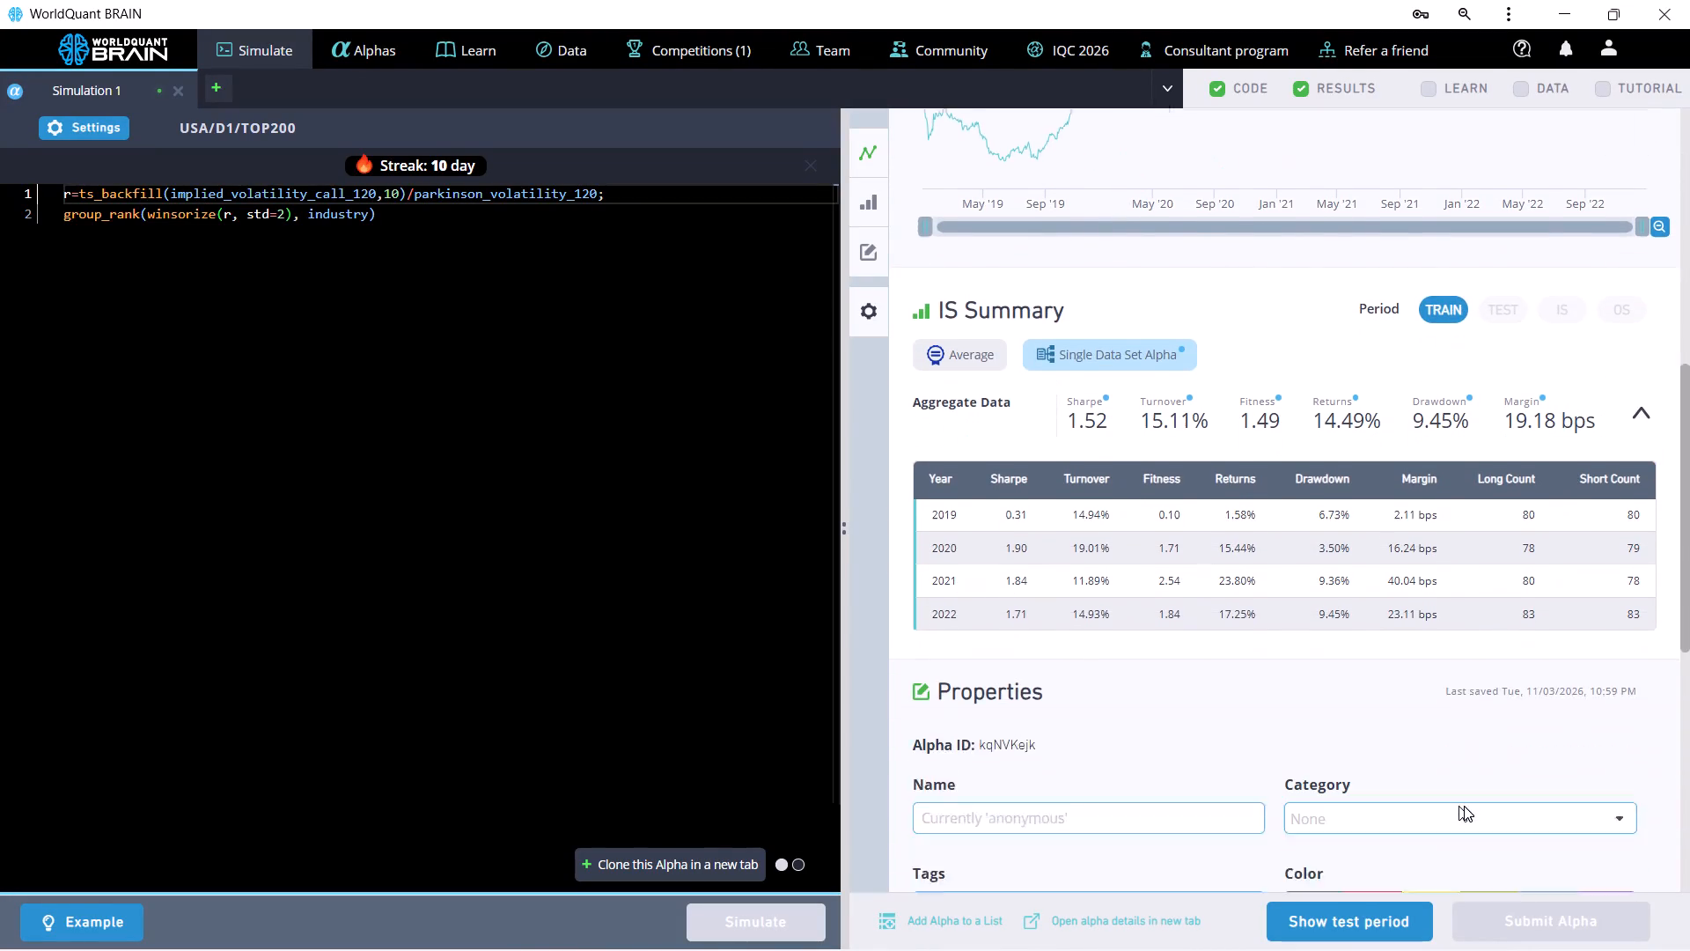
left_click(1375, 929)
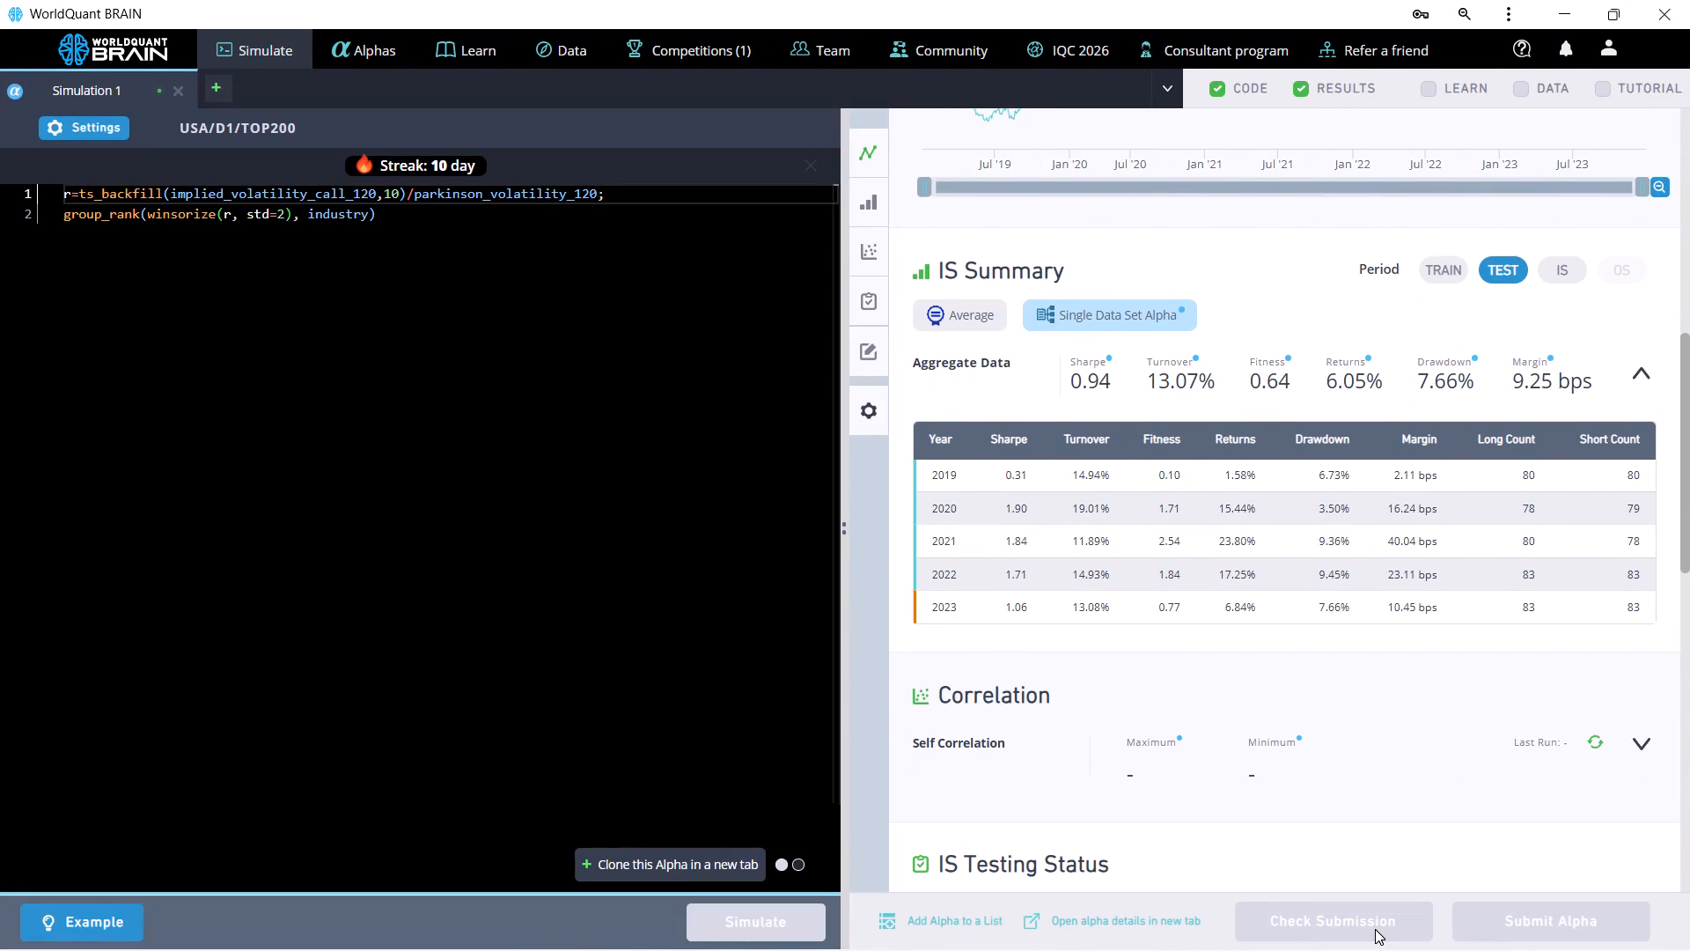
Expand the failed test in the IS Testing Status section to read the reason for the failure.
scroll(1404, 673, "down", 3)
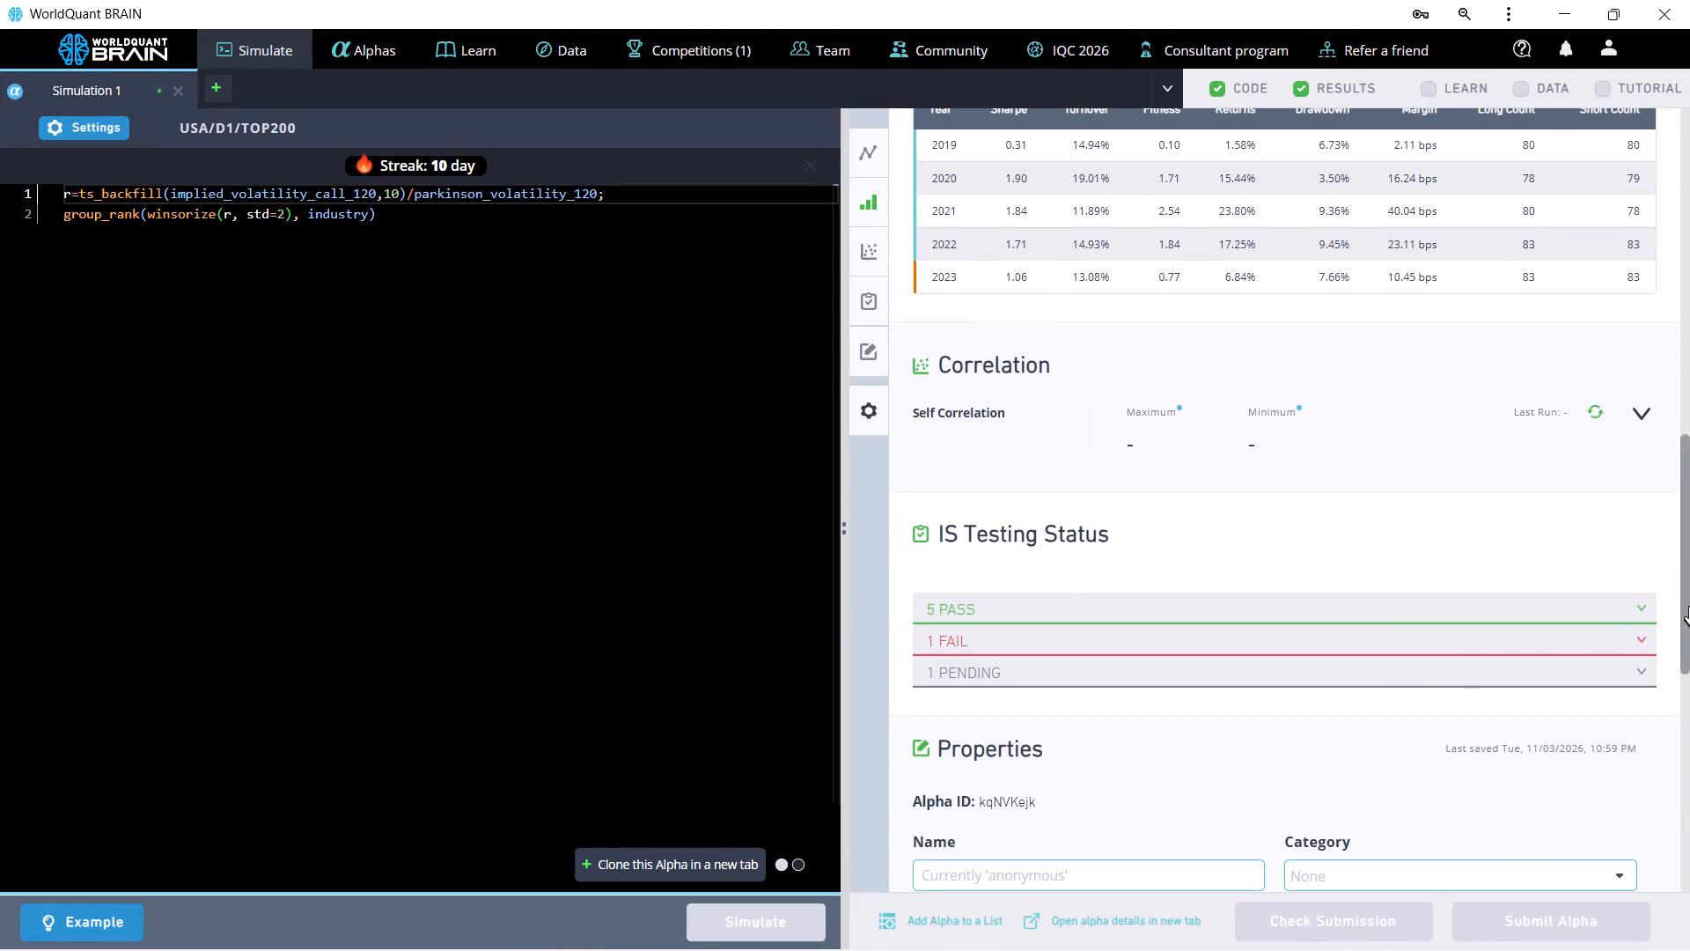
left_click(1642, 640)
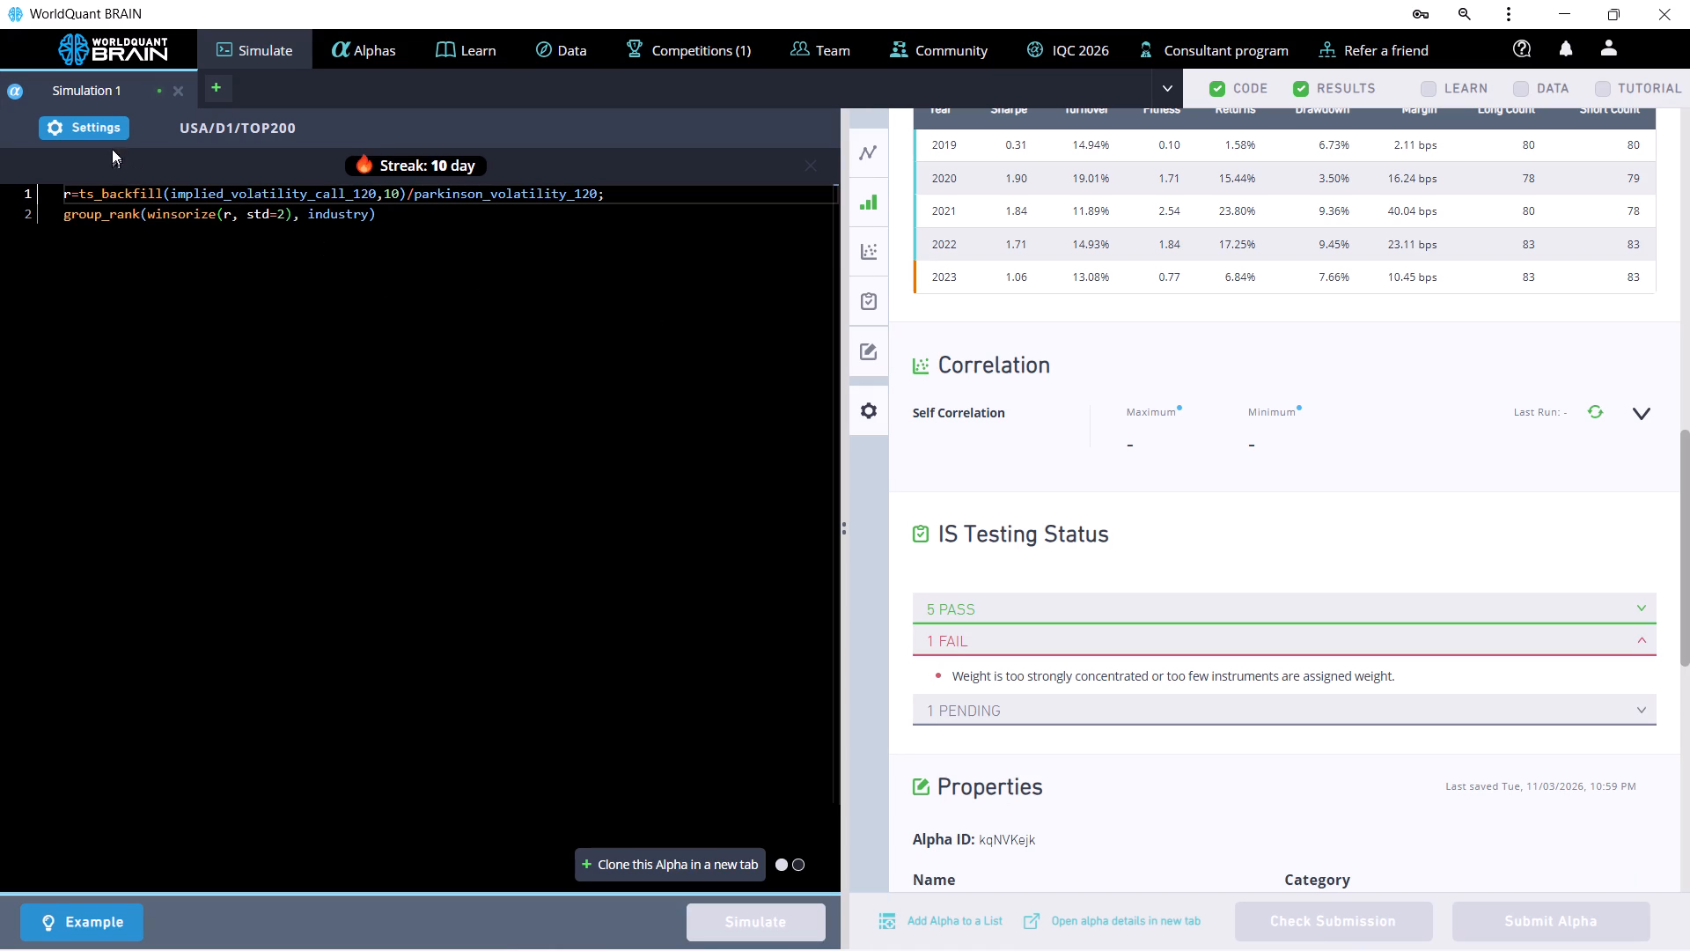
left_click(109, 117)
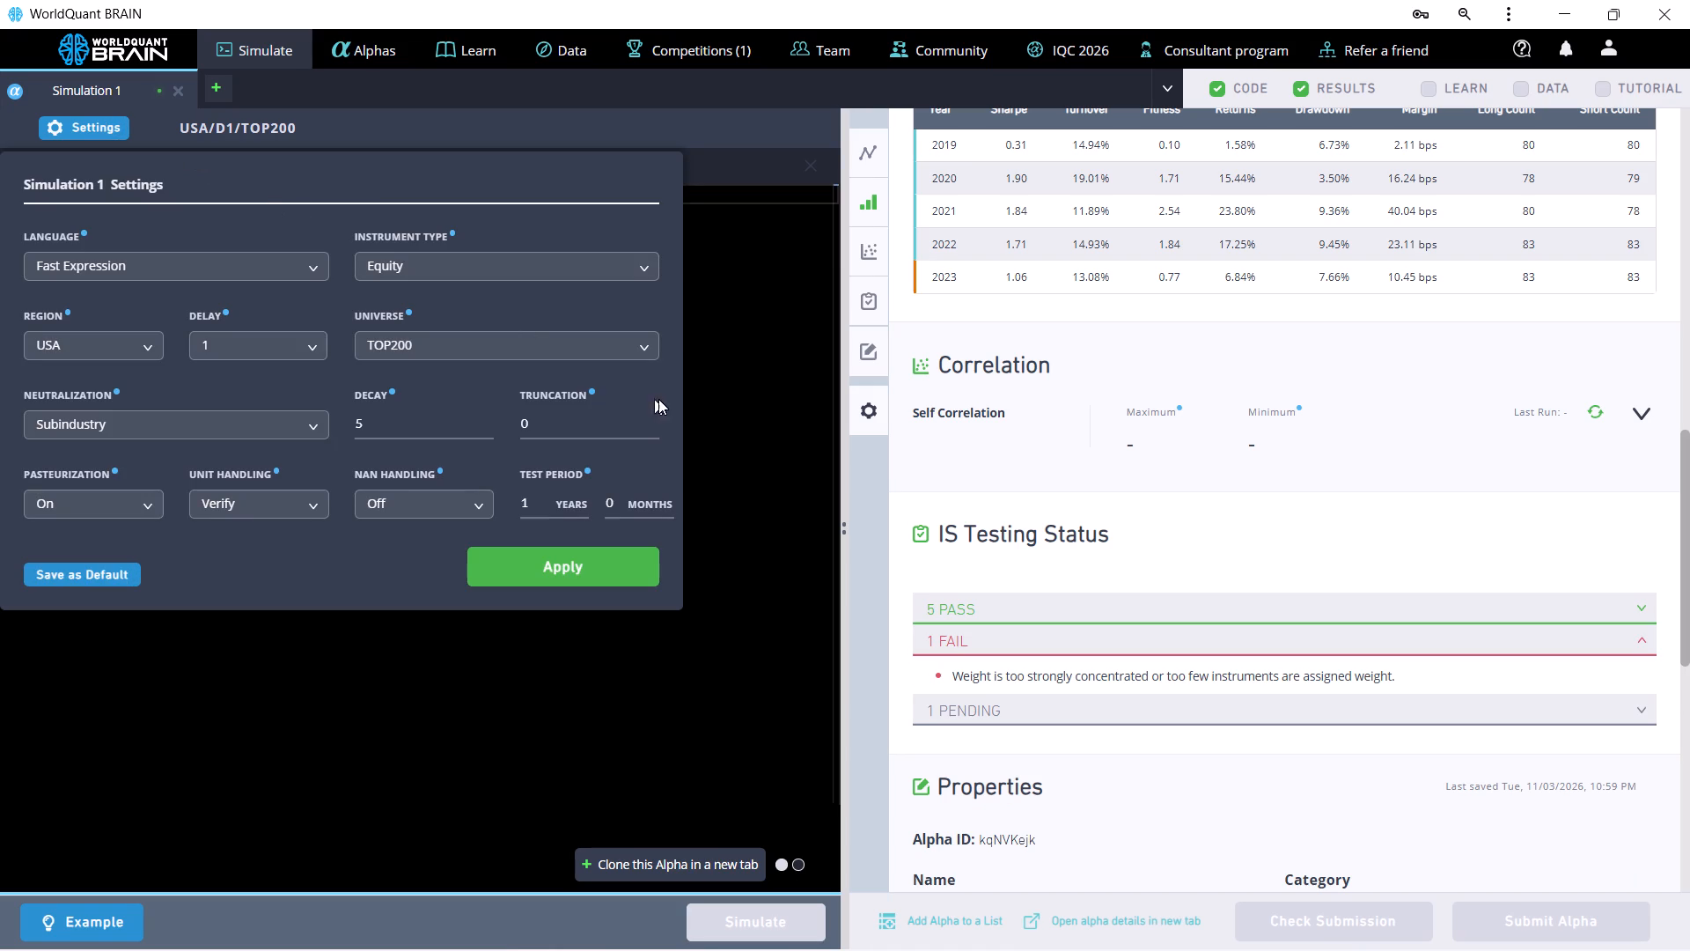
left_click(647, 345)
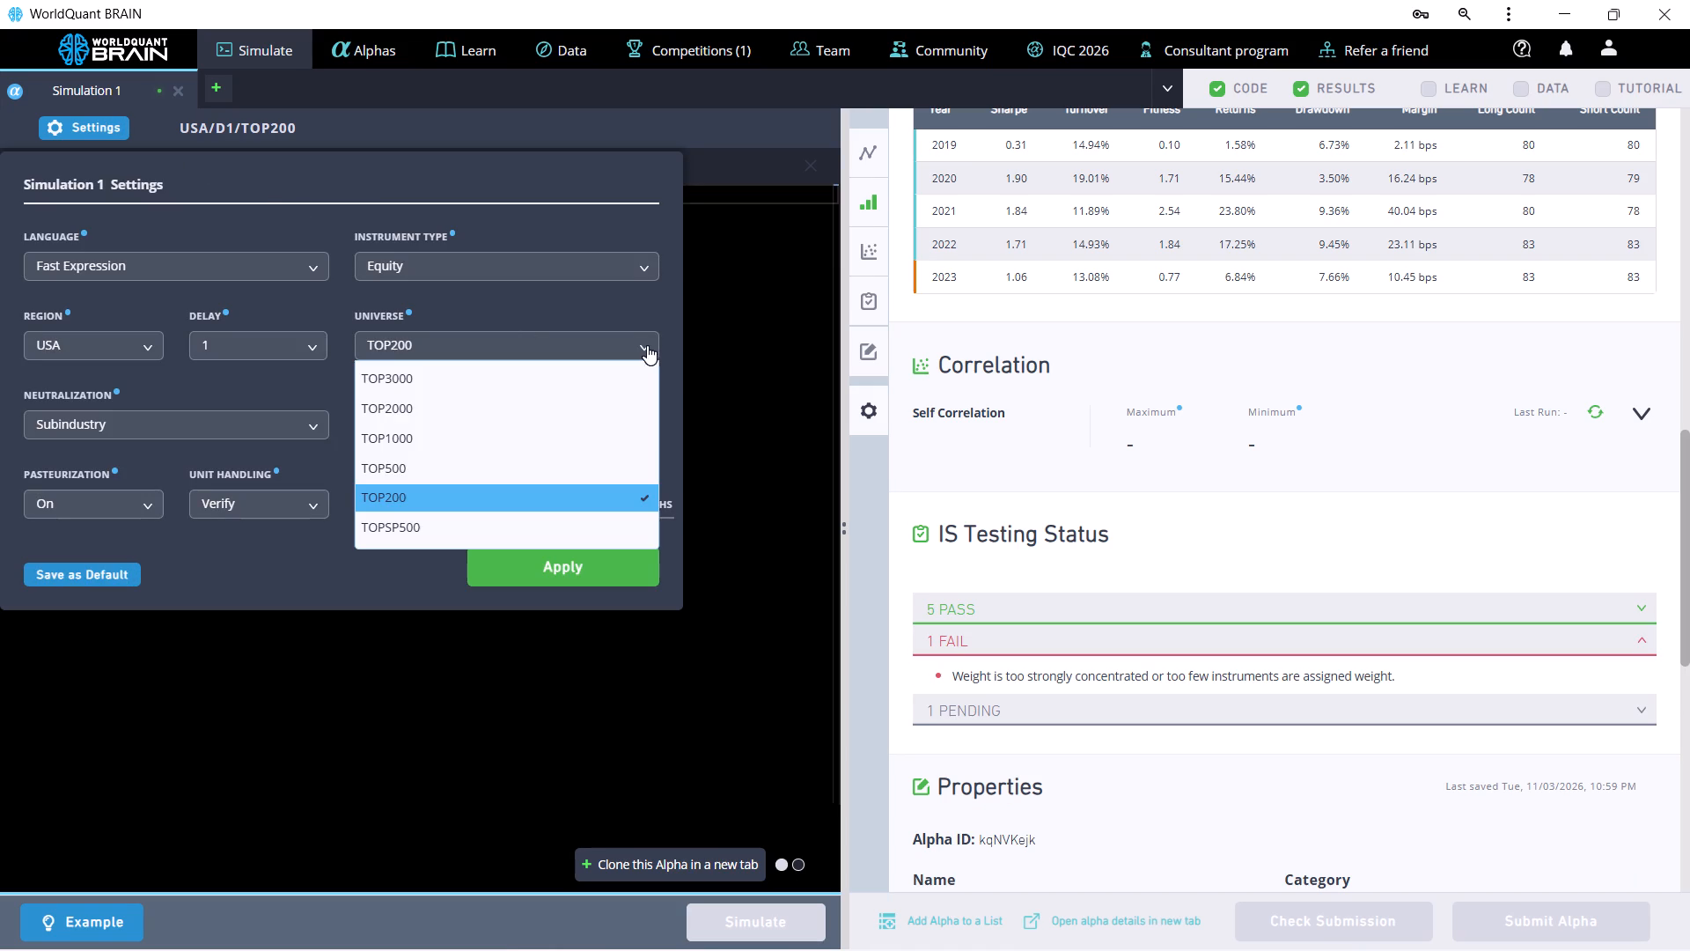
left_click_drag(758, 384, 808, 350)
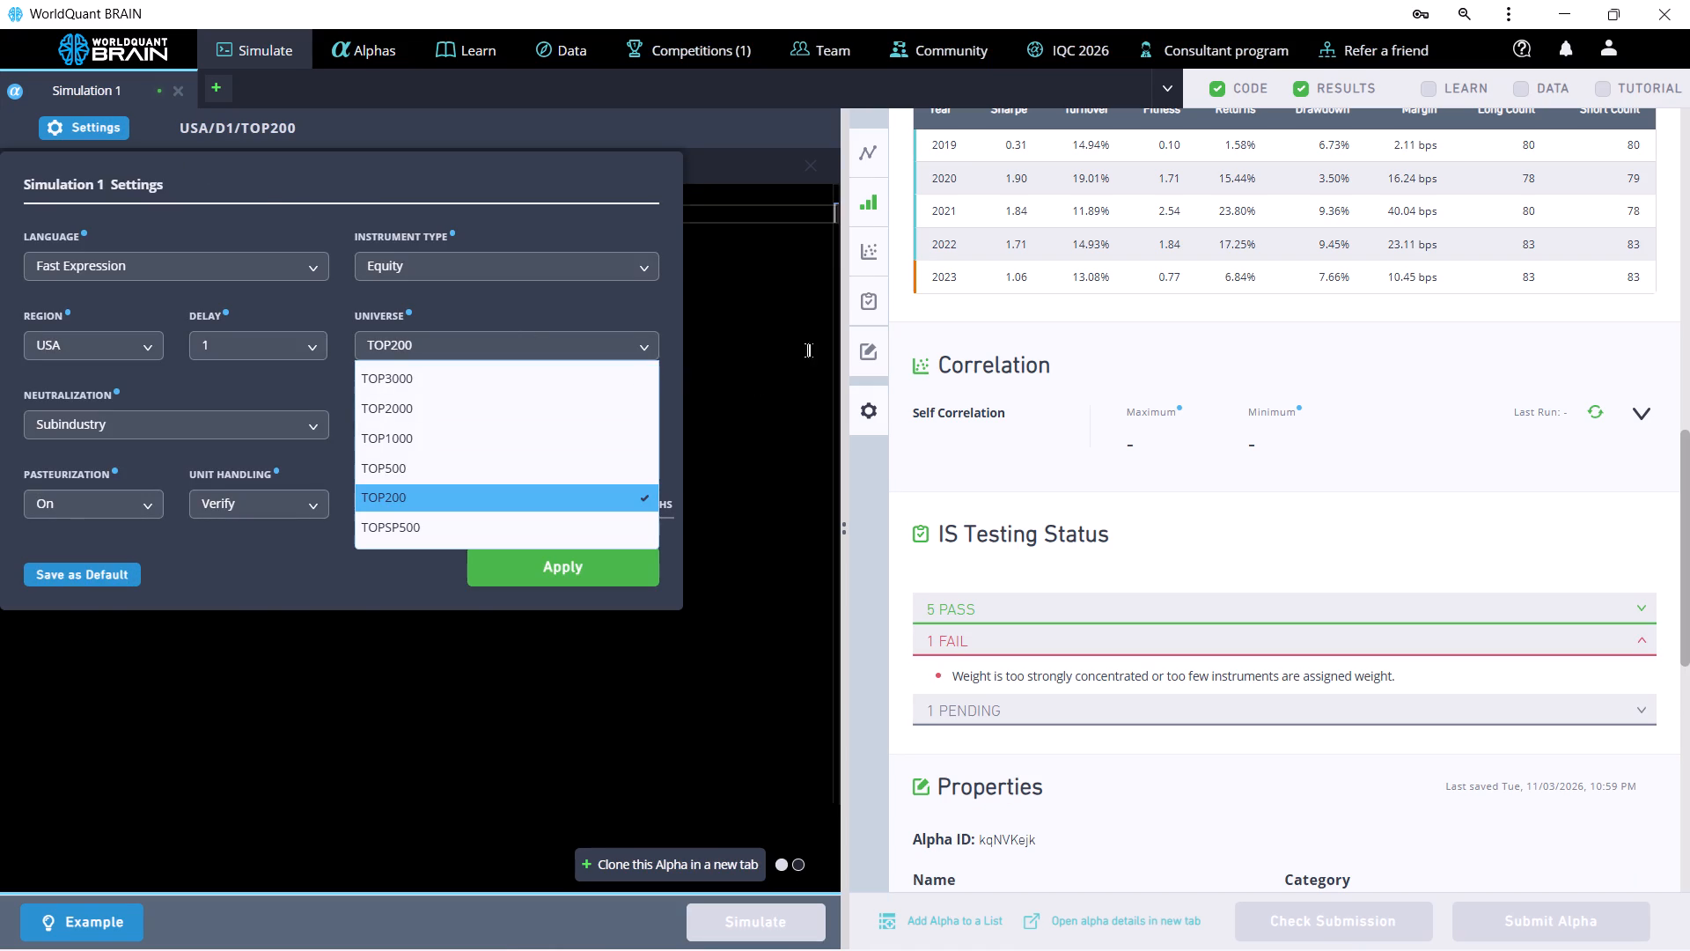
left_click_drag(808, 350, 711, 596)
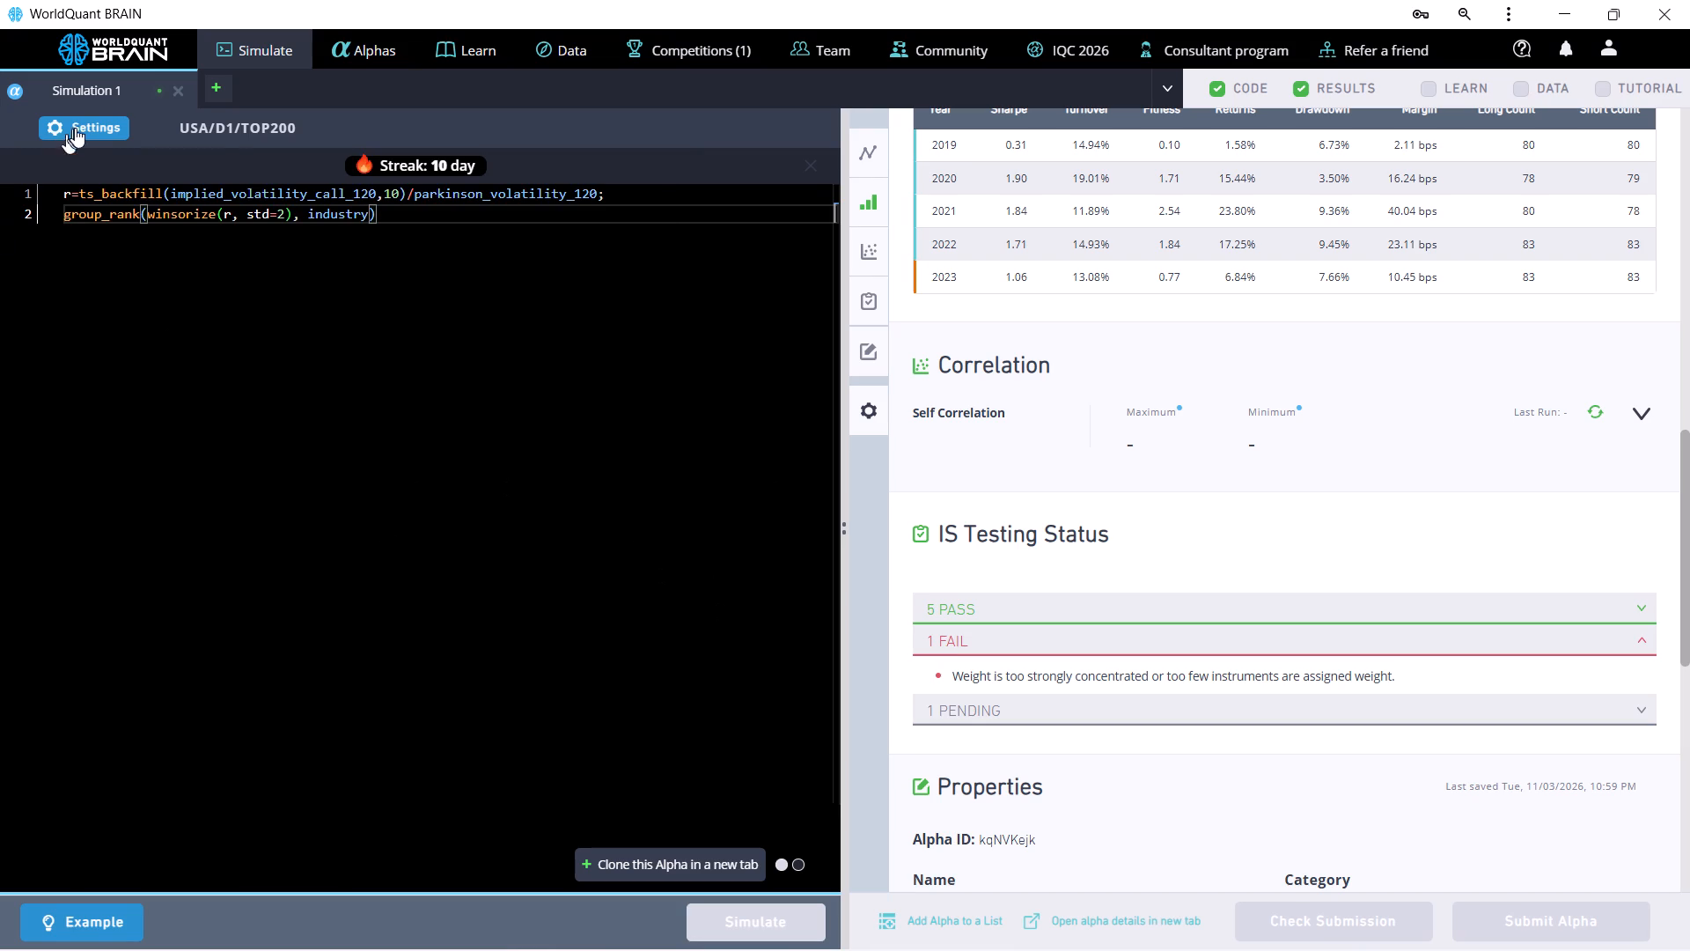
Set the truncation to 0.01 in the Simulation 1 settings and apply the settings.
left_click(77, 128)
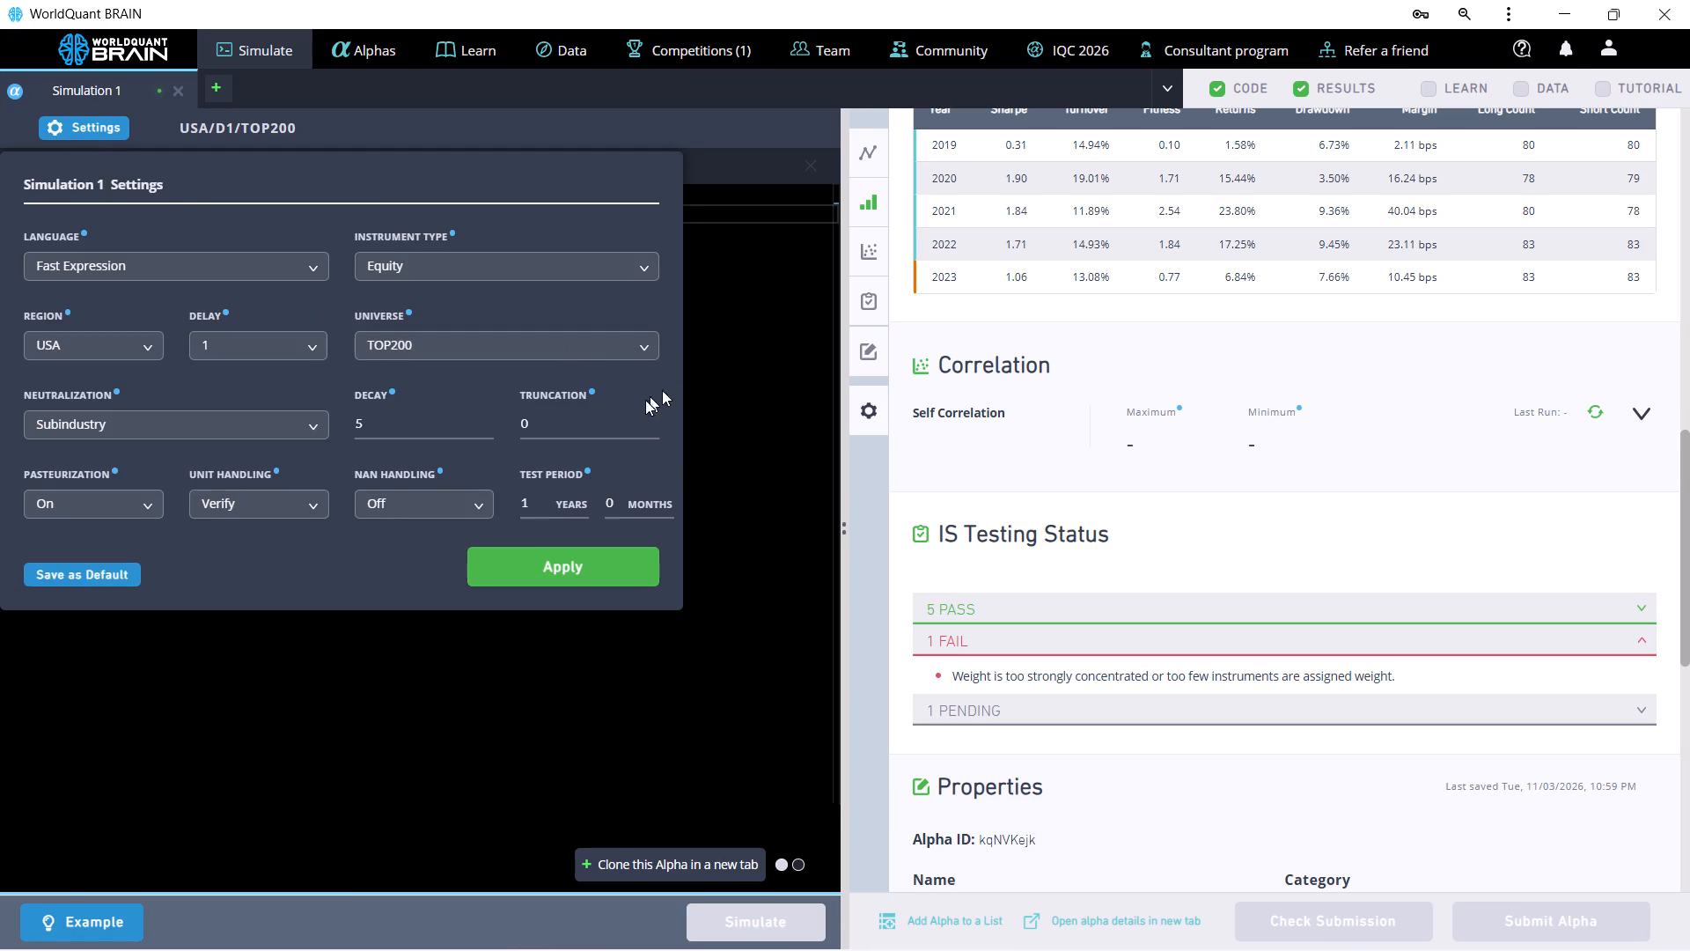
left_click(647, 417)
left_click(549, 564)
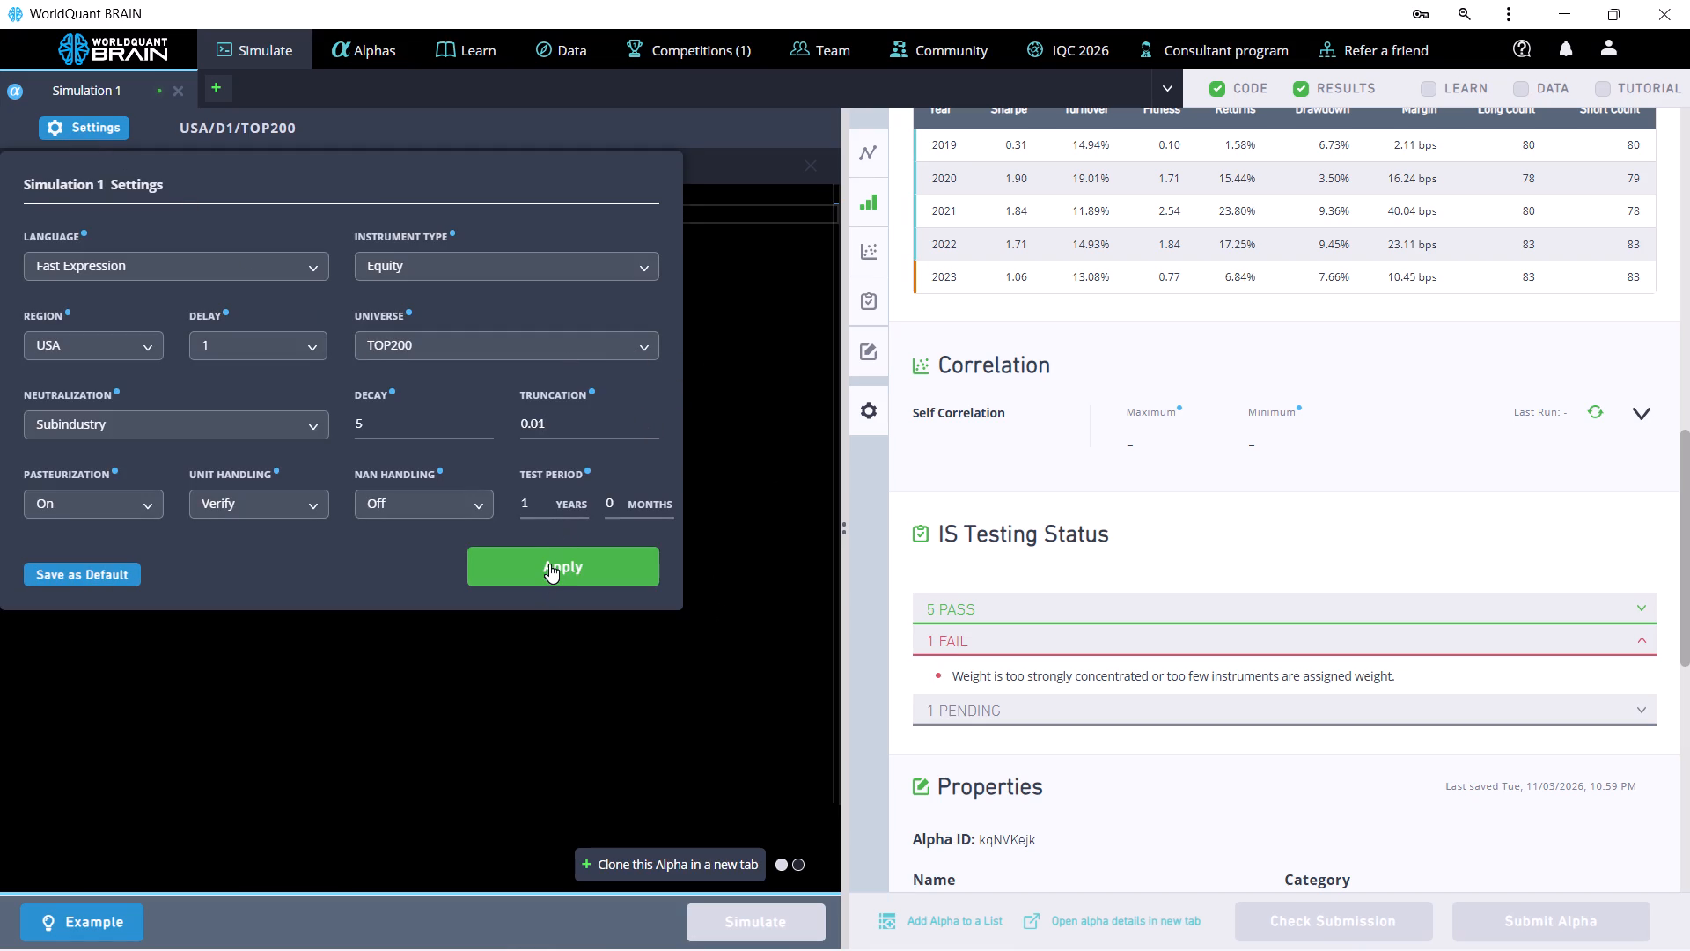
left_click(549, 564)
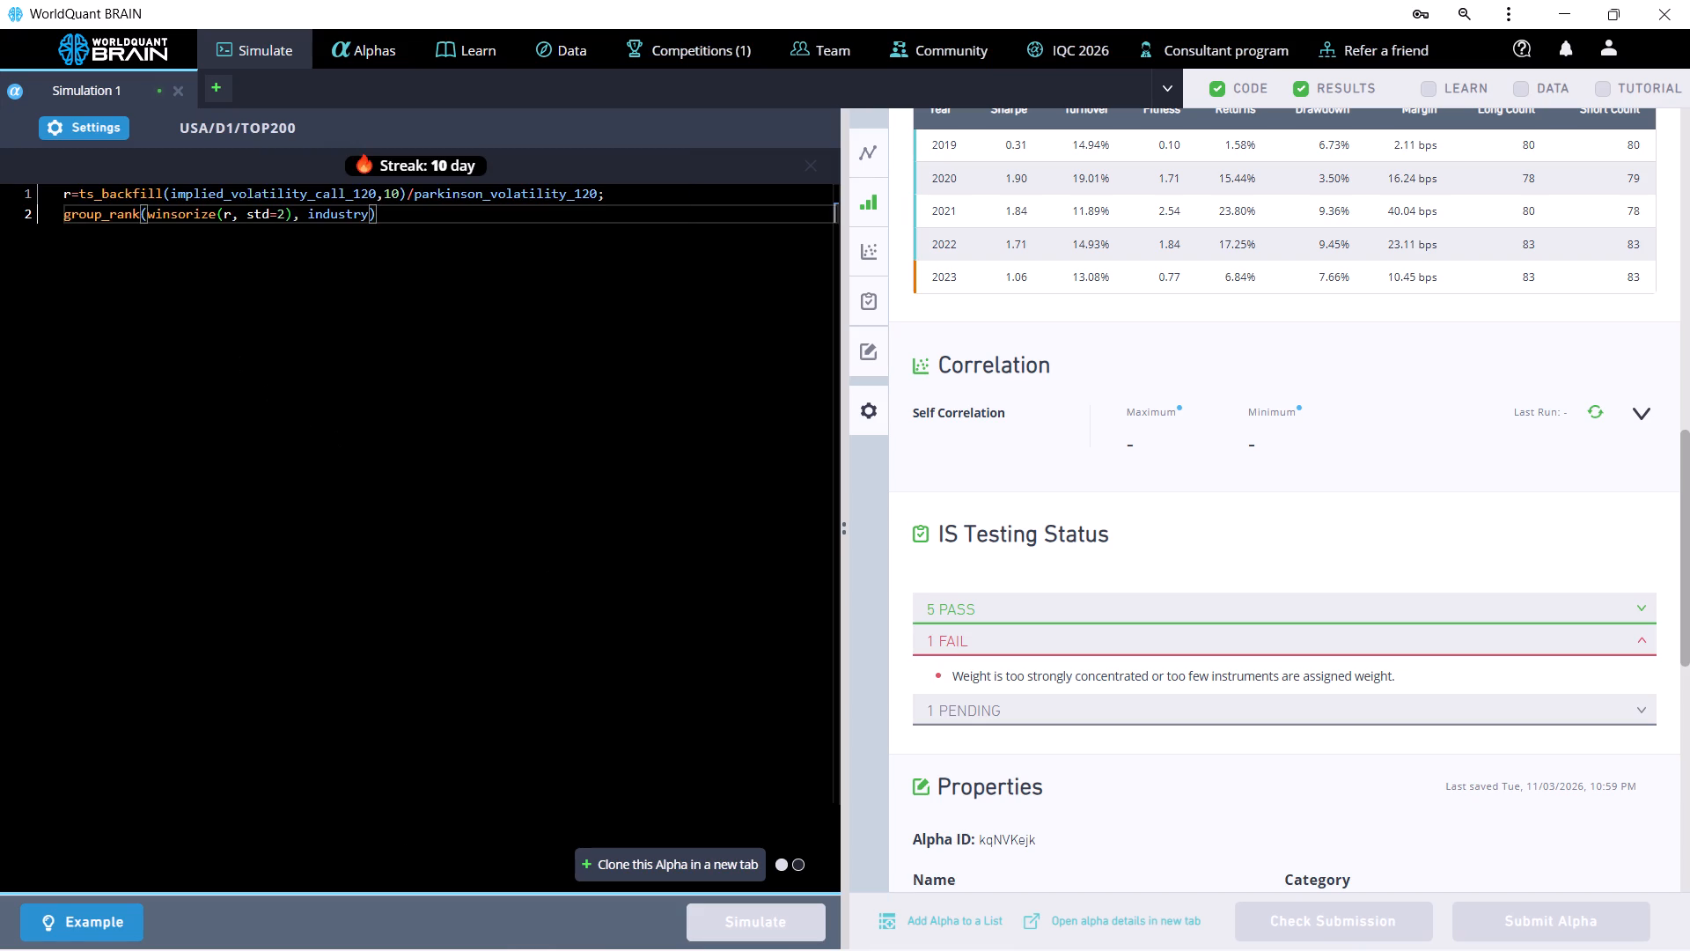
left_click(96, 108)
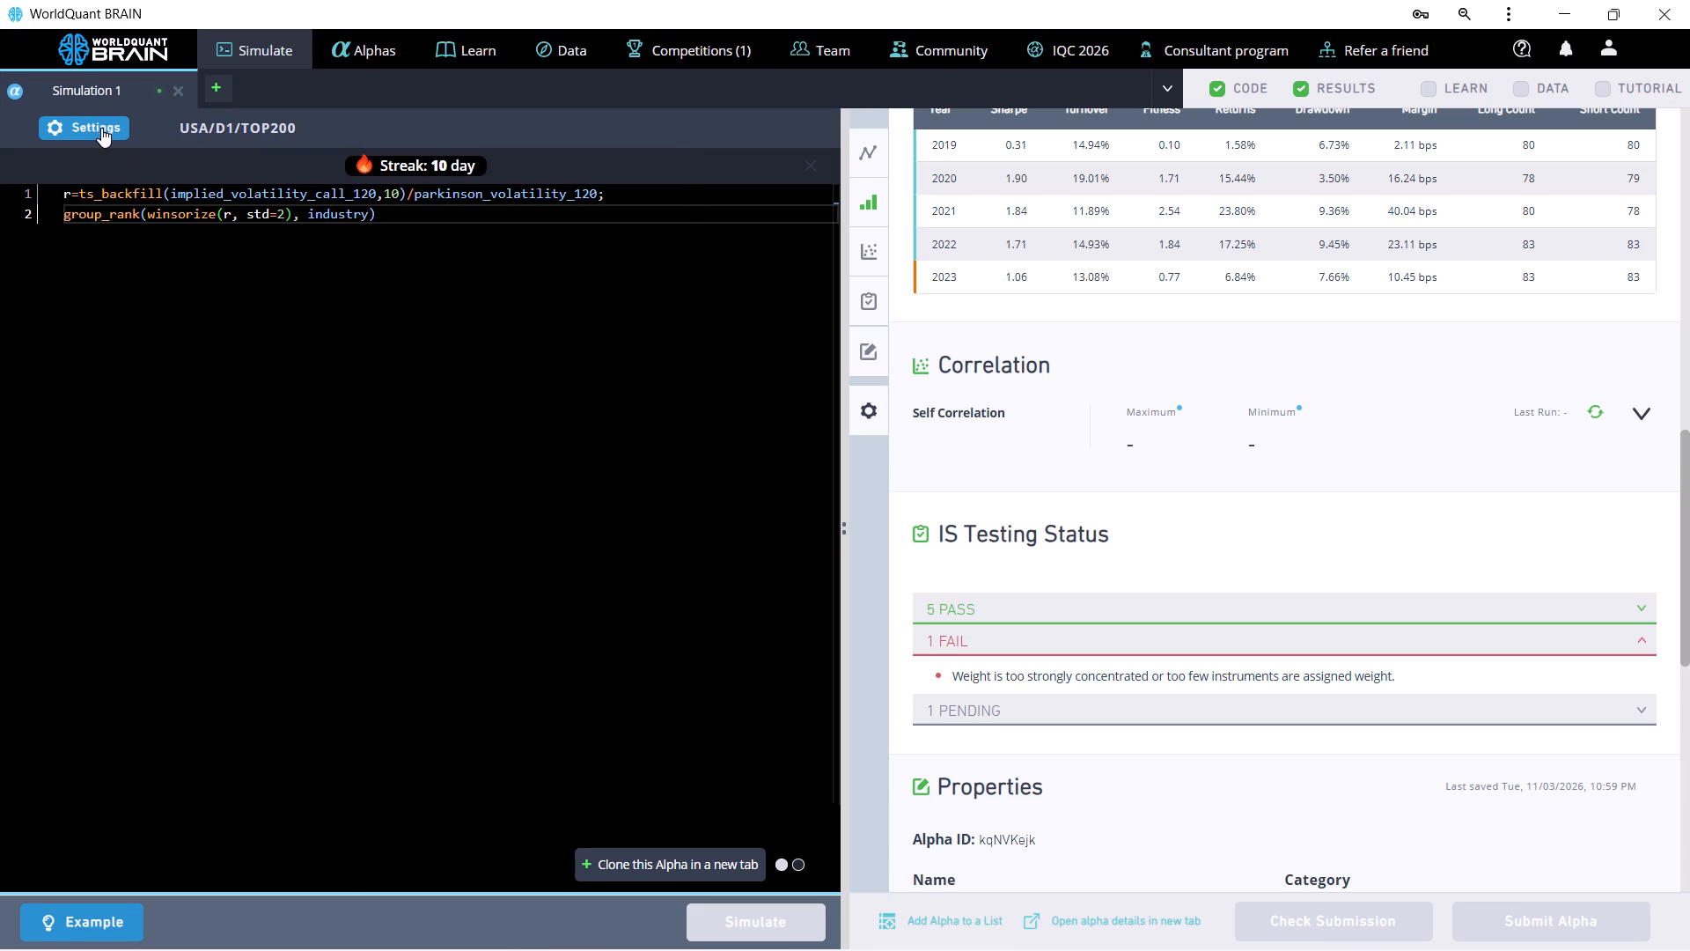
left_click(101, 128)
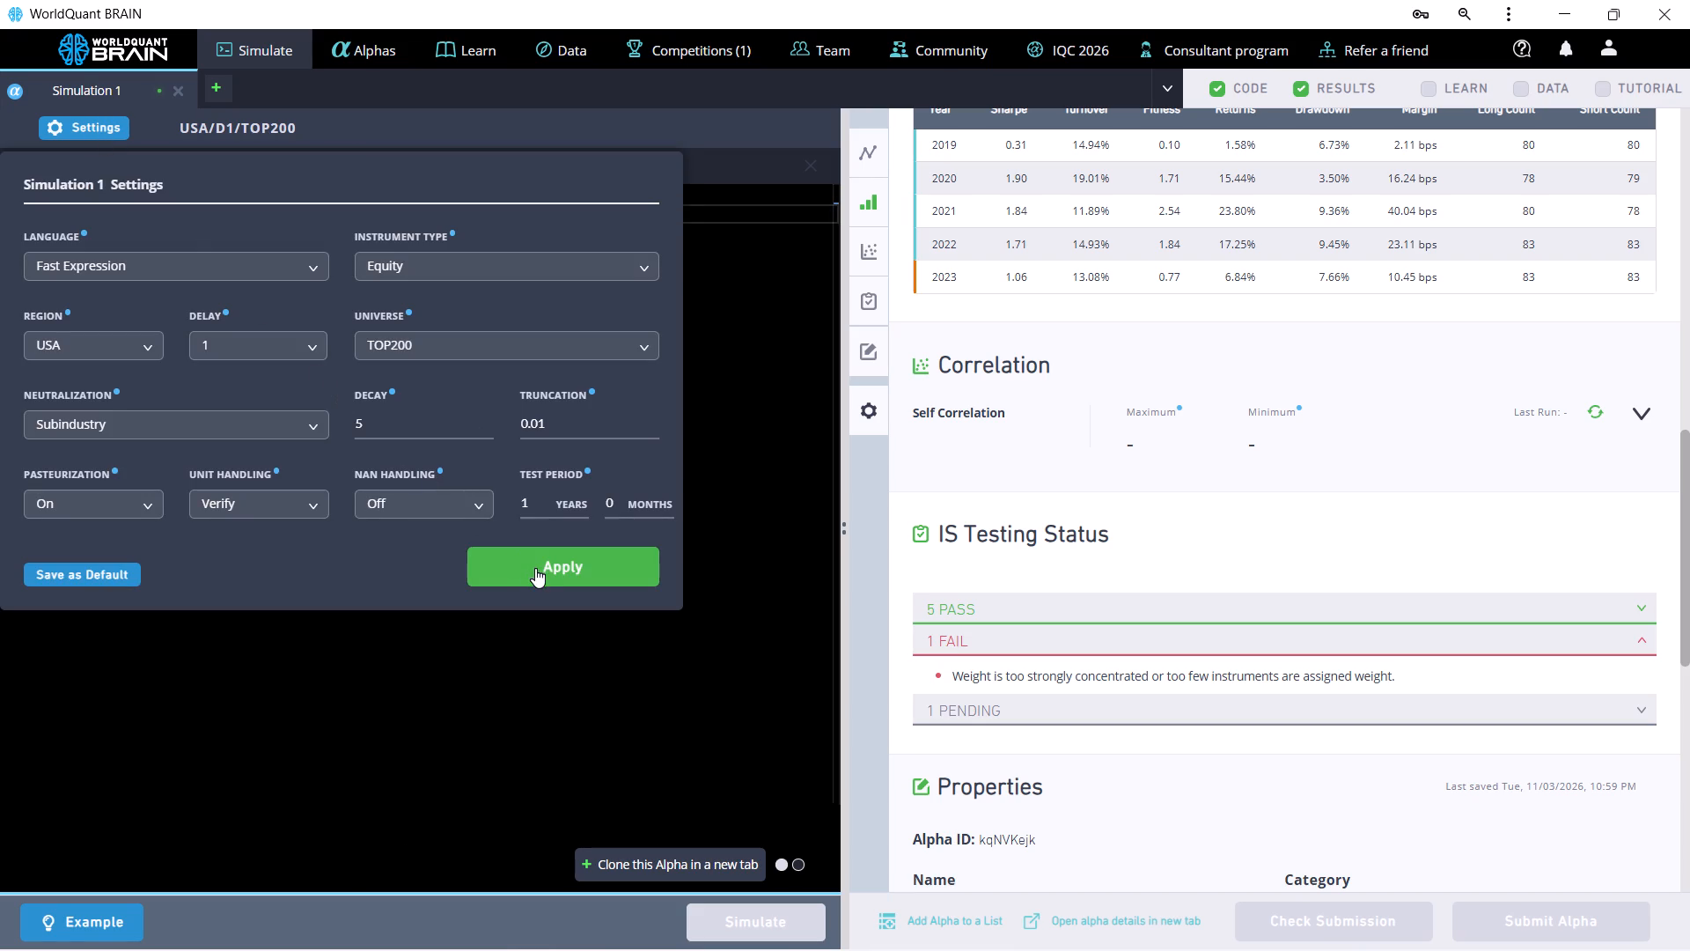
left_click(535, 568)
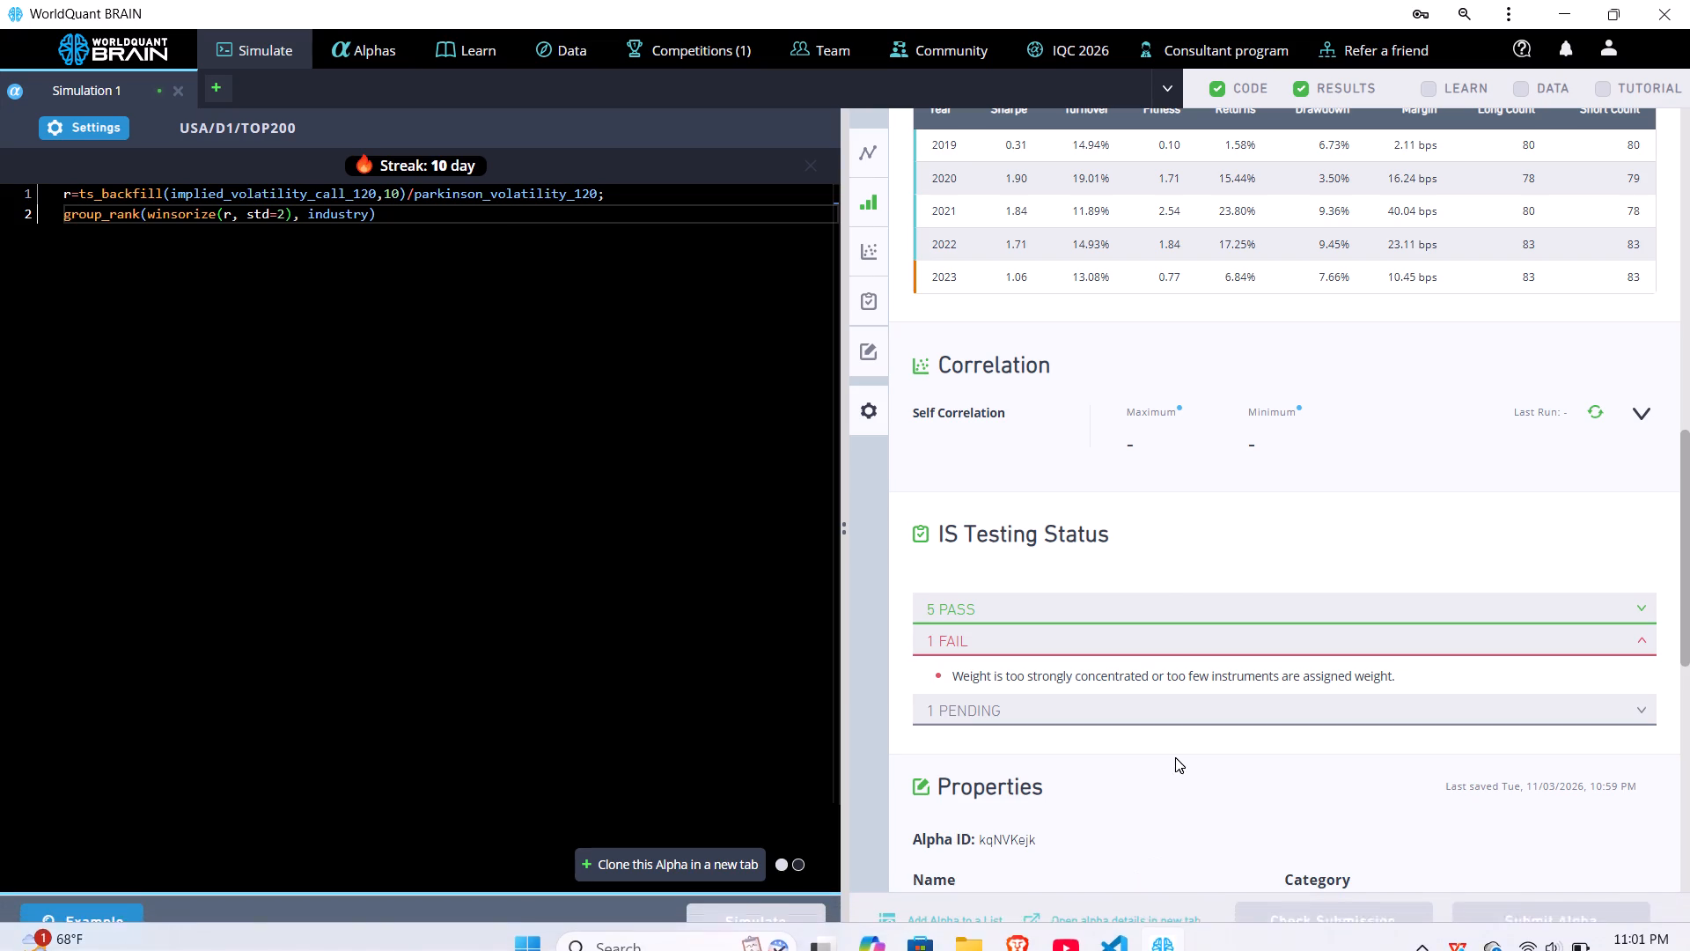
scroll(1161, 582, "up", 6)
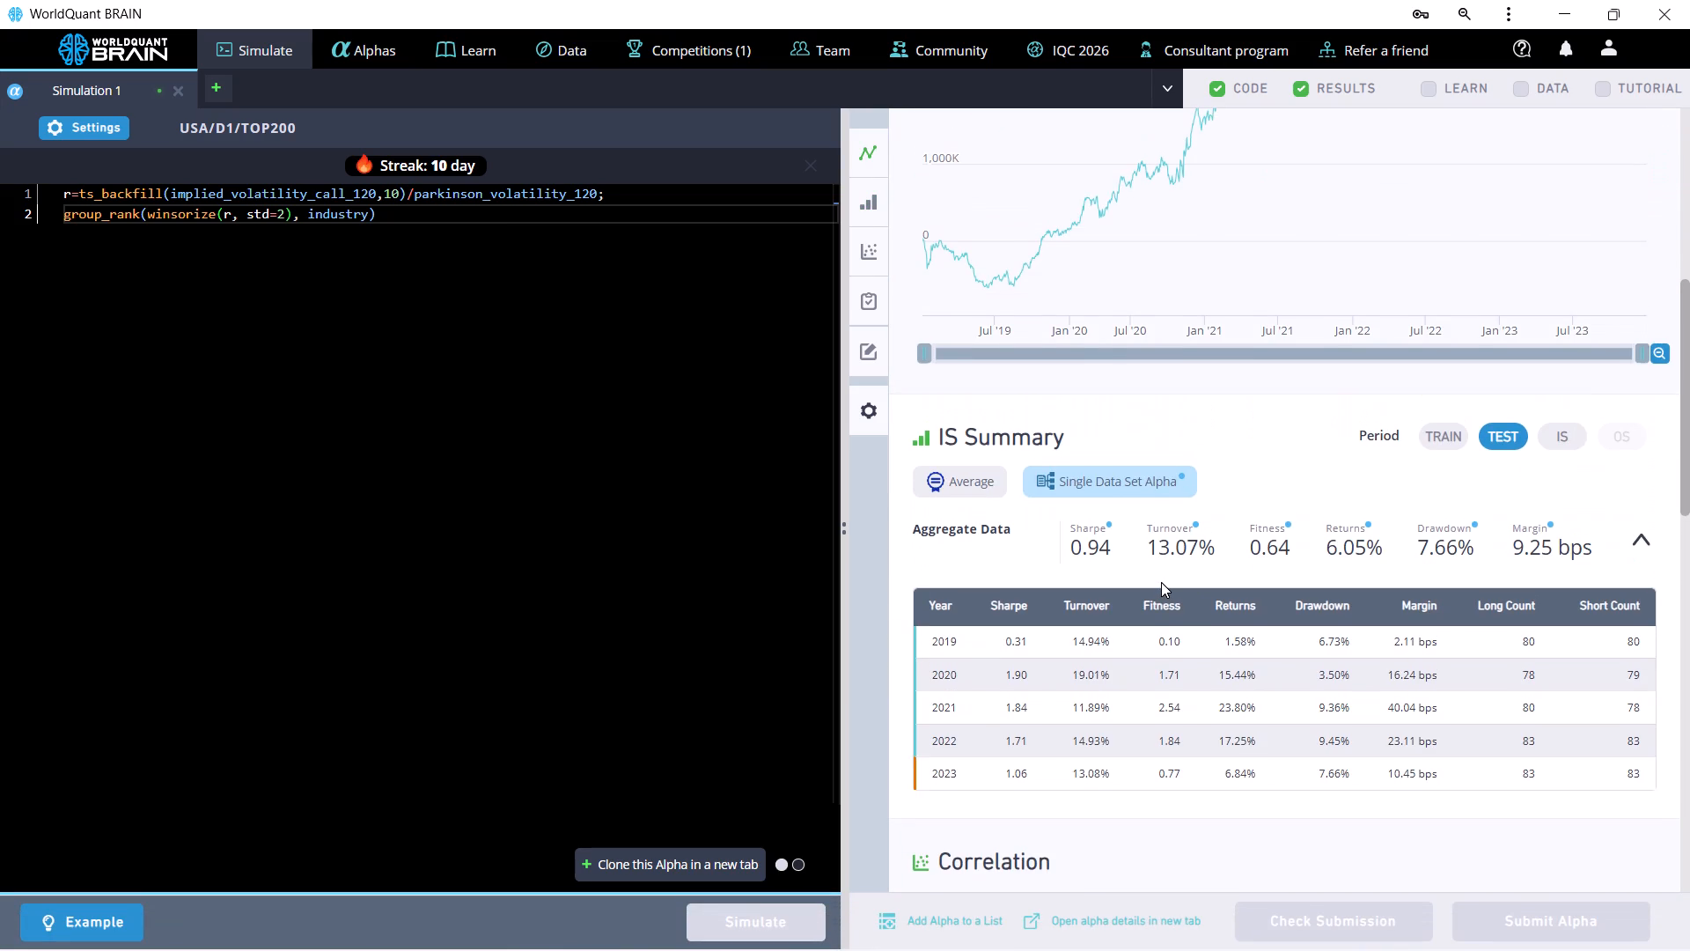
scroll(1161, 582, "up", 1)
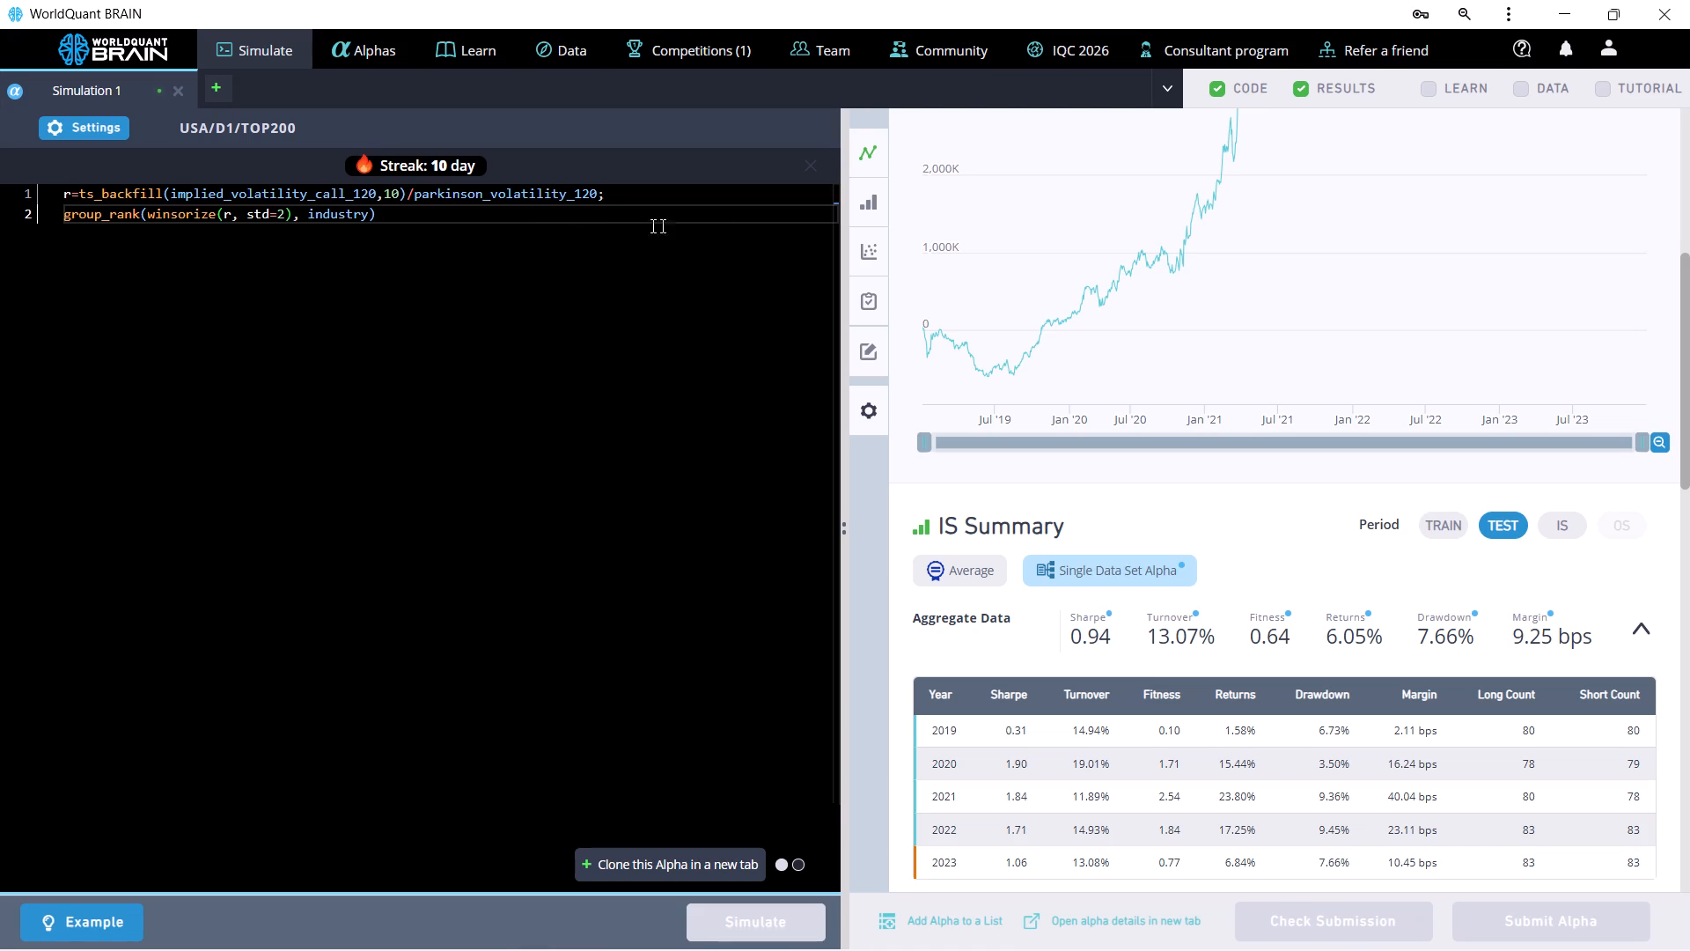
Restore the maximized simulation window to its smaller floating size.
left_click(1613, 18)
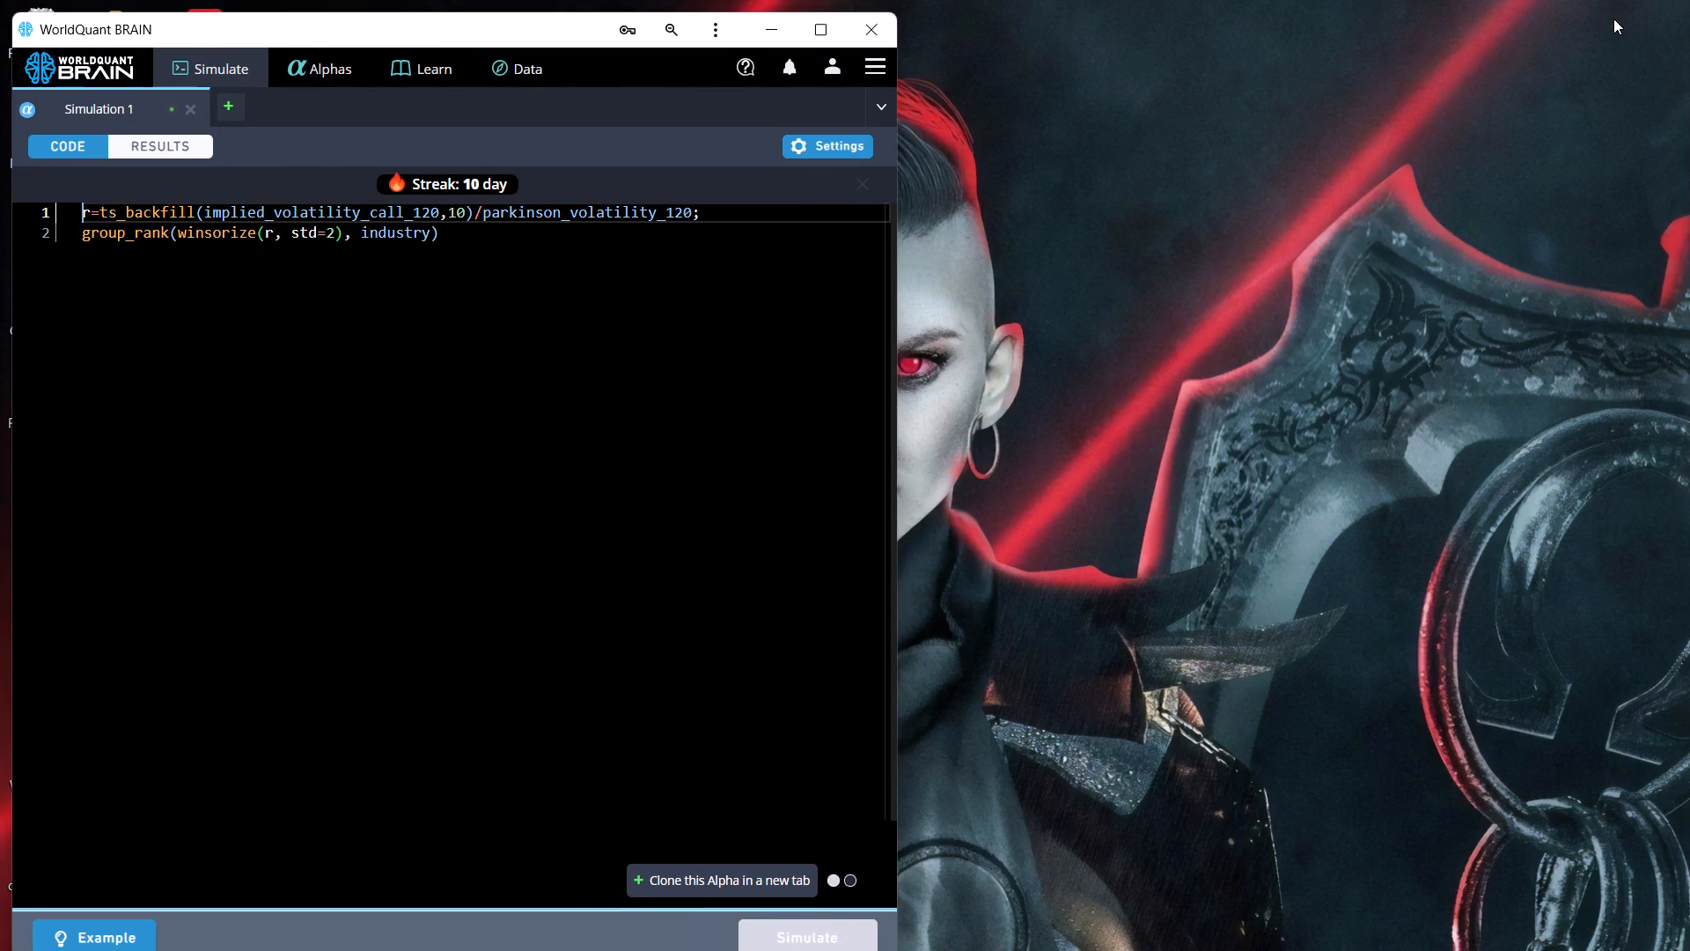
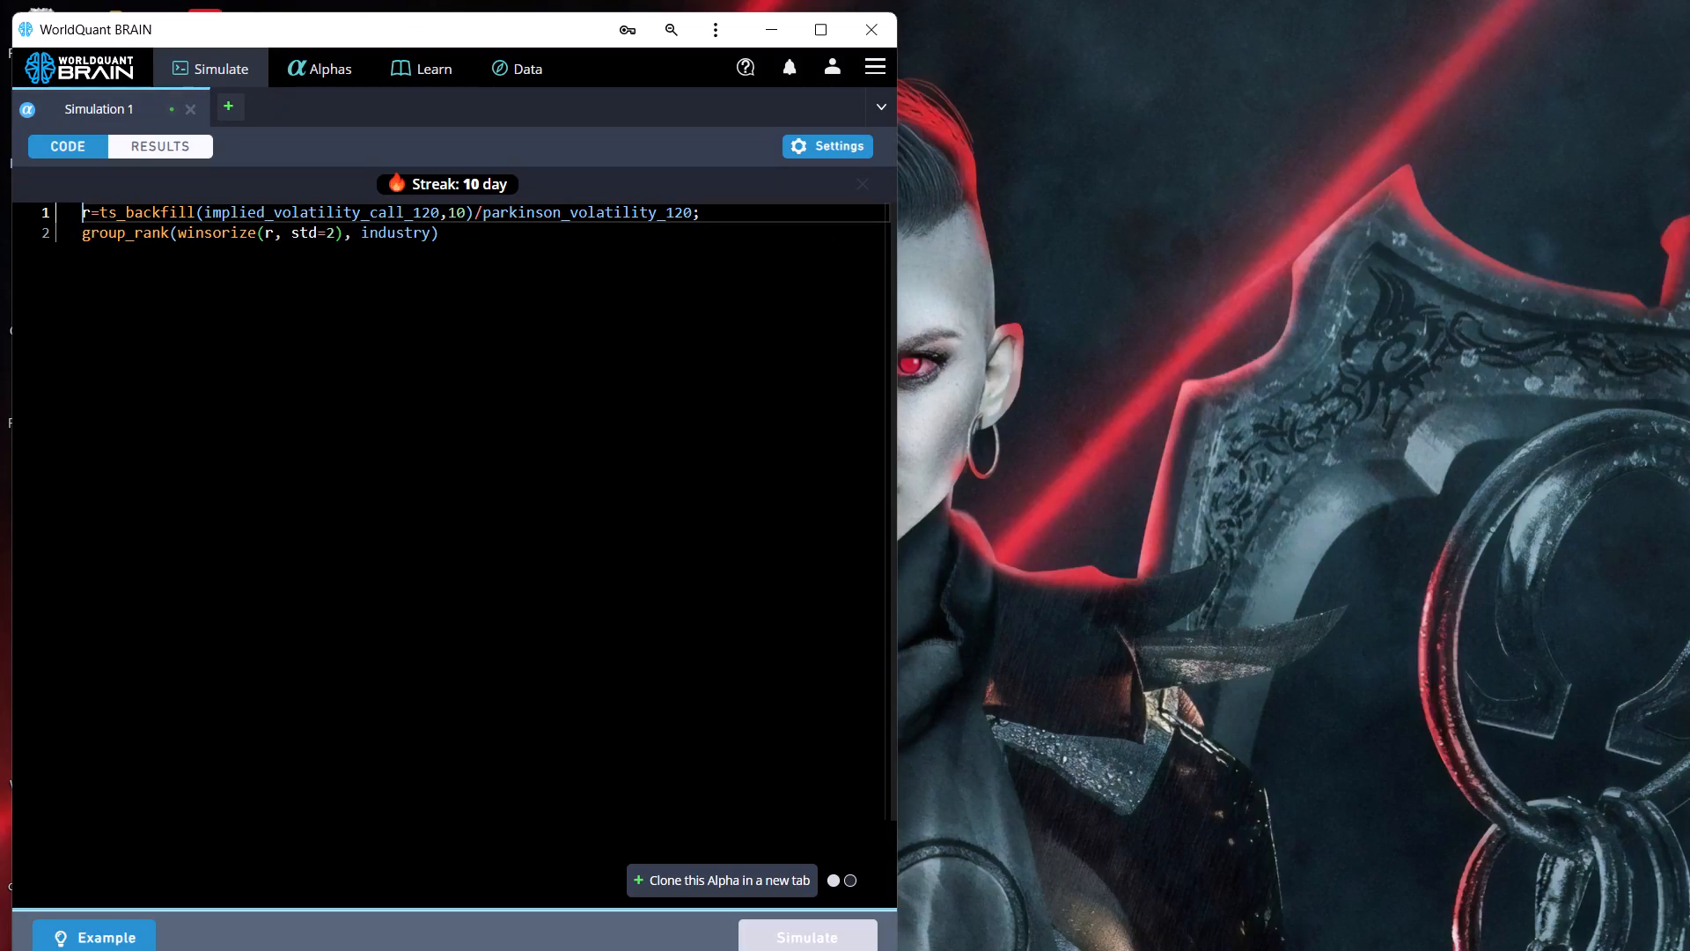
Delete the entire volatility-ratio alpha expression from the Simulation 1 code editor, leaving it empty.
left_click(532, 261)
key("BackSpace")
key("BackSpace")
key("BackSpace")
key("BackSpace")
key("BackSpace")
key("BackSpace")
key("BackSpace")
key("BackSpace")
key("BackSpace")
key("BackSpace")
key("BackSpace")
key("BackSpace")
key("BackSpace")
key("BackSpace")
key("BackSpace")
key("BackSpace")
key("BackSpace")
key("BackSpace")
key("BackSpace")
key("BackSpace")
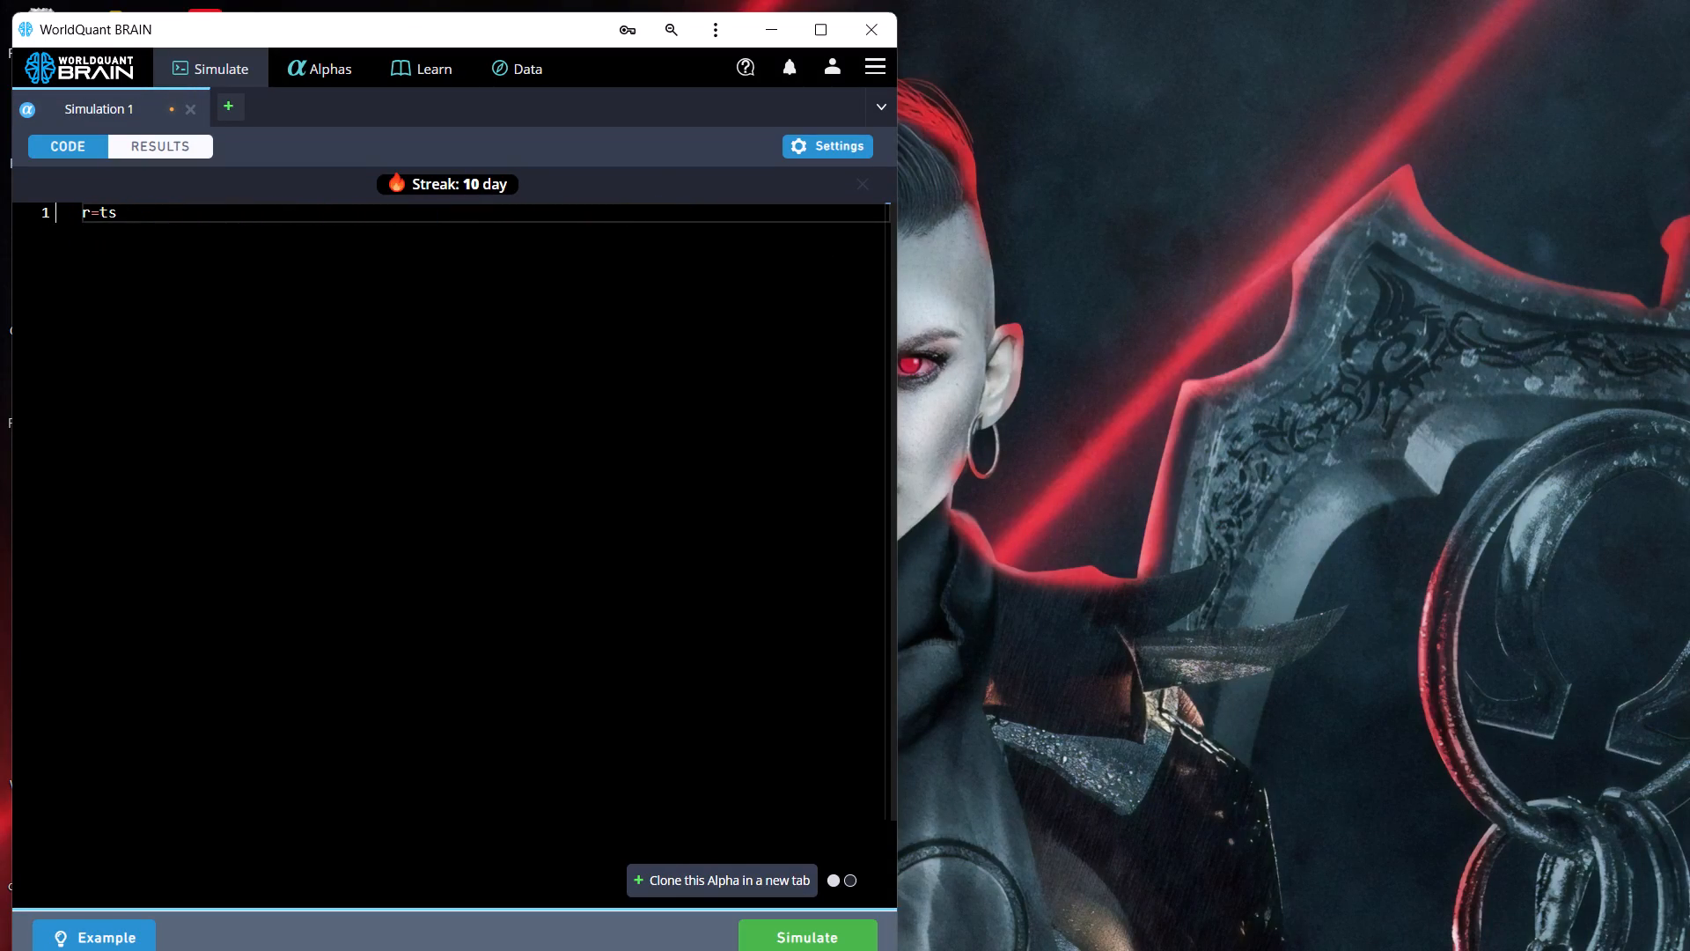
key("BackSpace")
key("BackSpace")
key("BackSpace")
key("BackSpace")
key("BackSpace")
key("BackSpace")
key("BackSpace")
key("BackSpace")
key("BackSpace")
key("BackSpace")
key("BackSpace")
key("BackSpace")
key("BackSpace")
key("BackSpace")
key("BackSpace")
key("BackSpace")
key("BackSpace")
key("BackSpace")
key("BackSpace")
key("BackSpace")
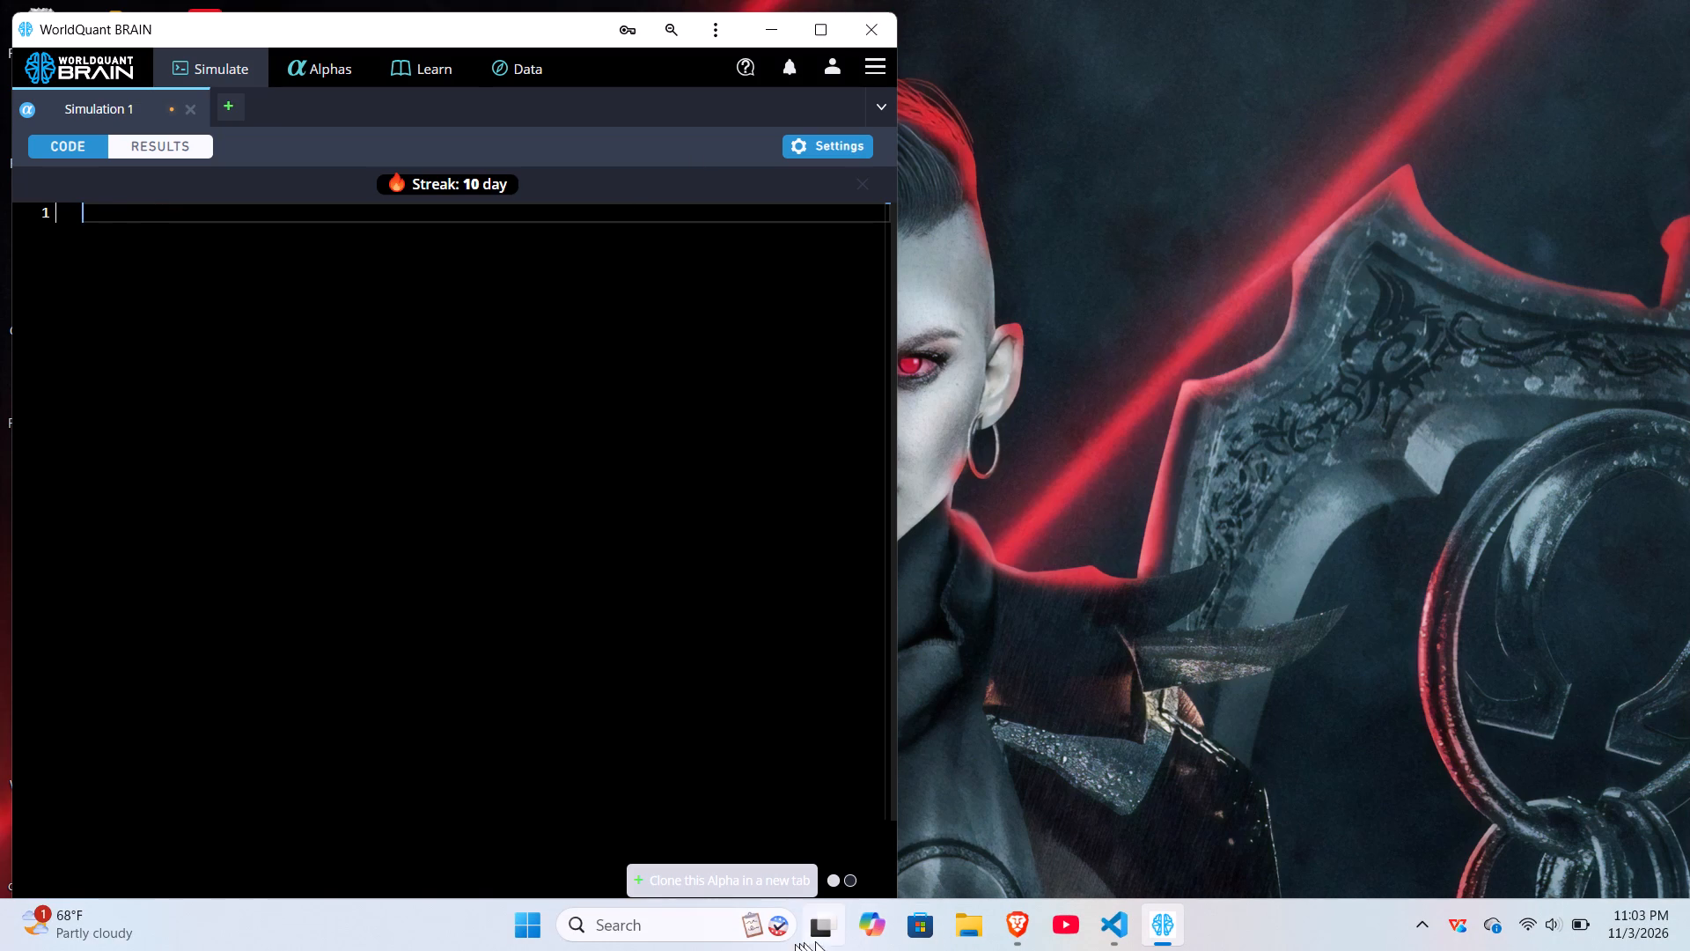
Find WhatsApp with the Windows search and launch it.
left_click(689, 927)
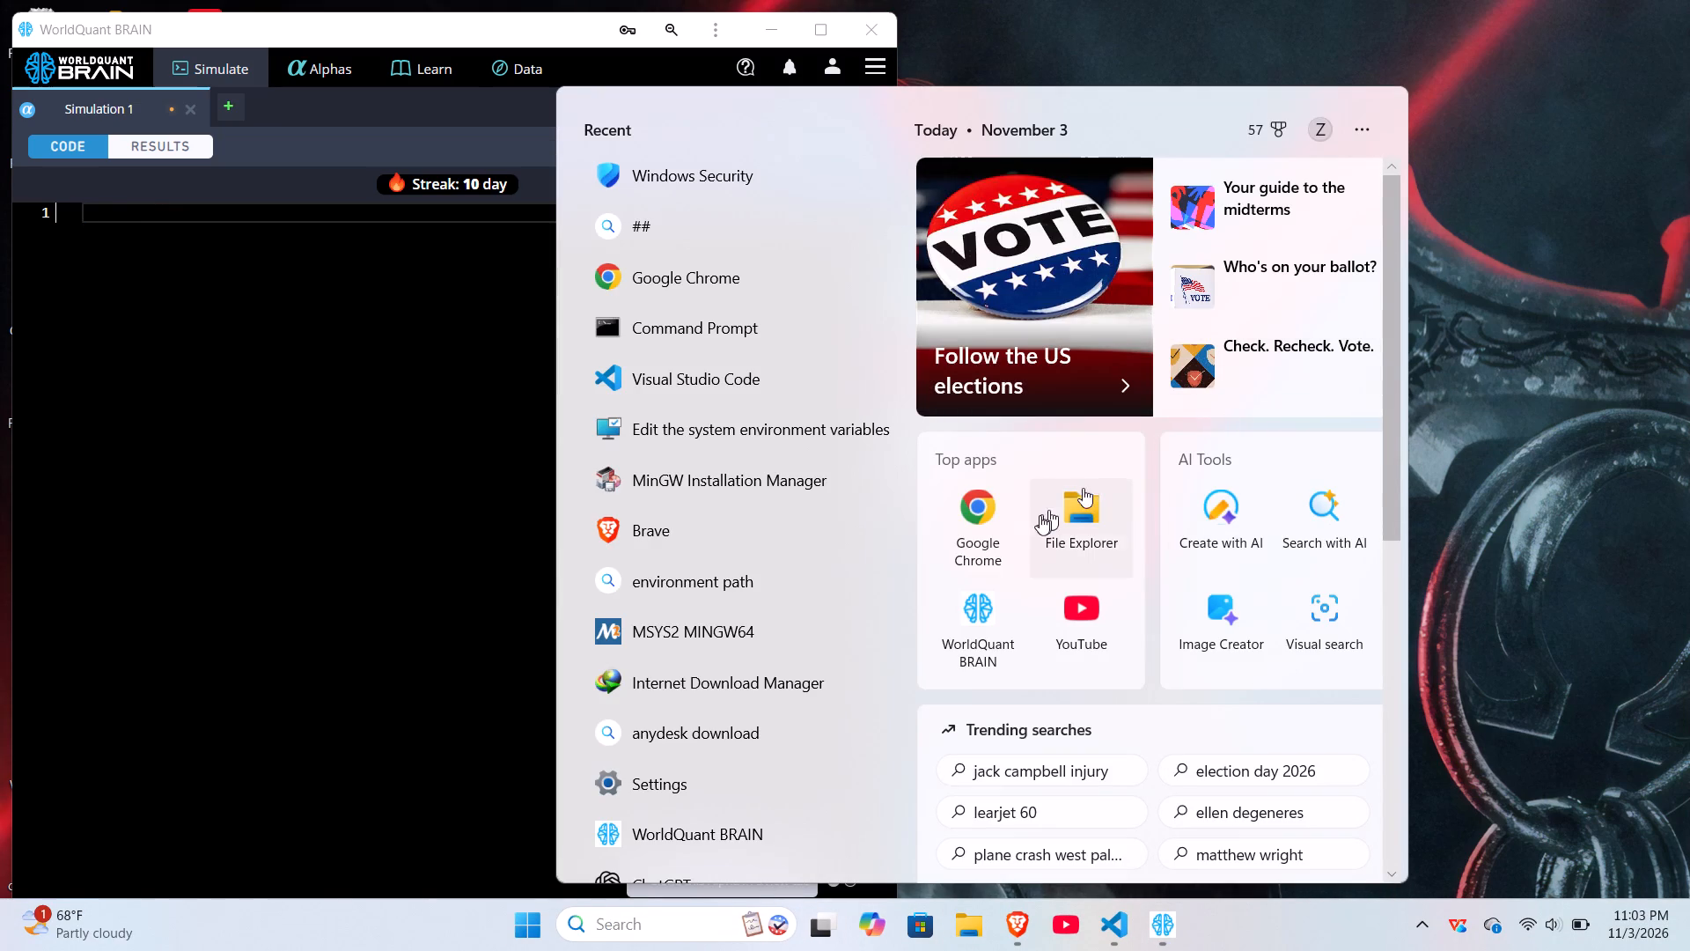
scroll(591, 875, "down", 2)
scroll(698, 820, "down", 4)
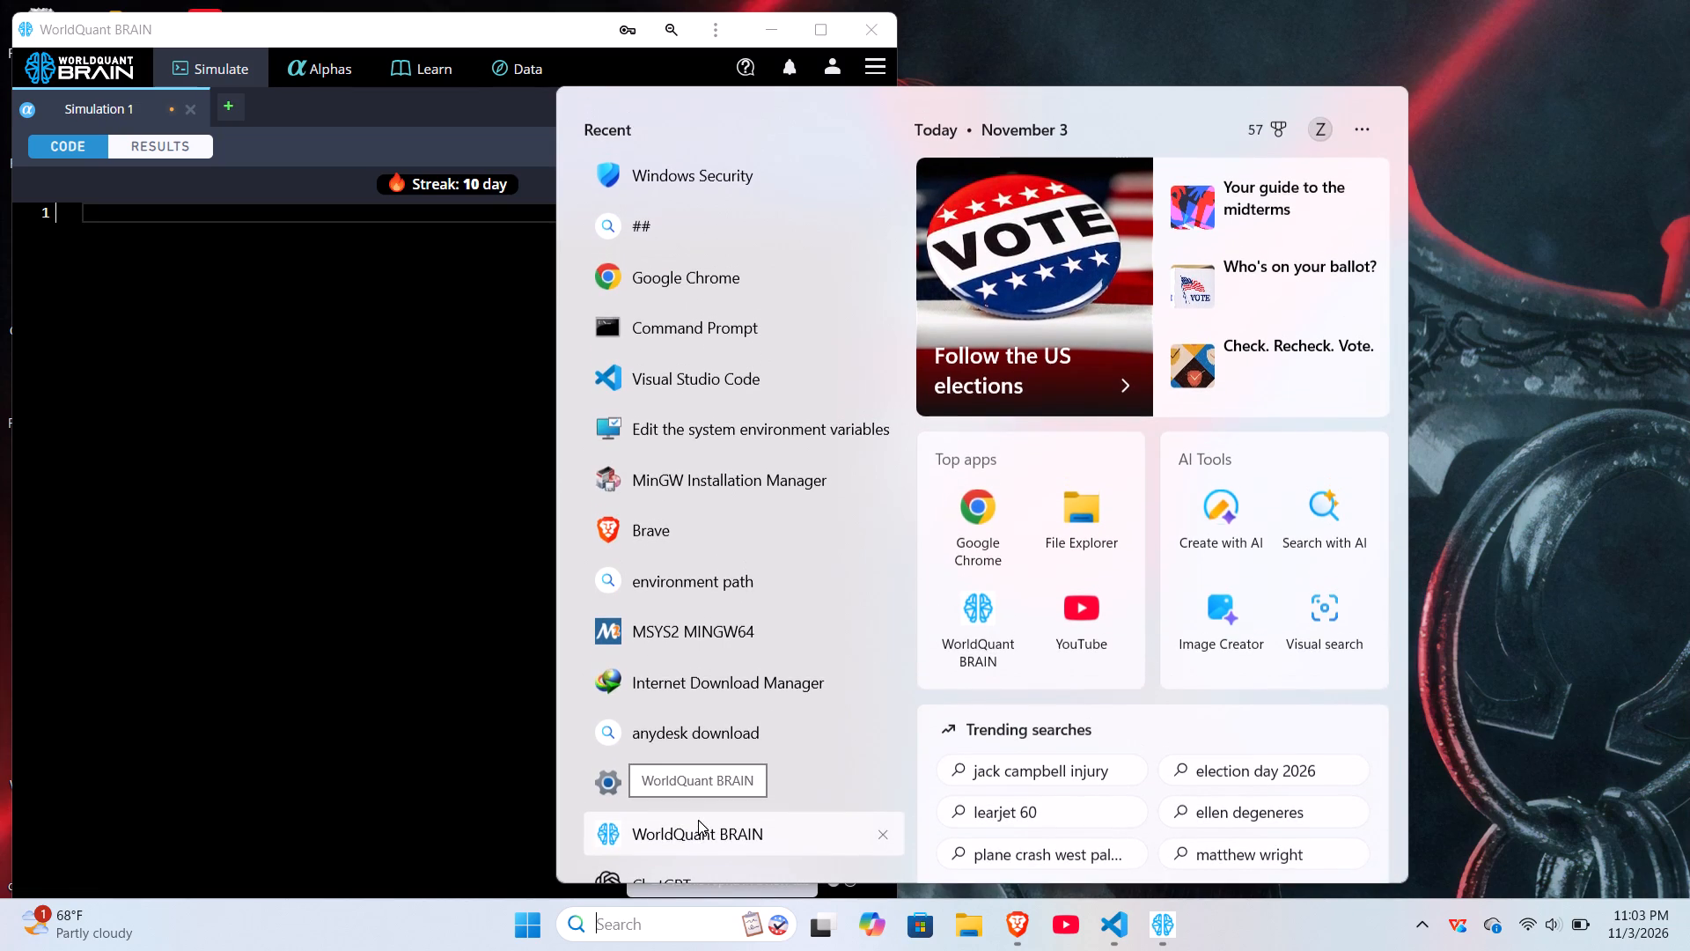
scroll(698, 820, "up", 2)
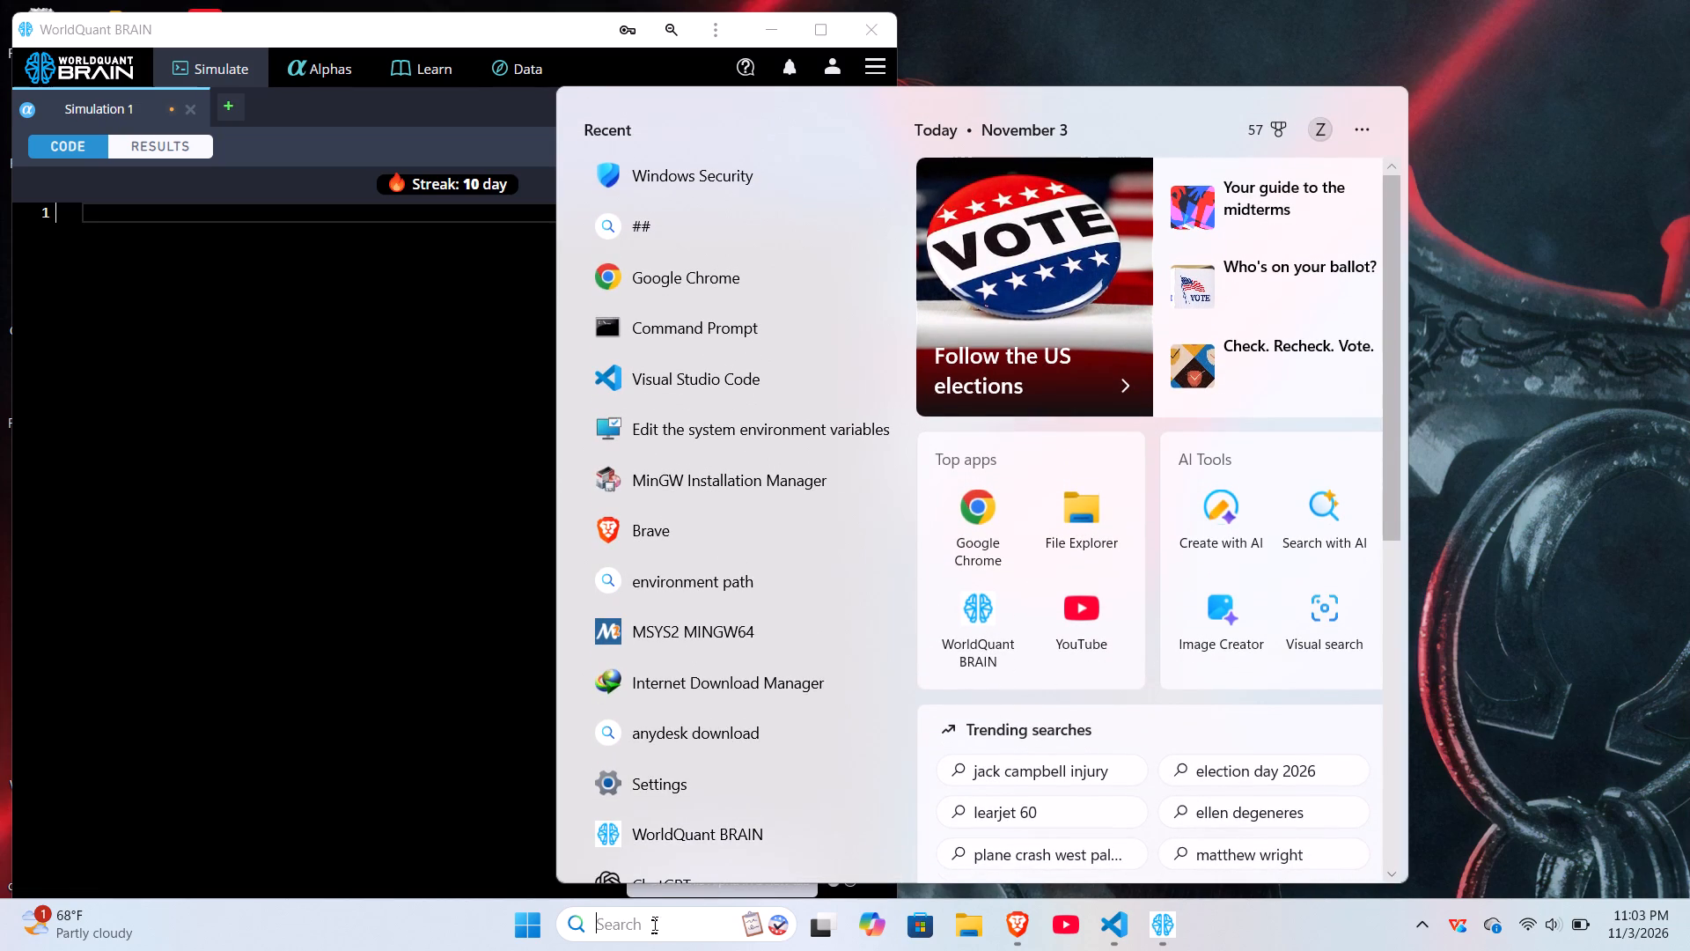
key("w")
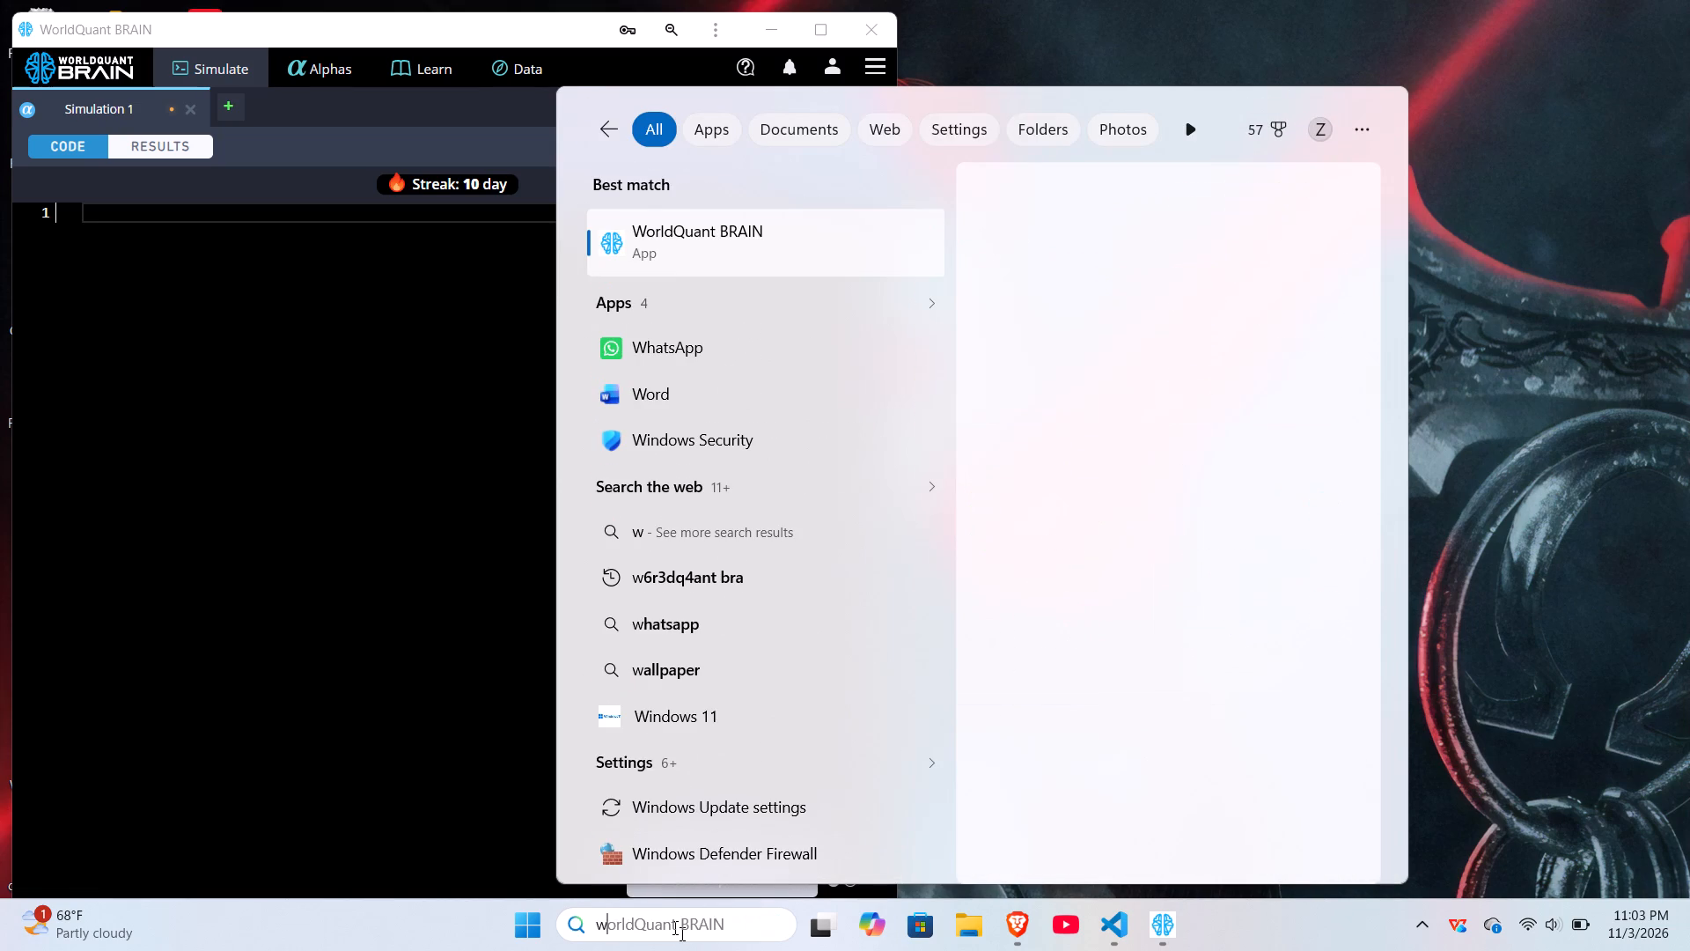
left_click(712, 335)
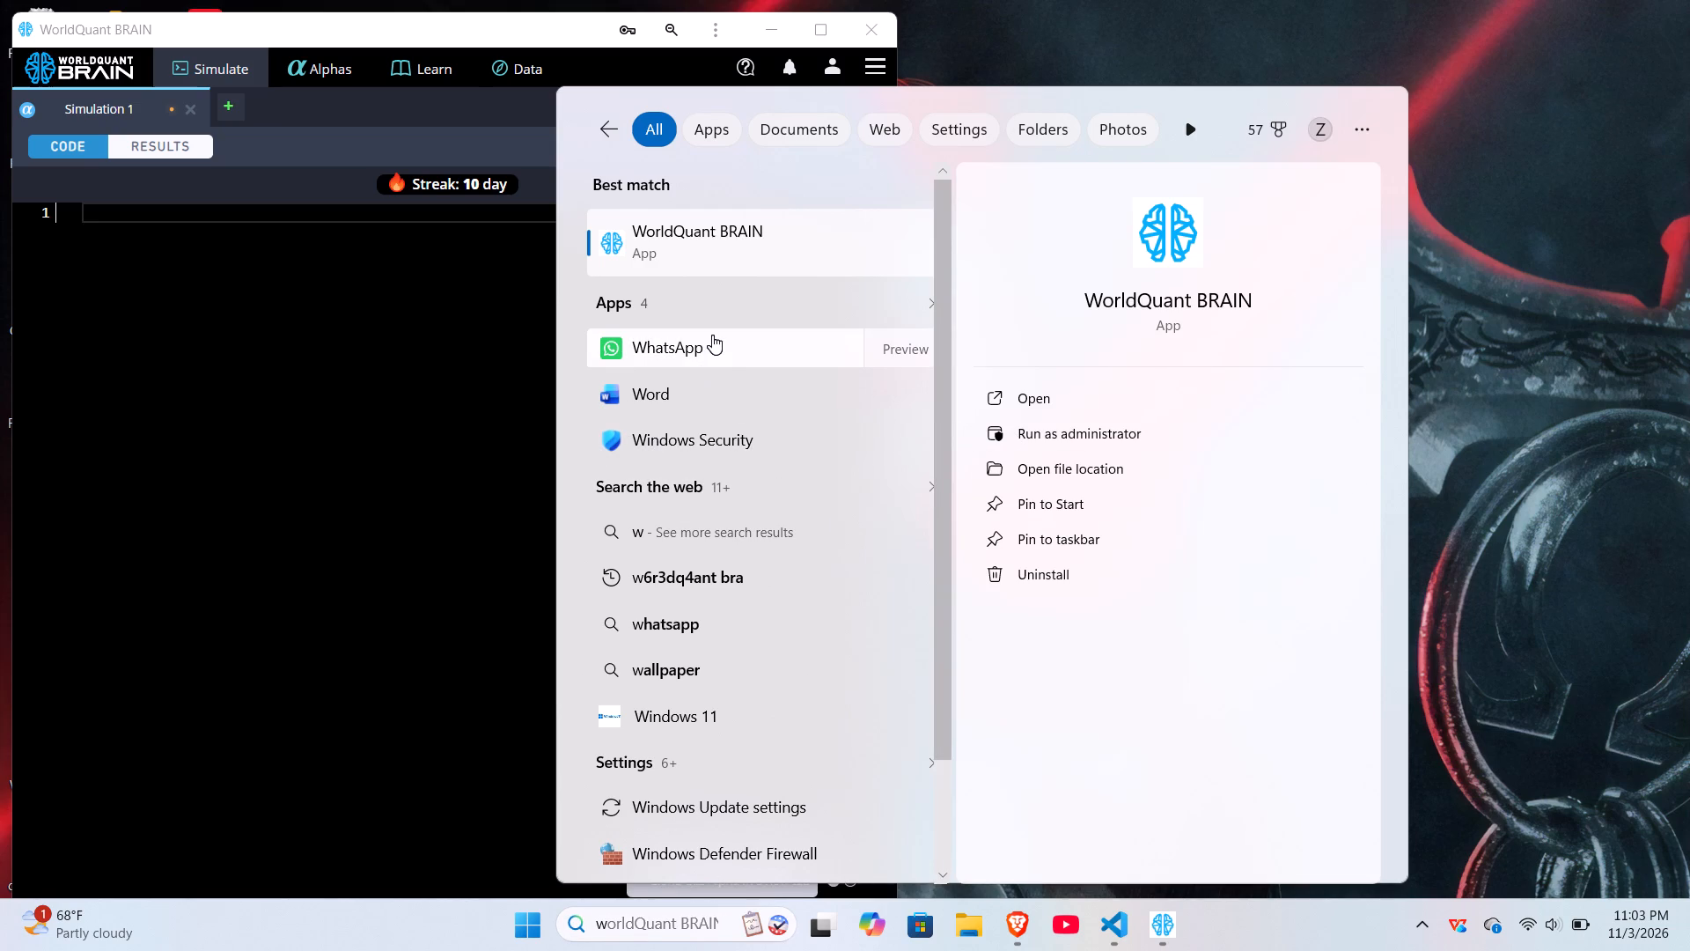
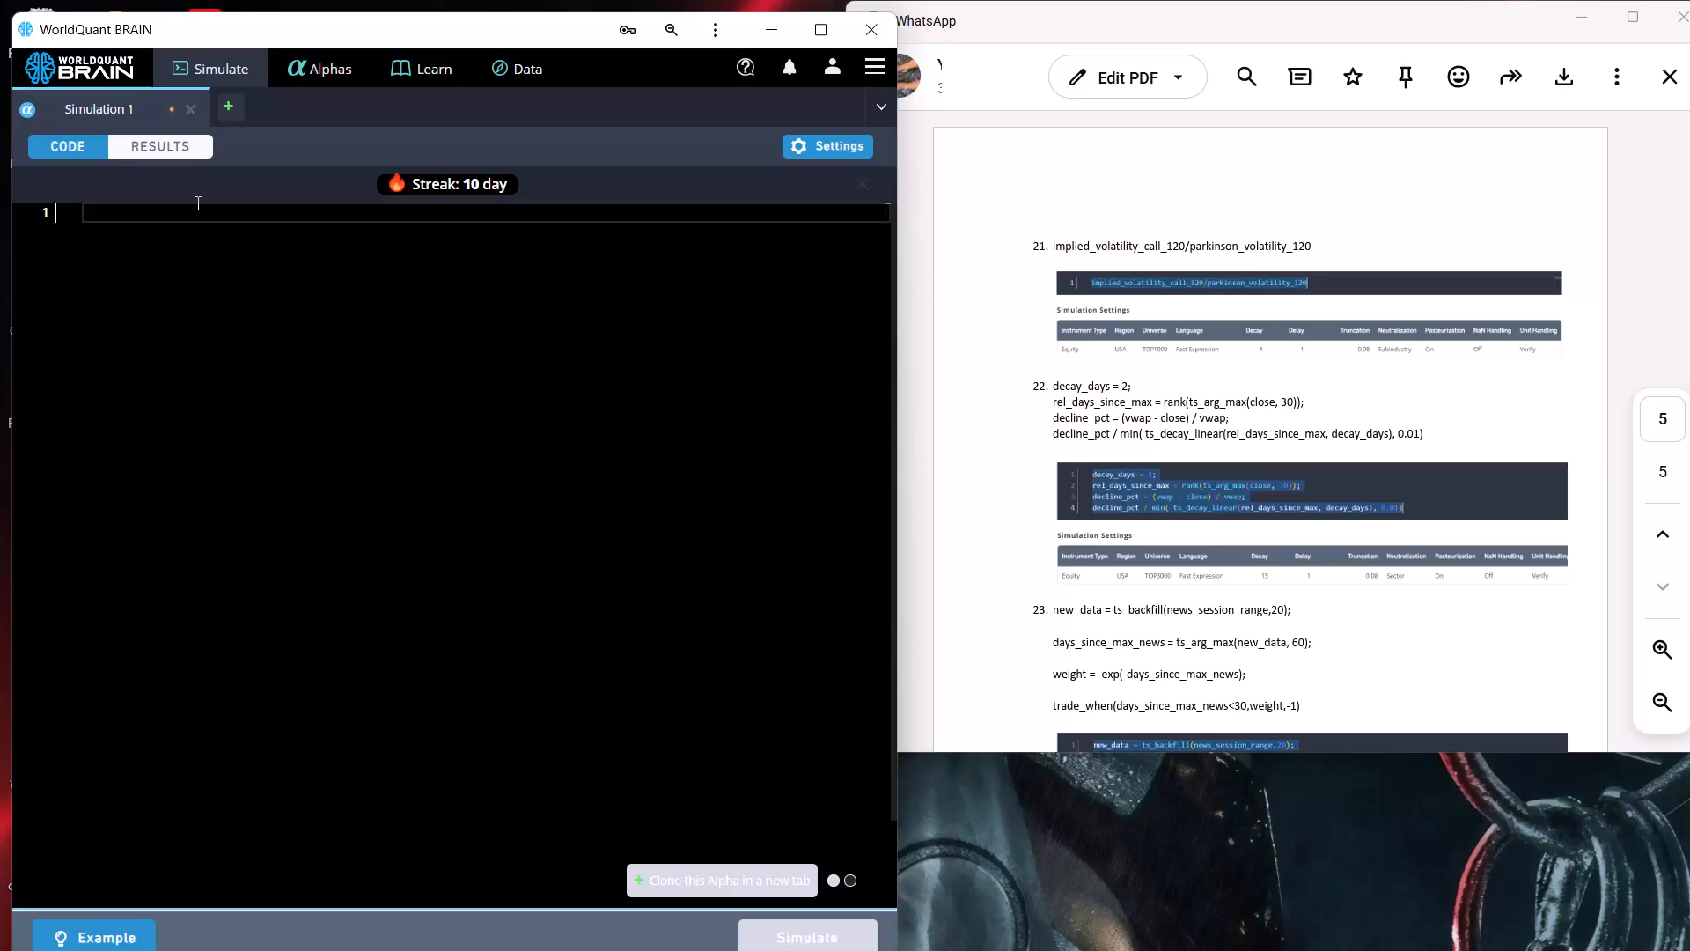
Enter the alpha expression implied_volatility_call_120/parkinson_volatility_120 in the empty Simulation 1 code editor.
type("imp")
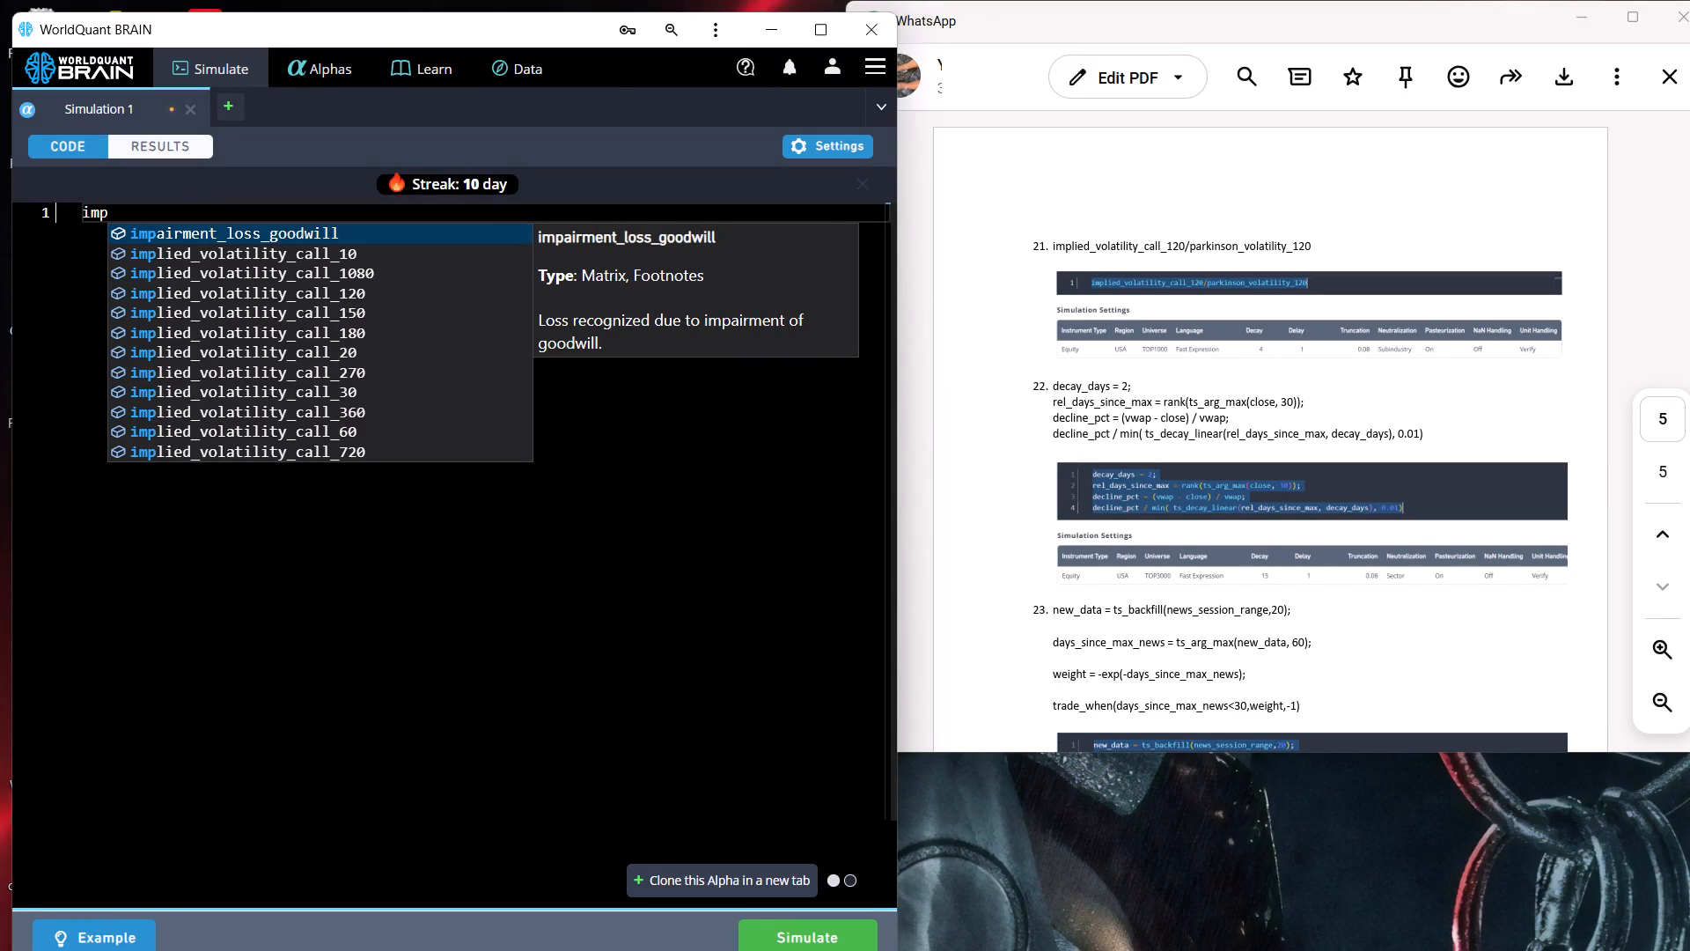
left_click(198, 287)
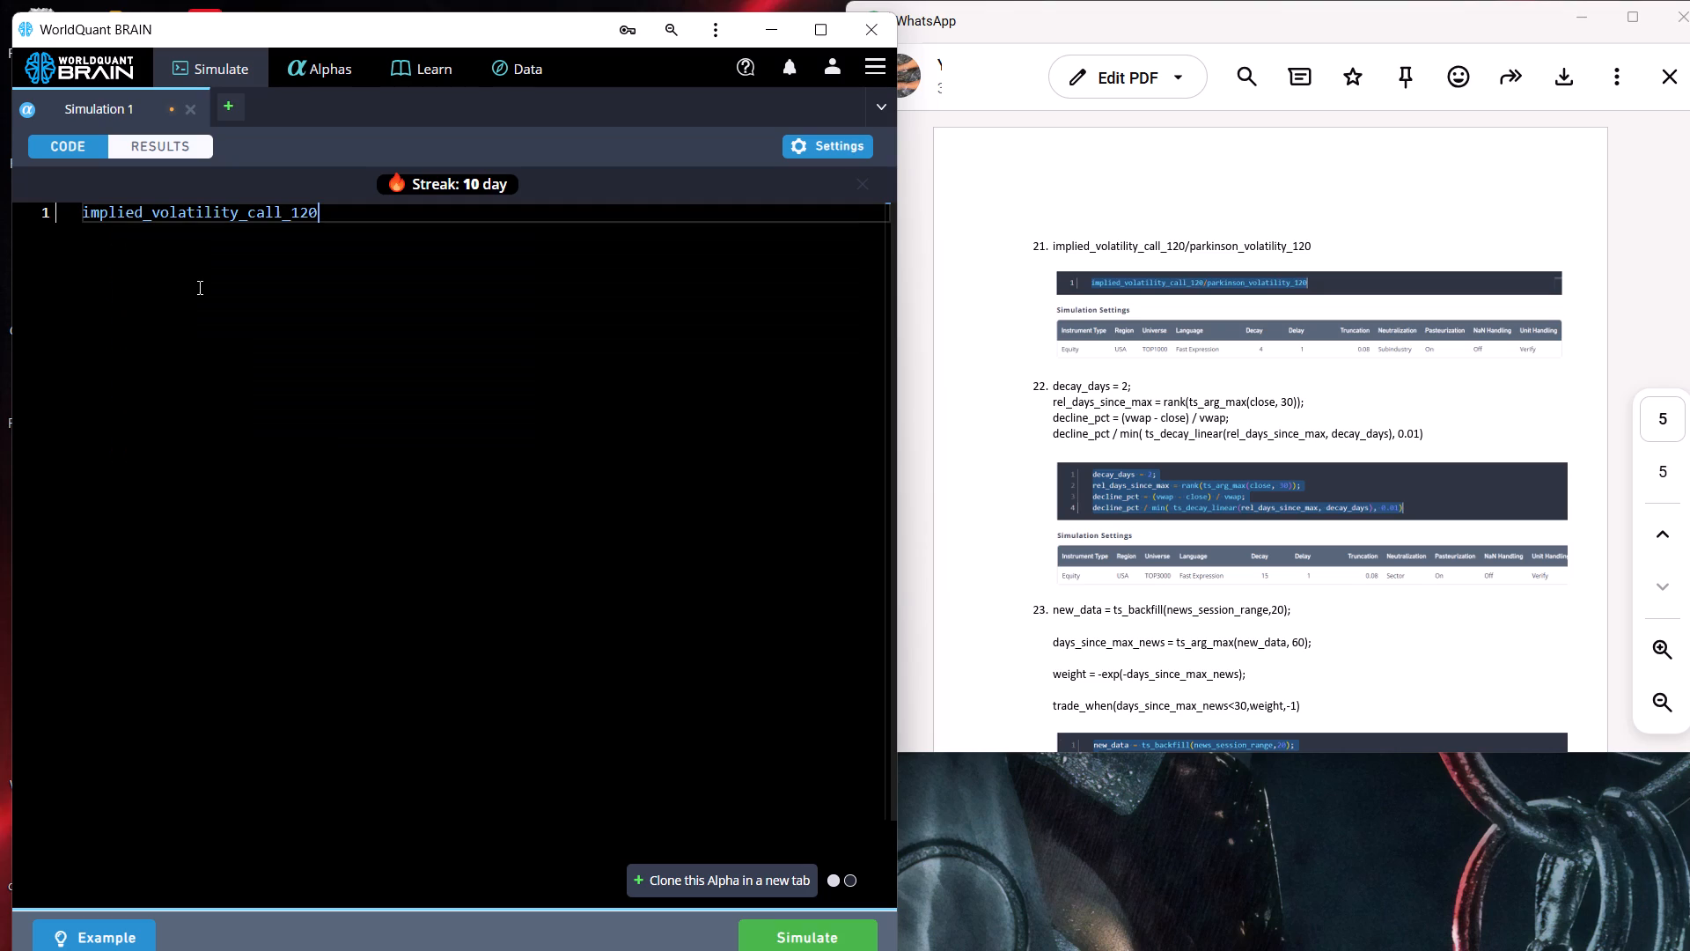
key("slash")
type("pa")
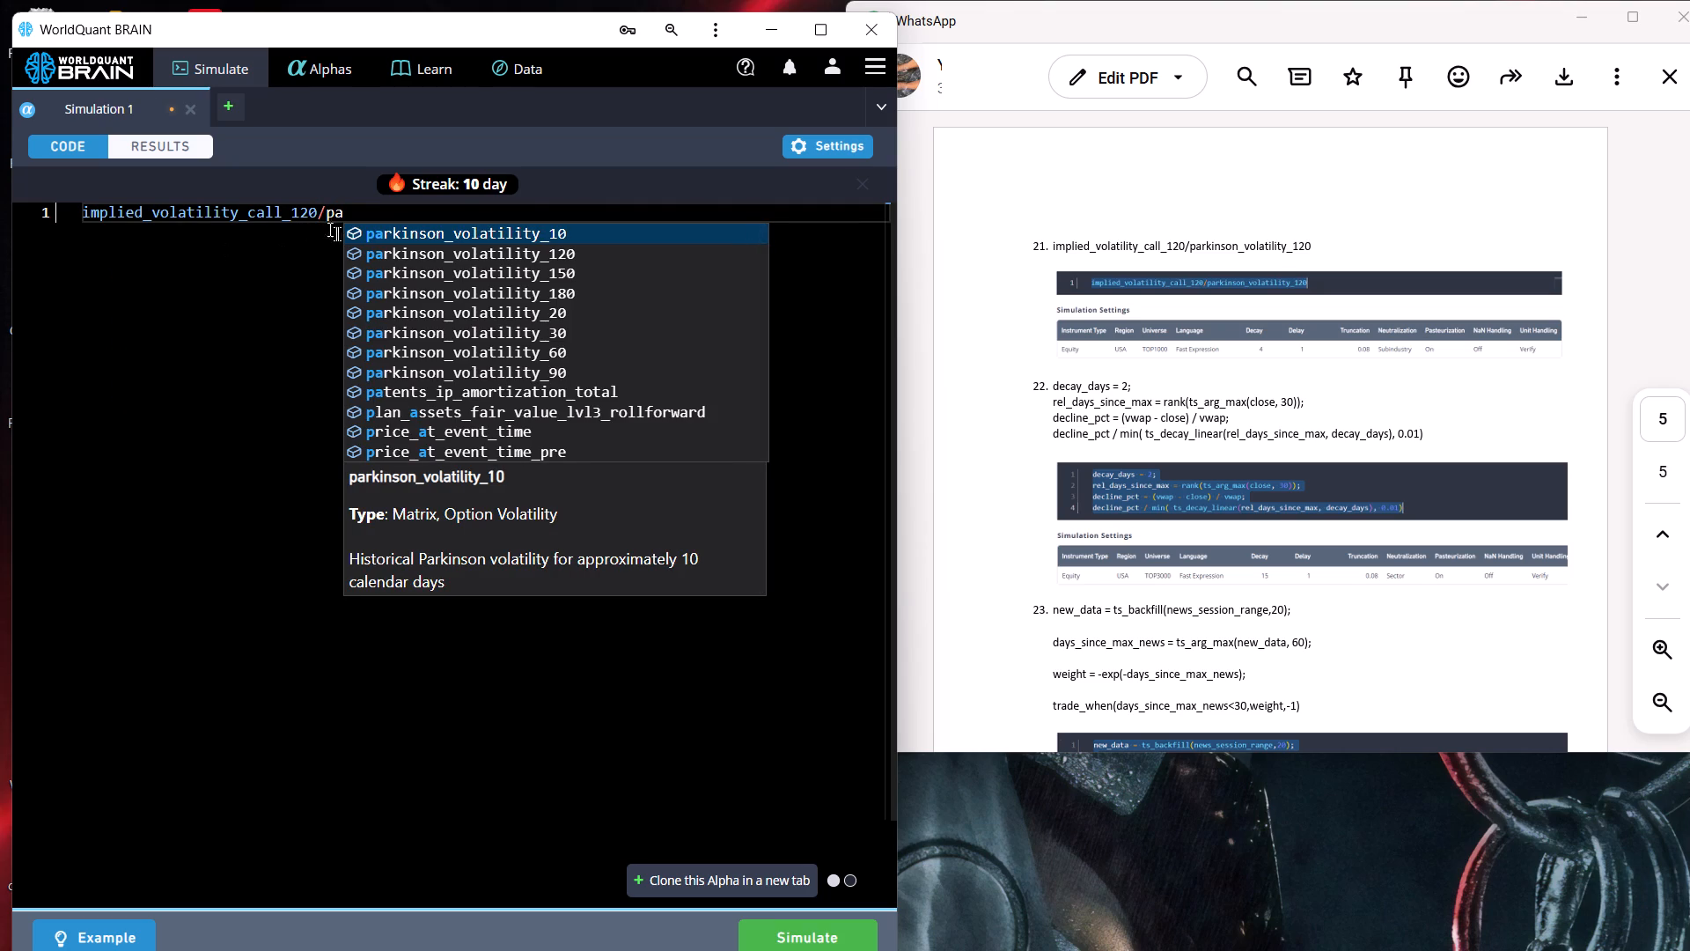
left_click(388, 253)
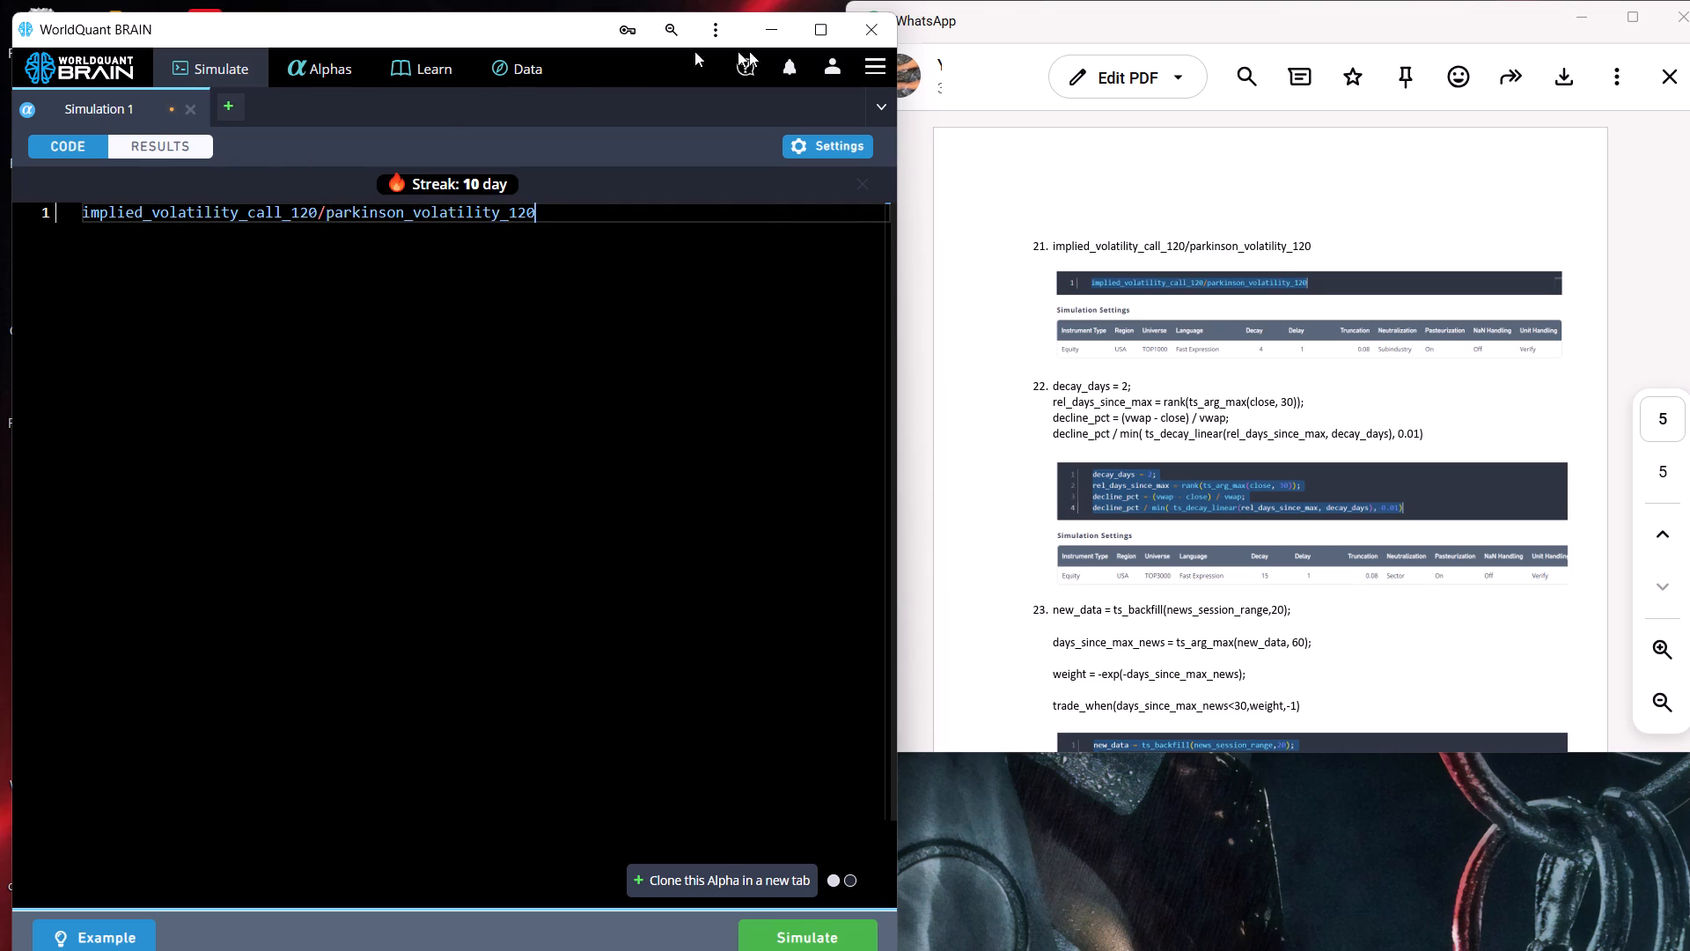
Configure the Simulation 1 settings with universe TOP1000 and decay 2, and apply them.
left_click(842, 141)
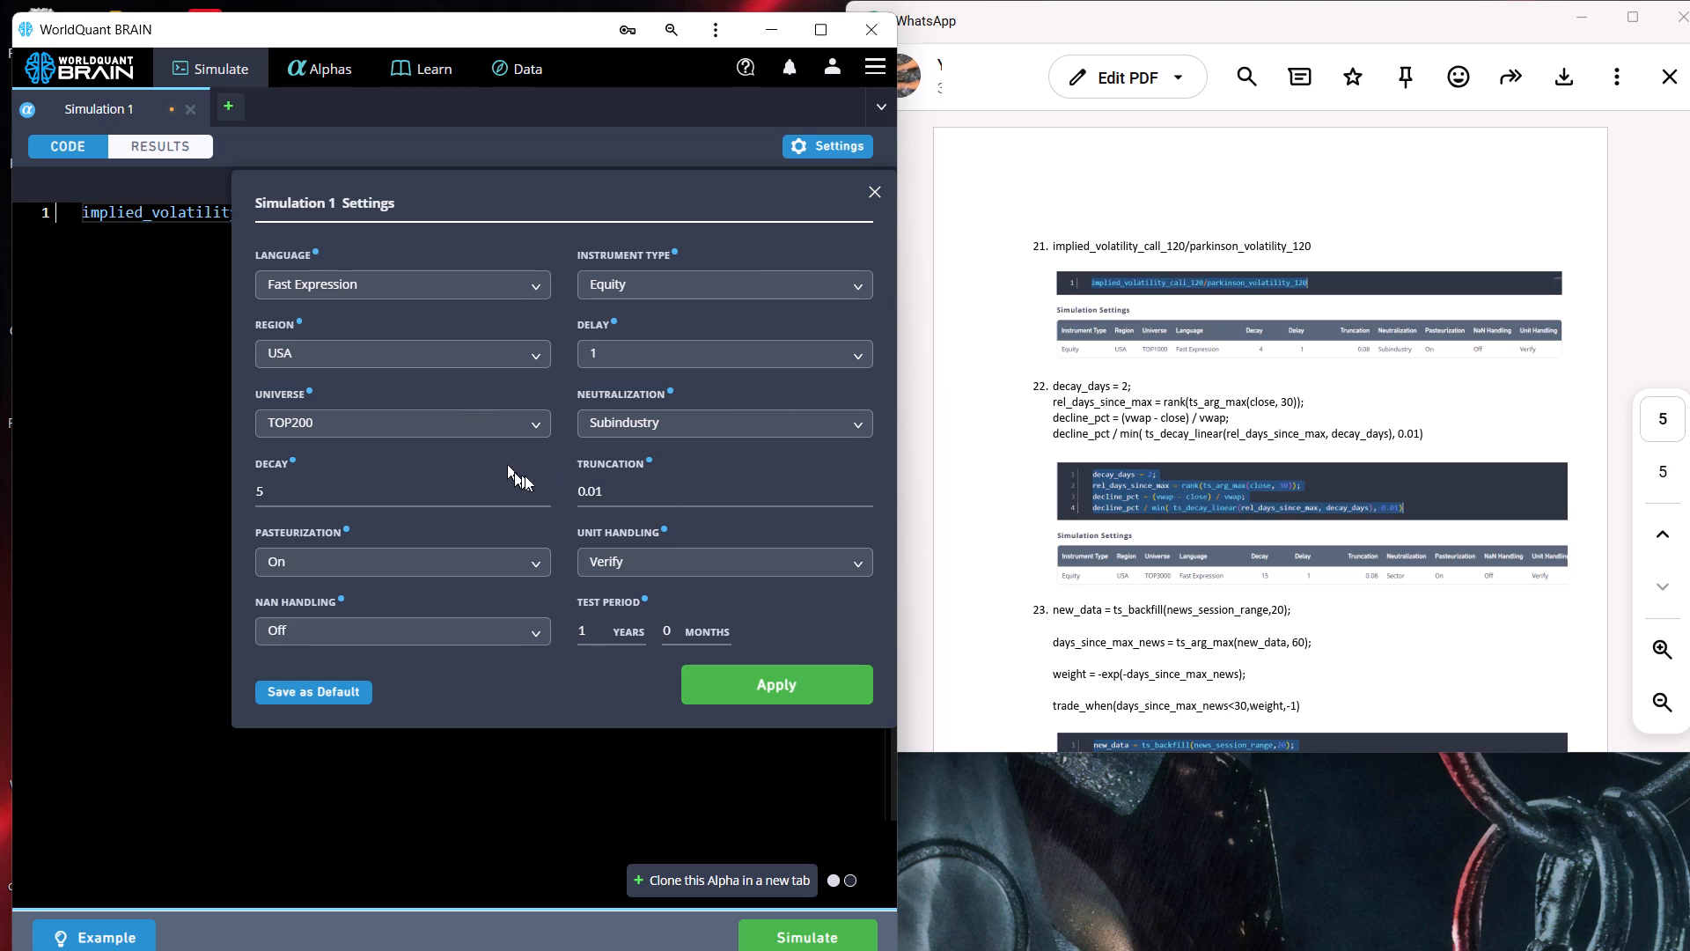
left_click(533, 423)
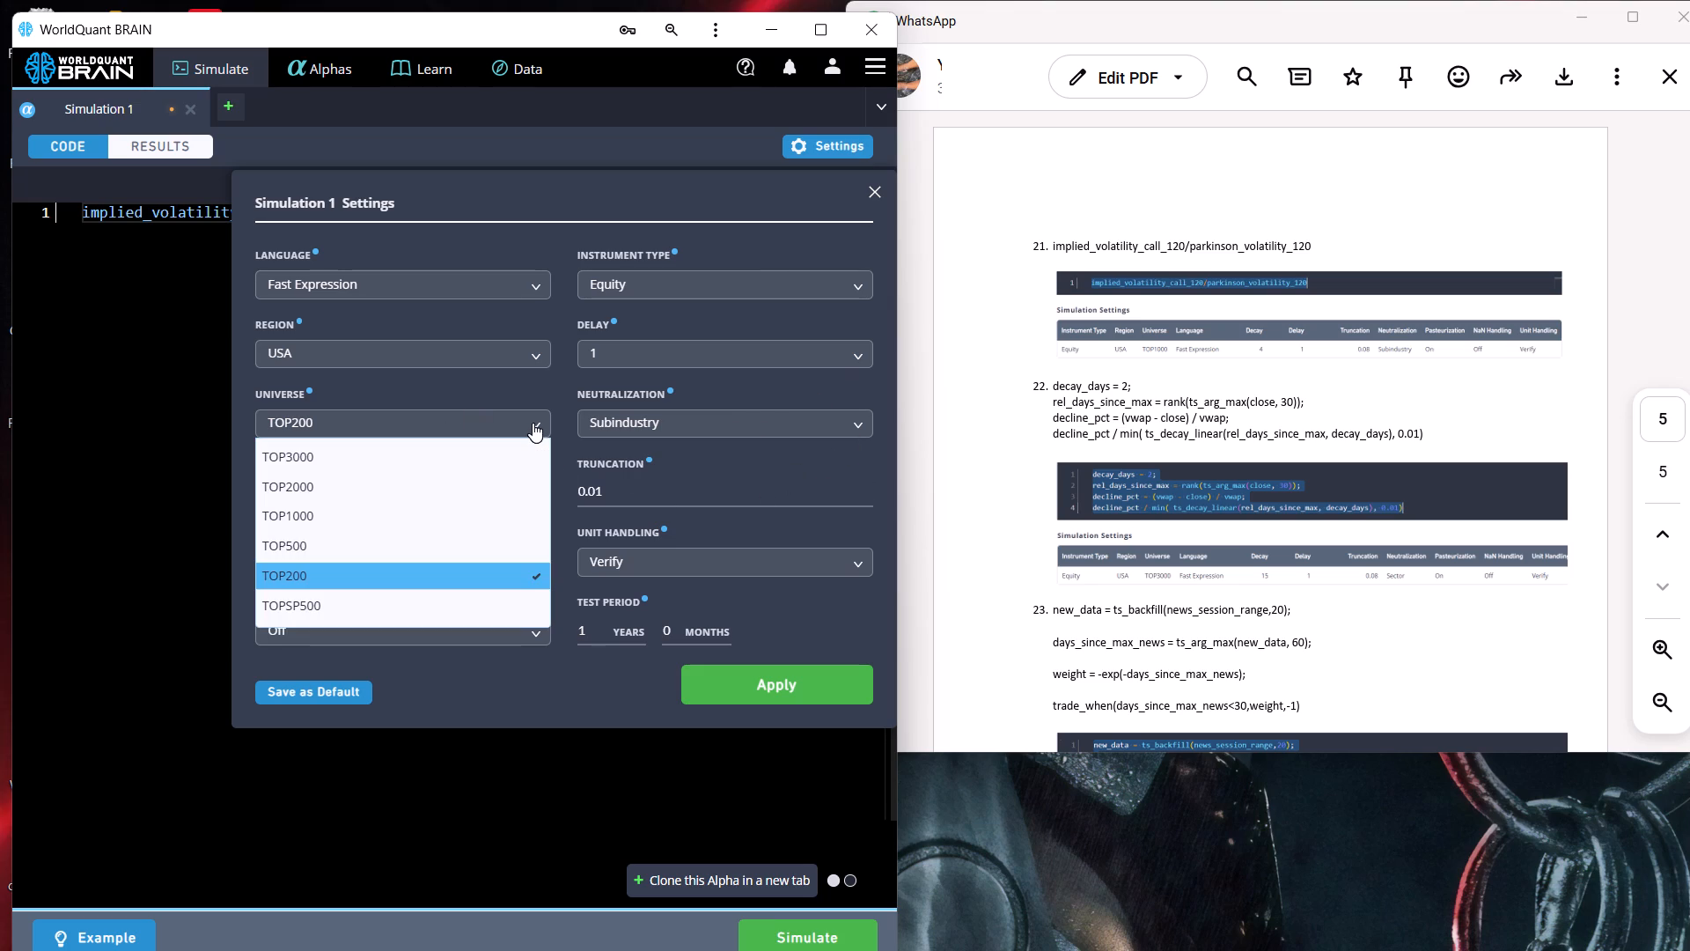
left_click(464, 514)
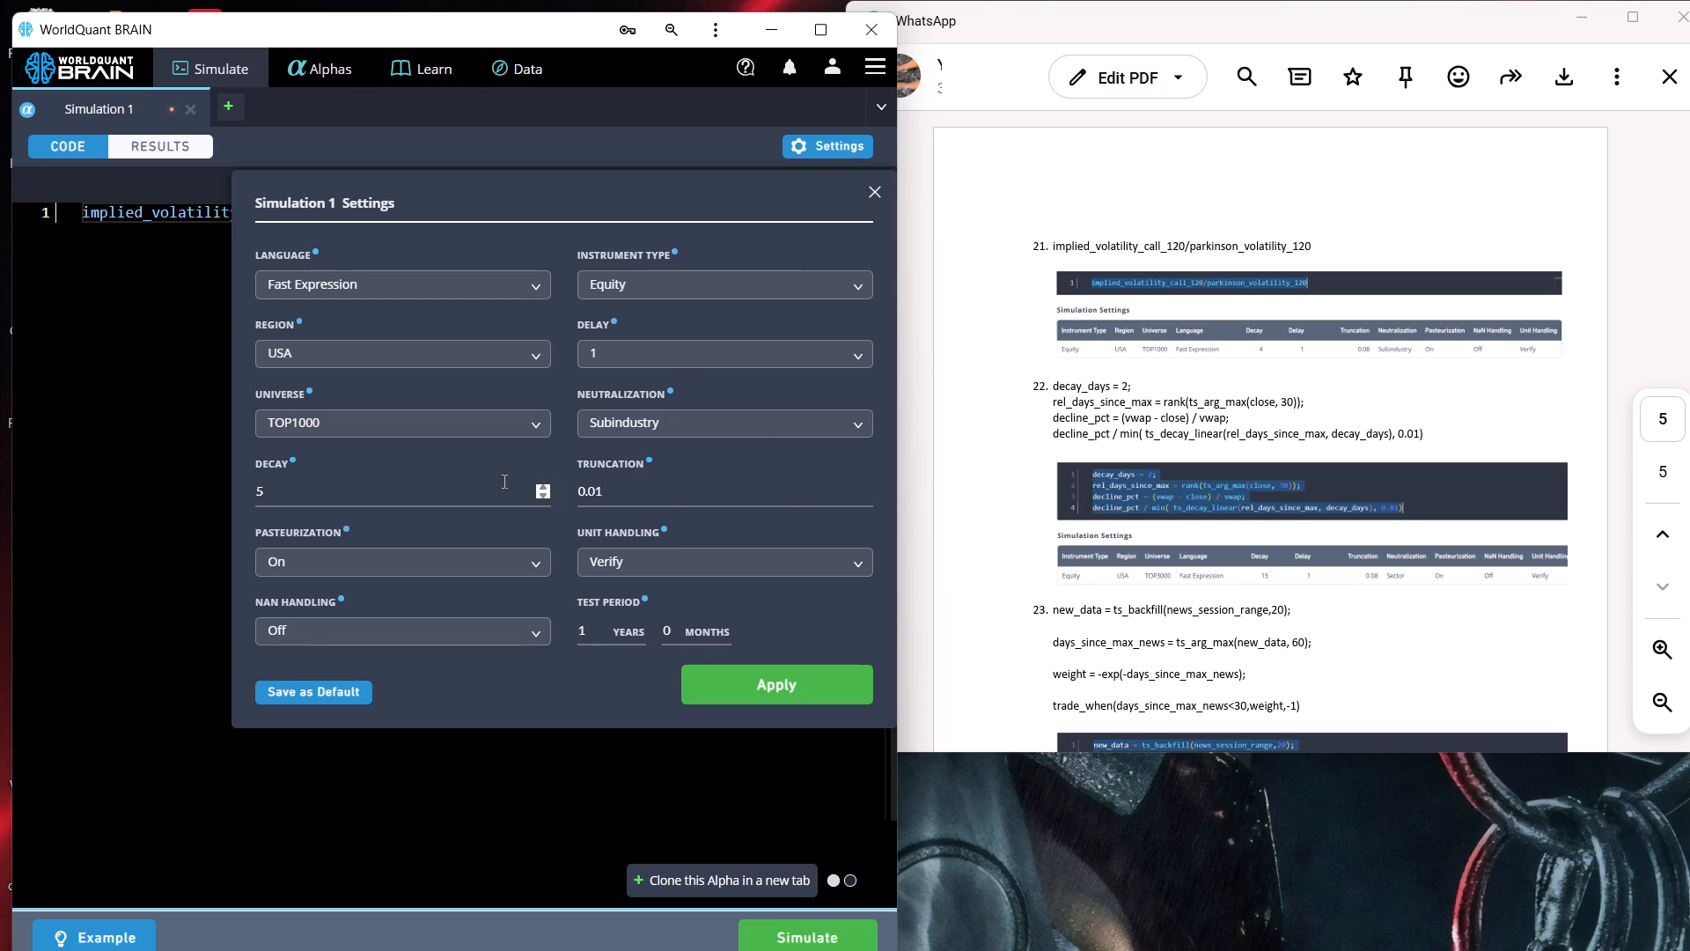
left_click(547, 498)
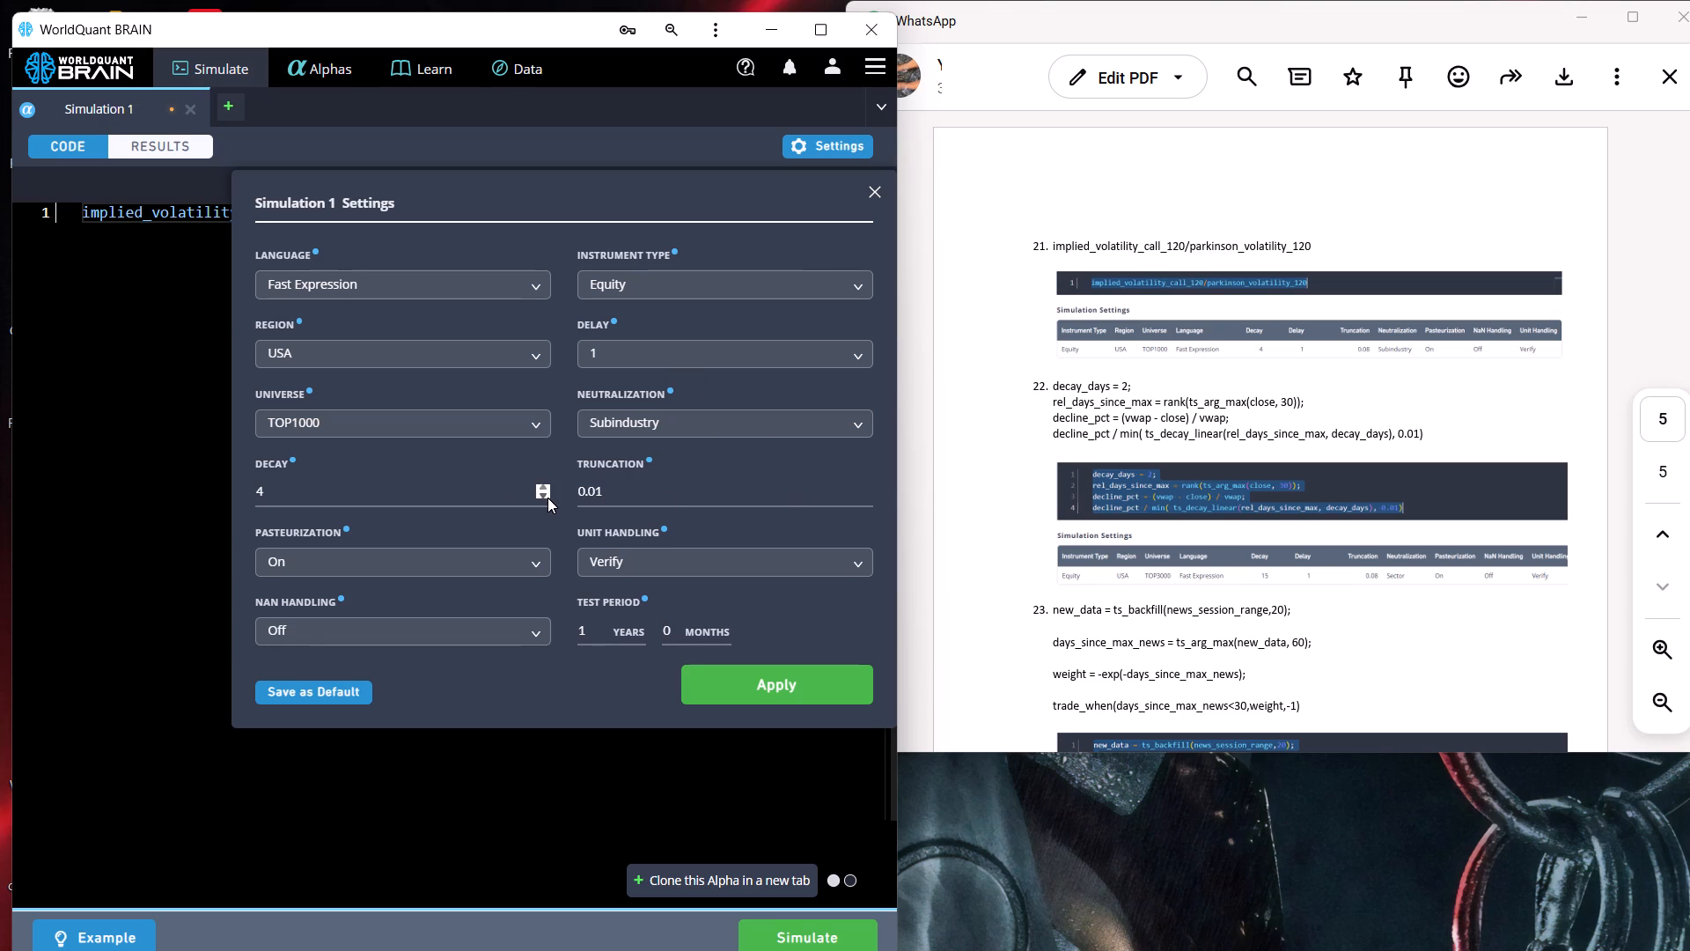
left_click_drag(547, 498, 539, 494)
double_click(539, 494)
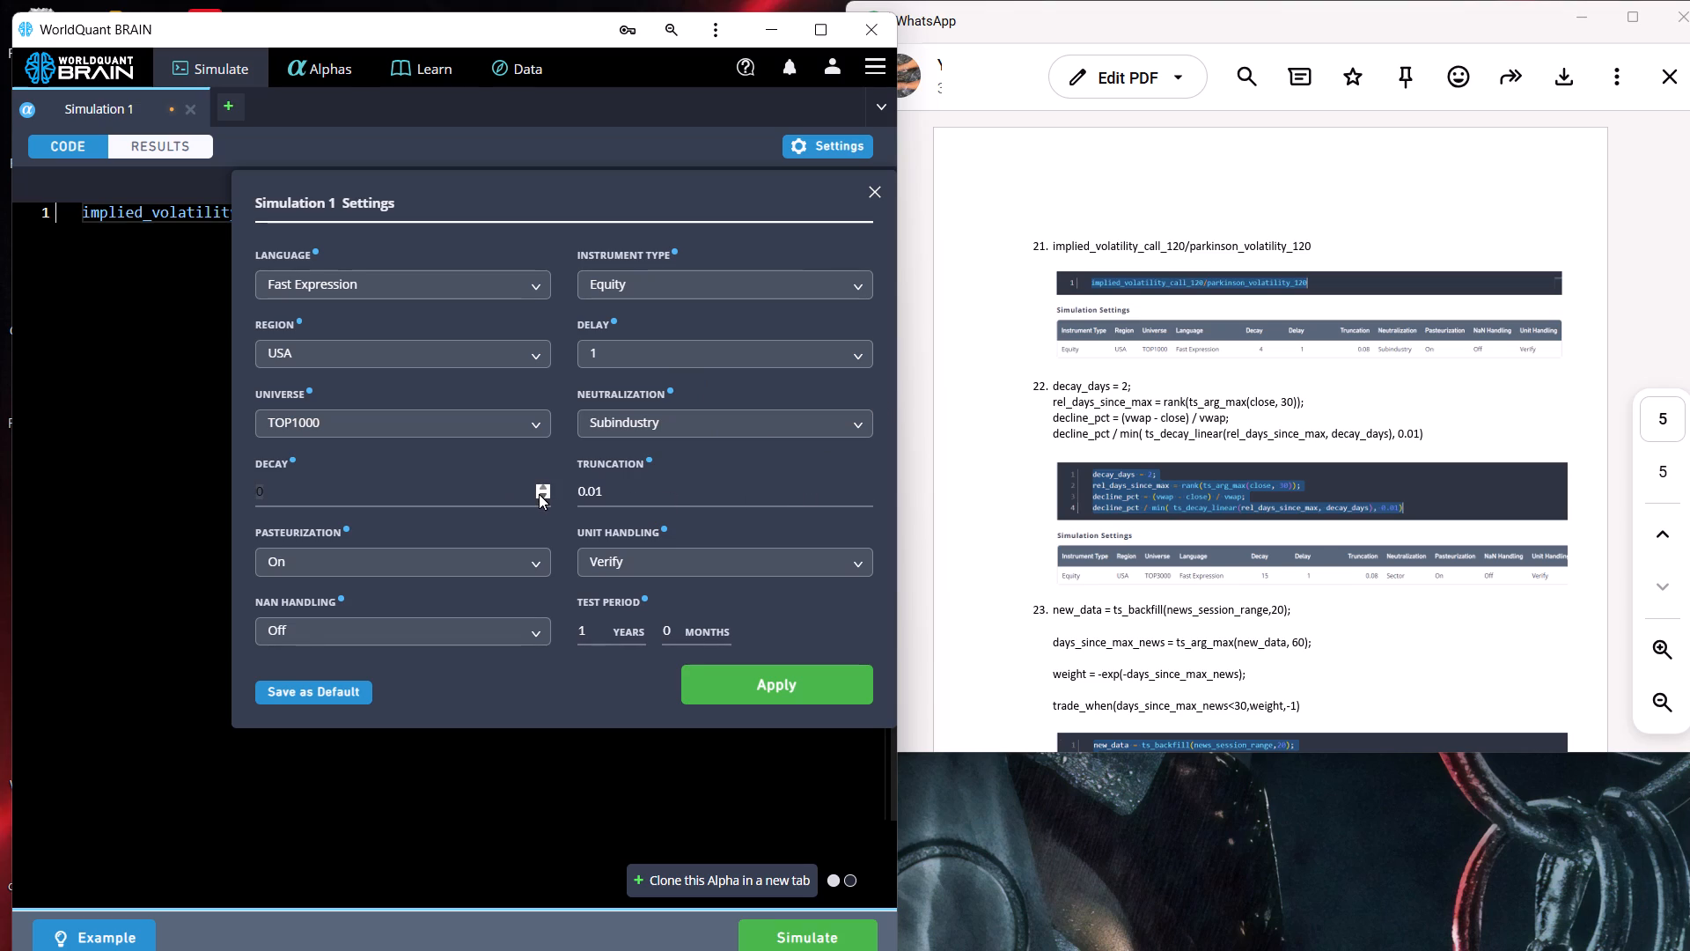
left_click(540, 489)
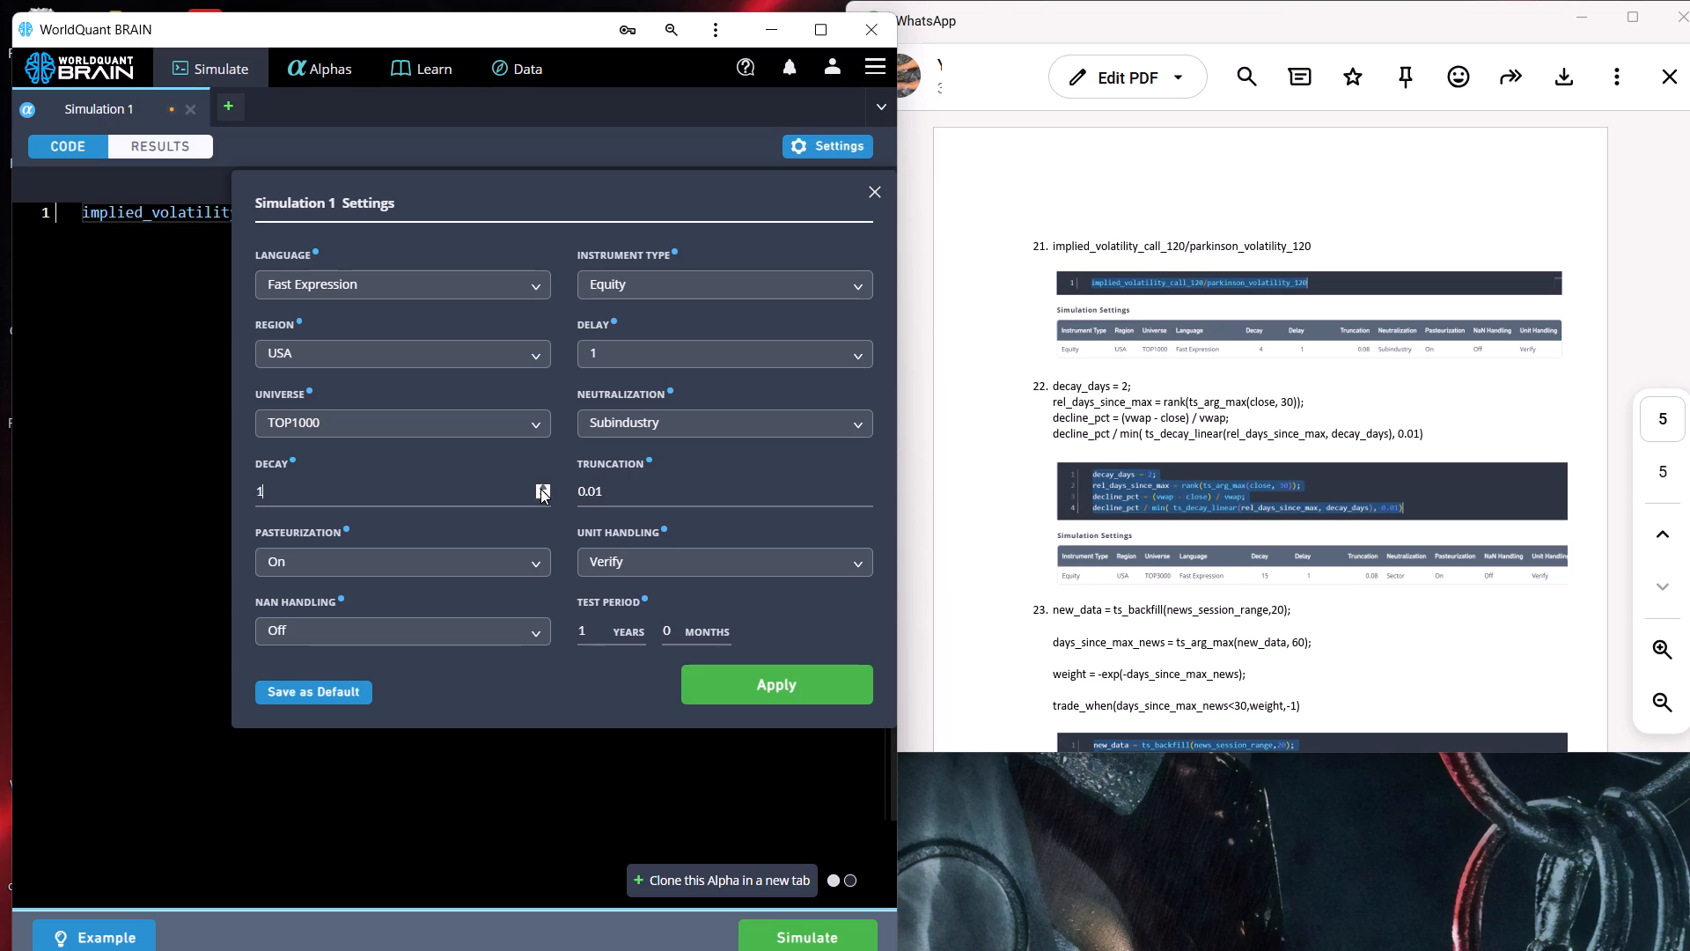
left_click(540, 489)
left_click(752, 684)
Run the simulation of the implied-to-Parkinson volatility alpha.
left_click(786, 930)
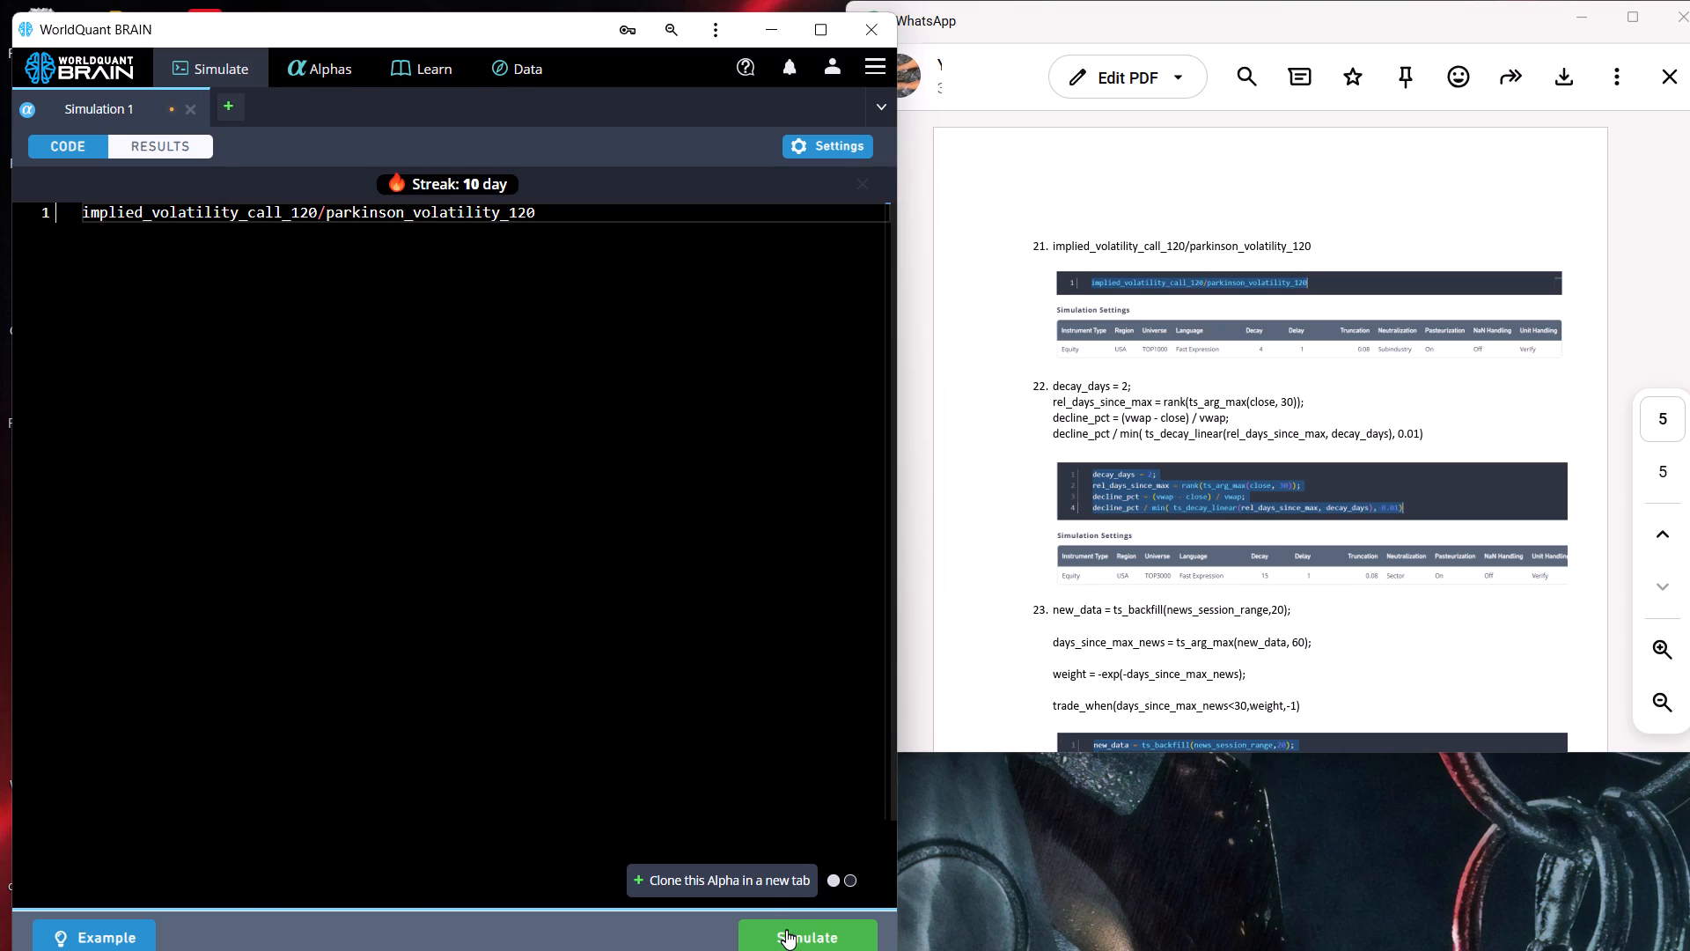
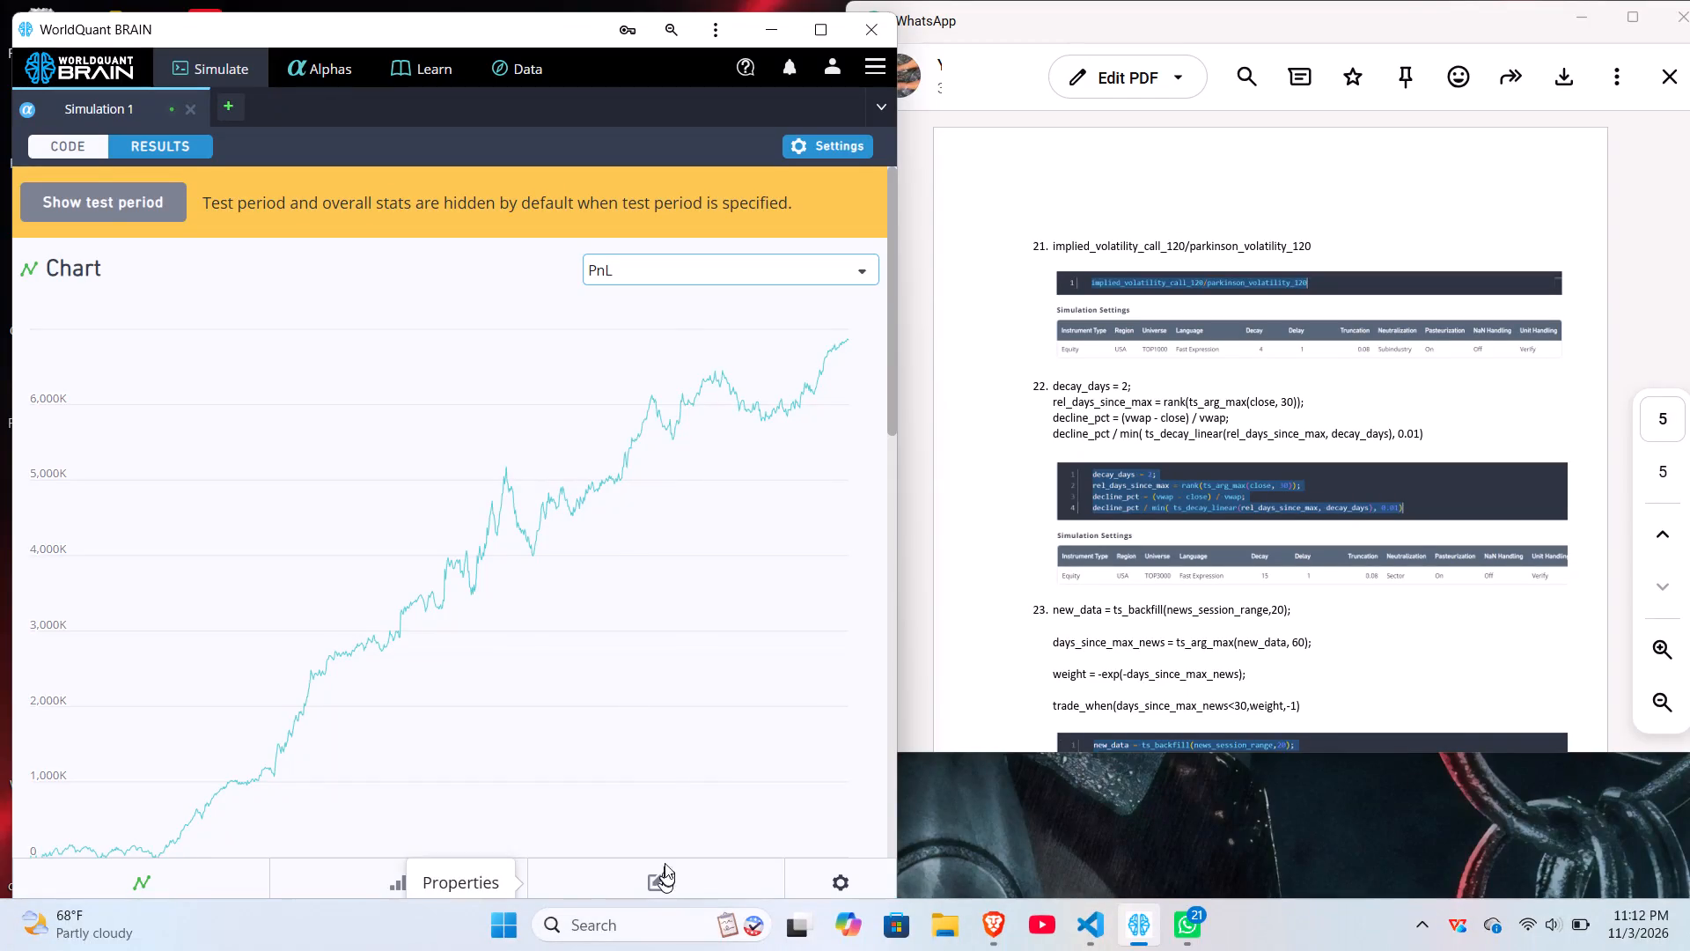
Reveal the test period results of the simulated alpha and expand the failed checks under IS Testing Status.
scroll(692, 778, "down", 7)
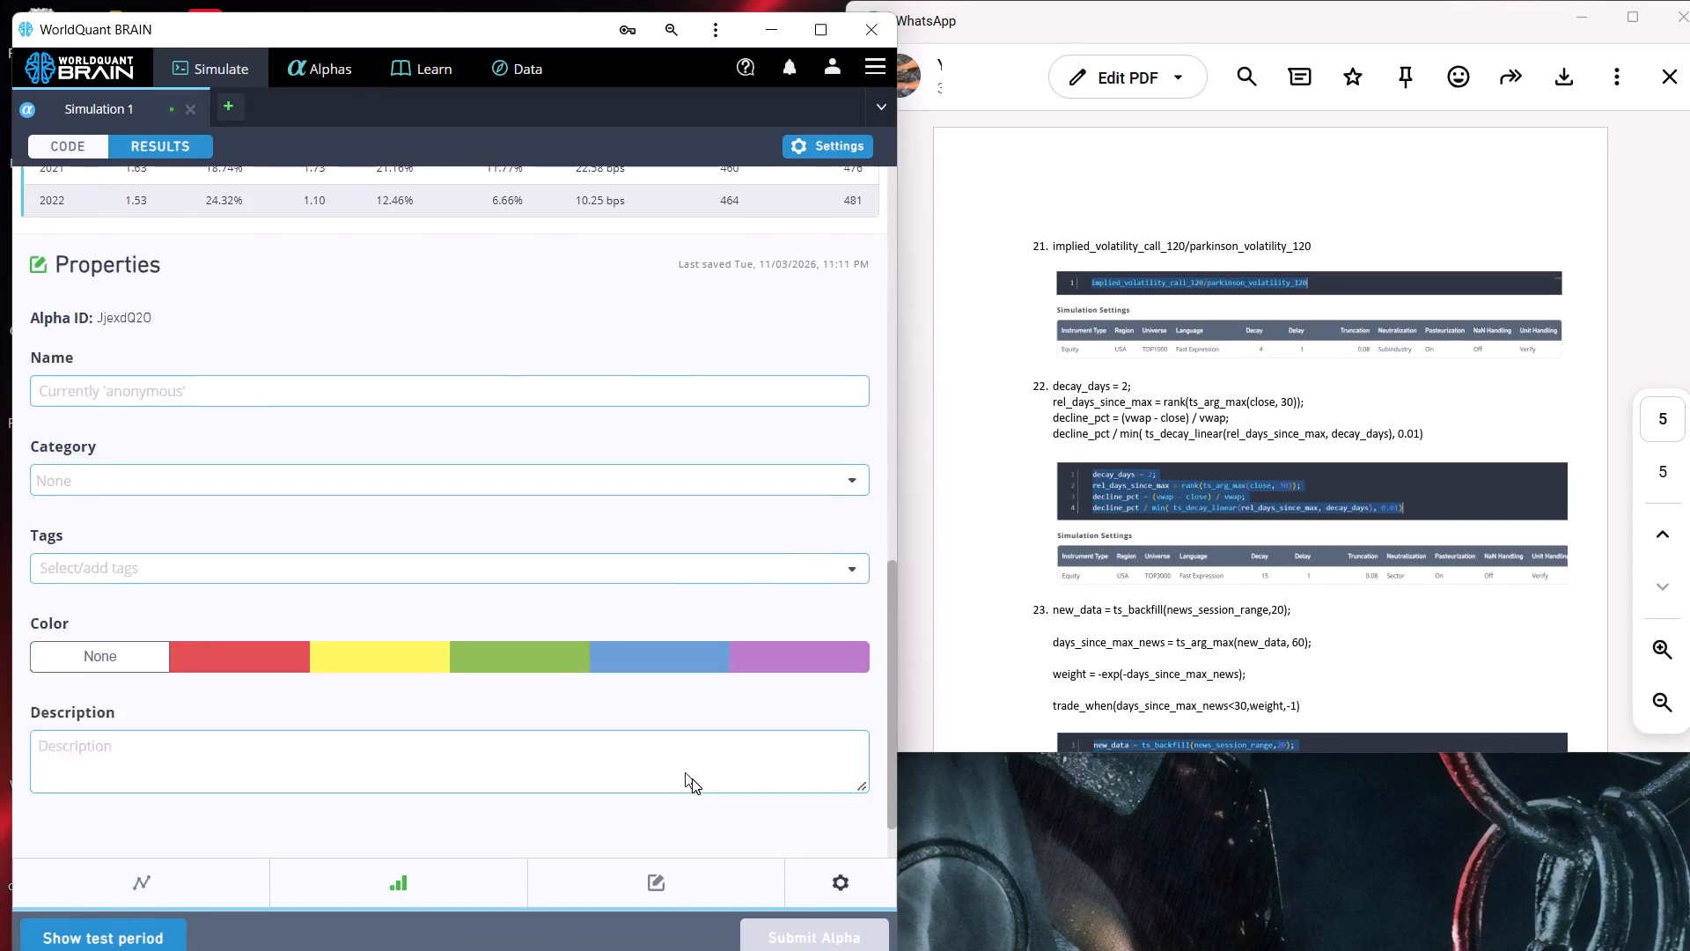
scroll(692, 778, "down", 5)
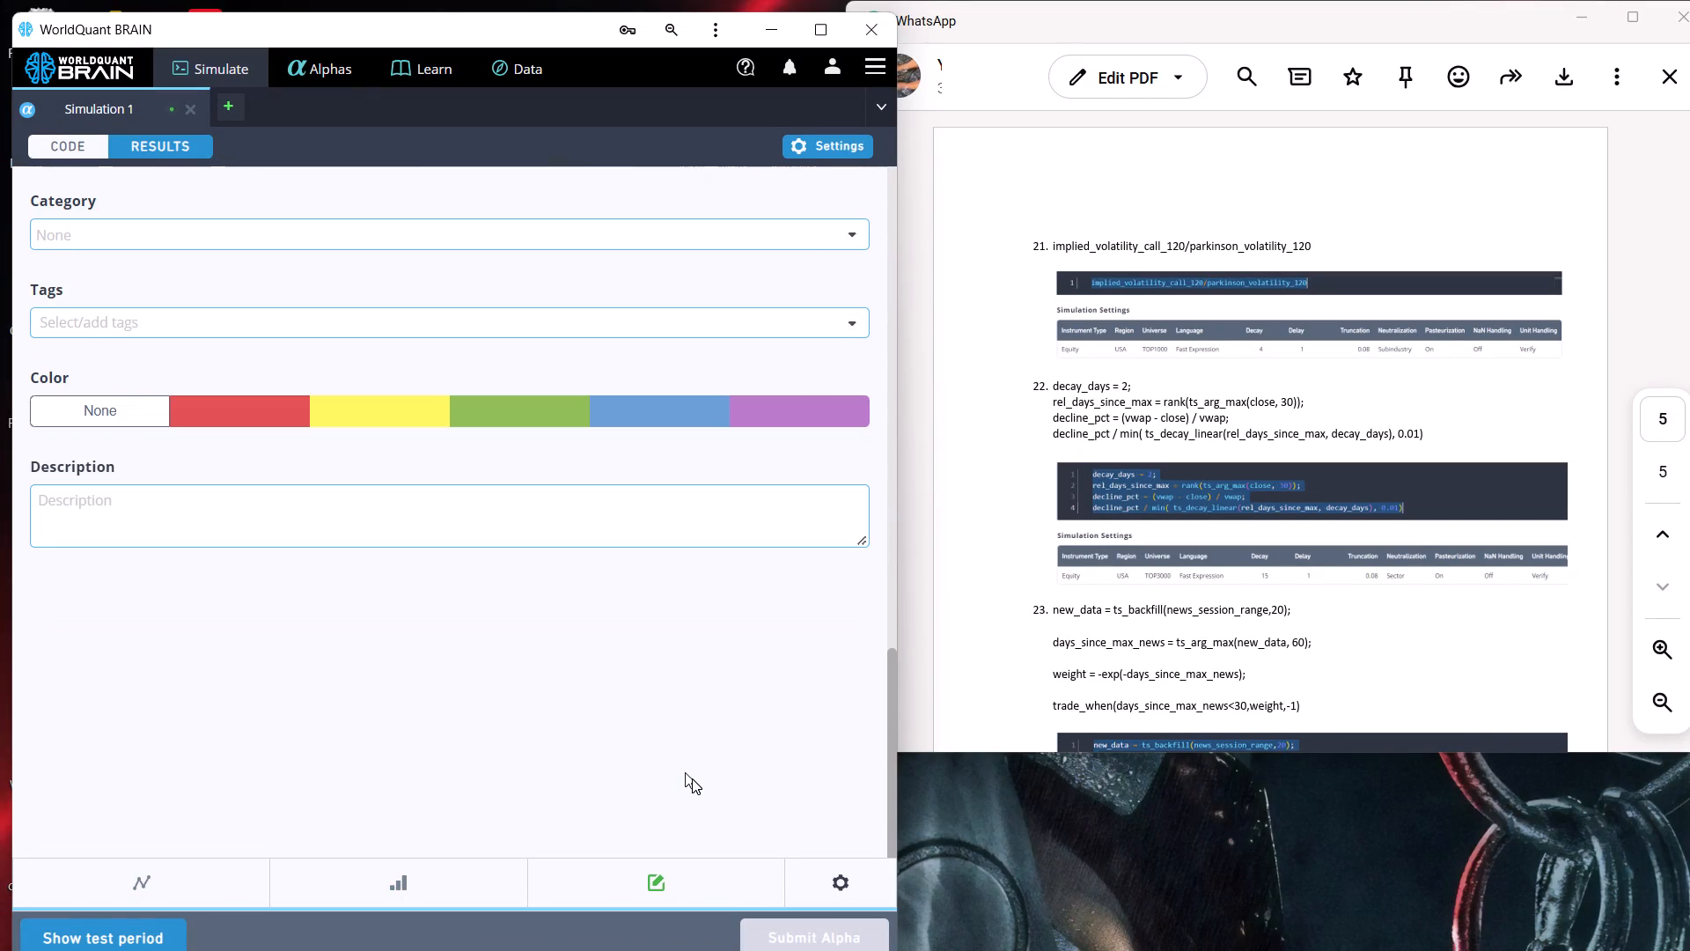
left_click(139, 936)
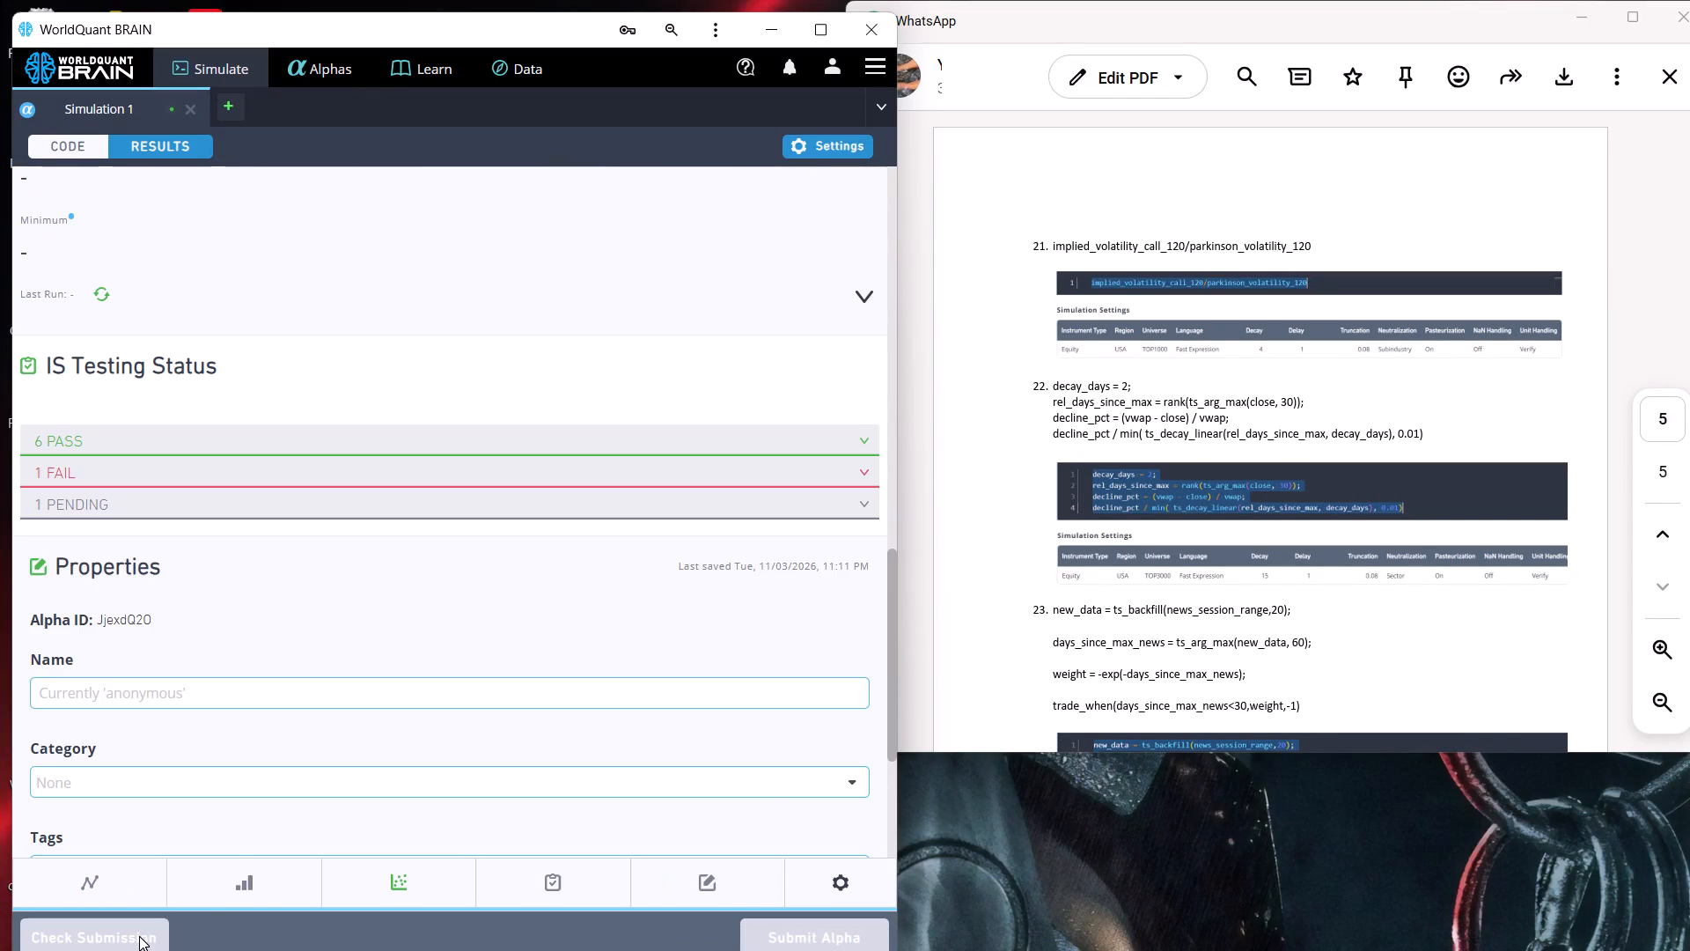
left_click(870, 466)
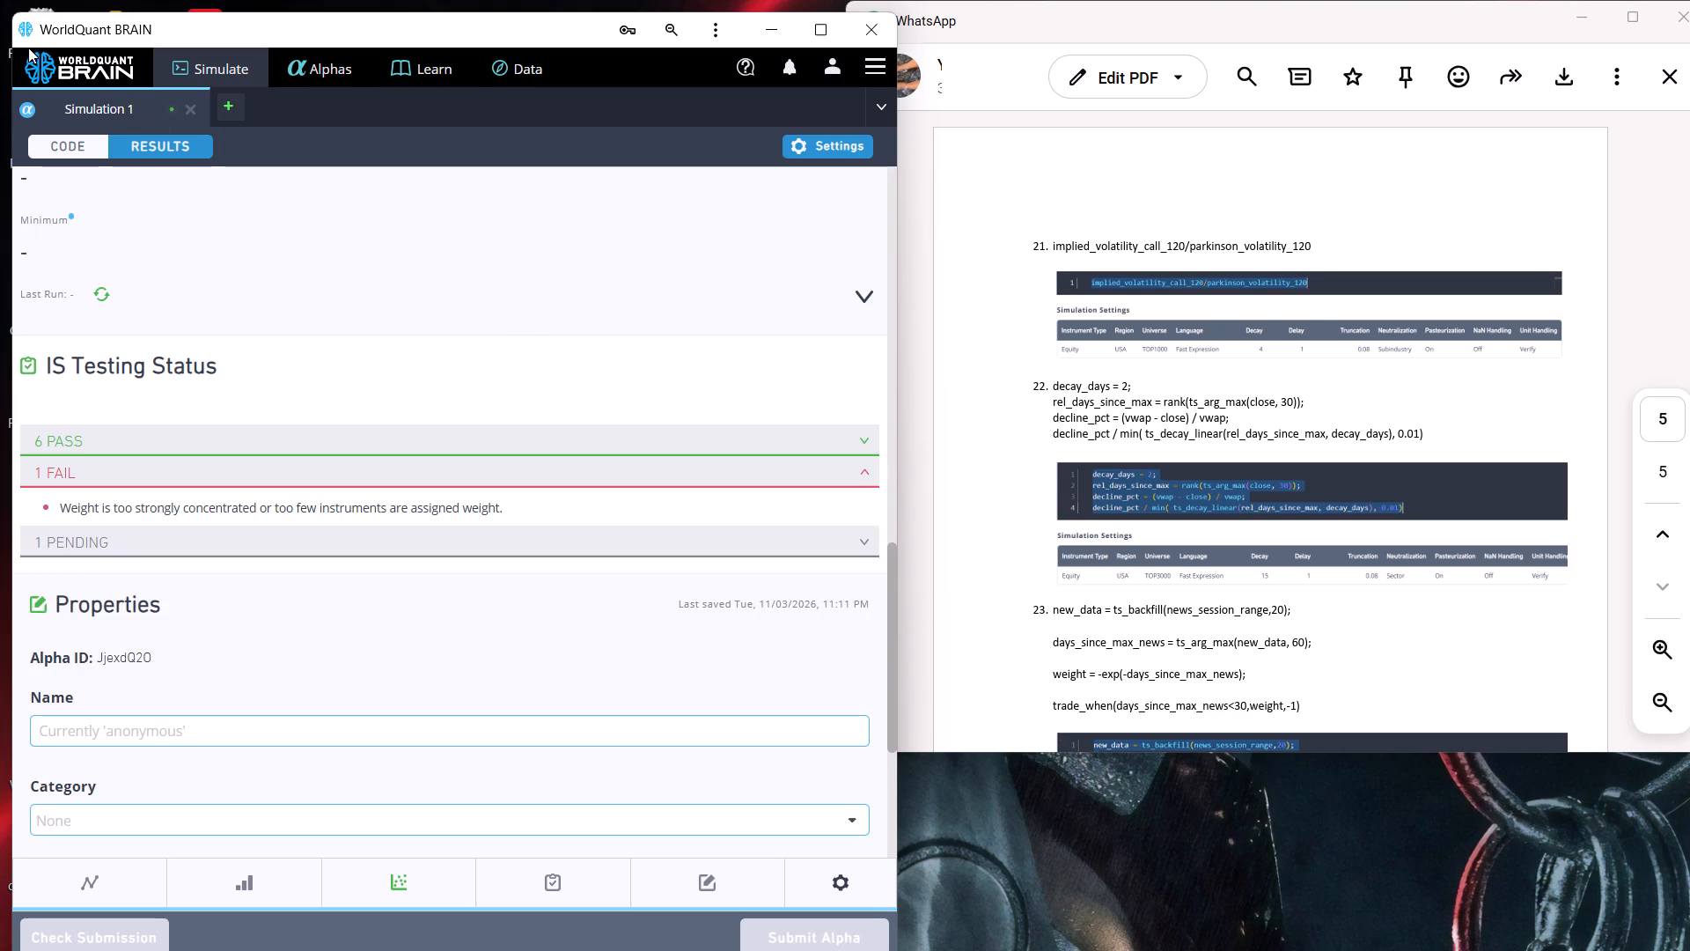
Set the truncation to 0.08 in the Simulation 1 settings and apply it.
left_click(825, 154)
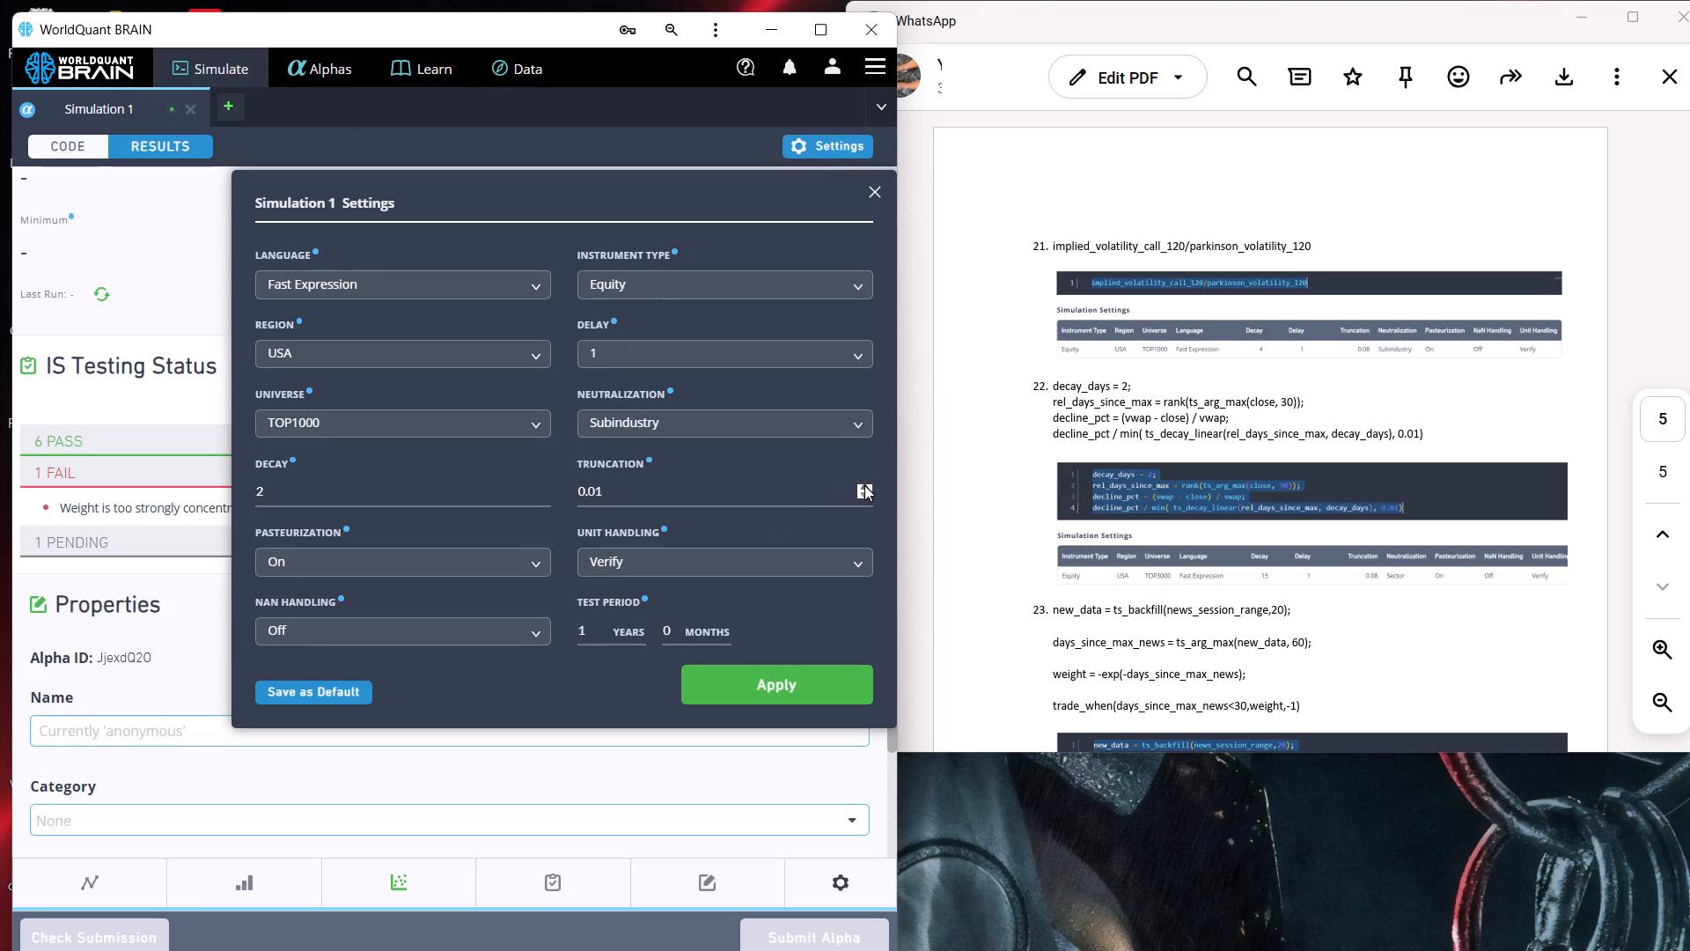
left_click(864, 485)
double_click(864, 485)
left_click(864, 485)
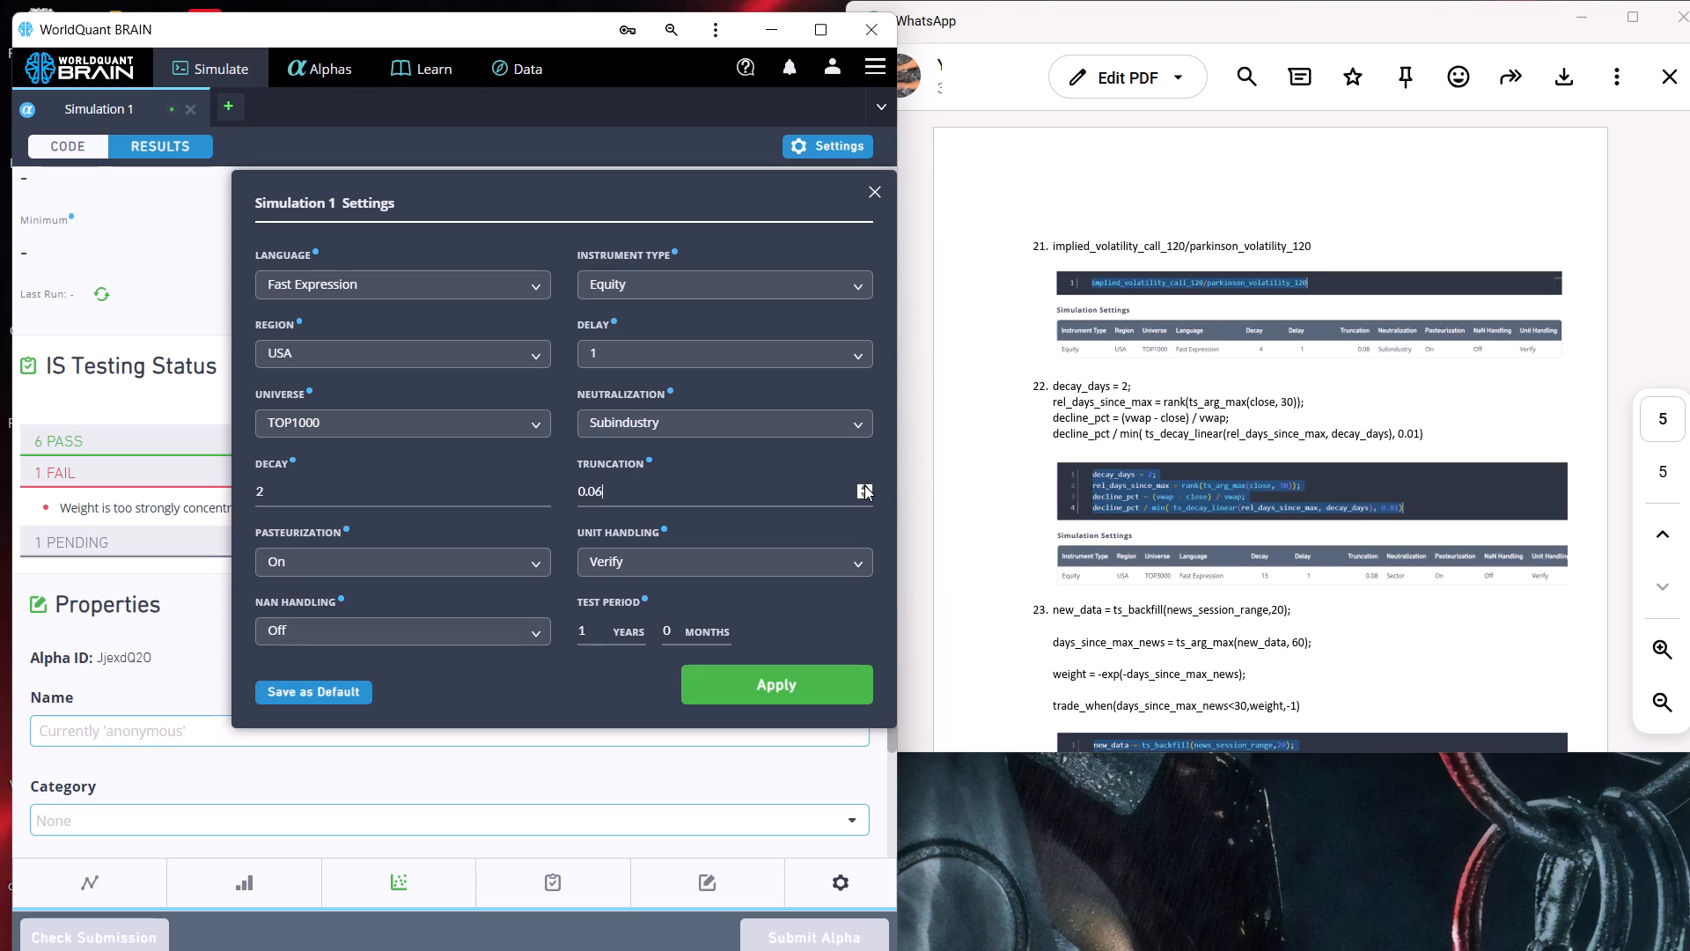
left_click(864, 485)
left_click(864, 485)
double_click(799, 698)
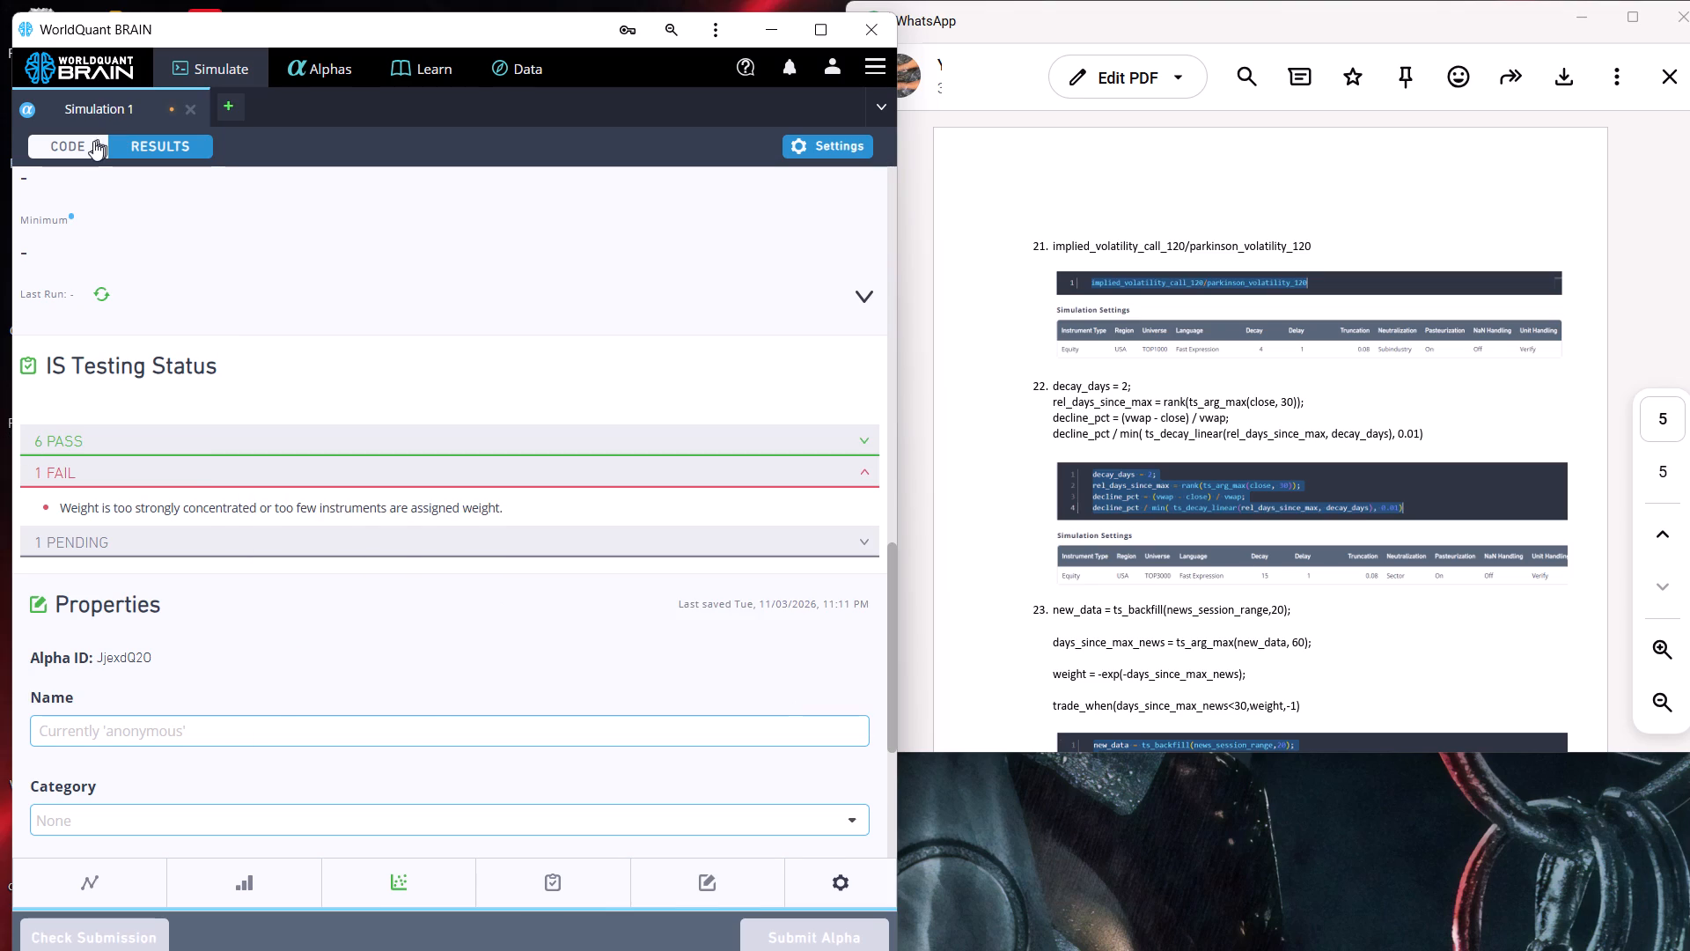
Return to the alpha's code and rerun the simulation with the updated settings.
left_click(85, 144)
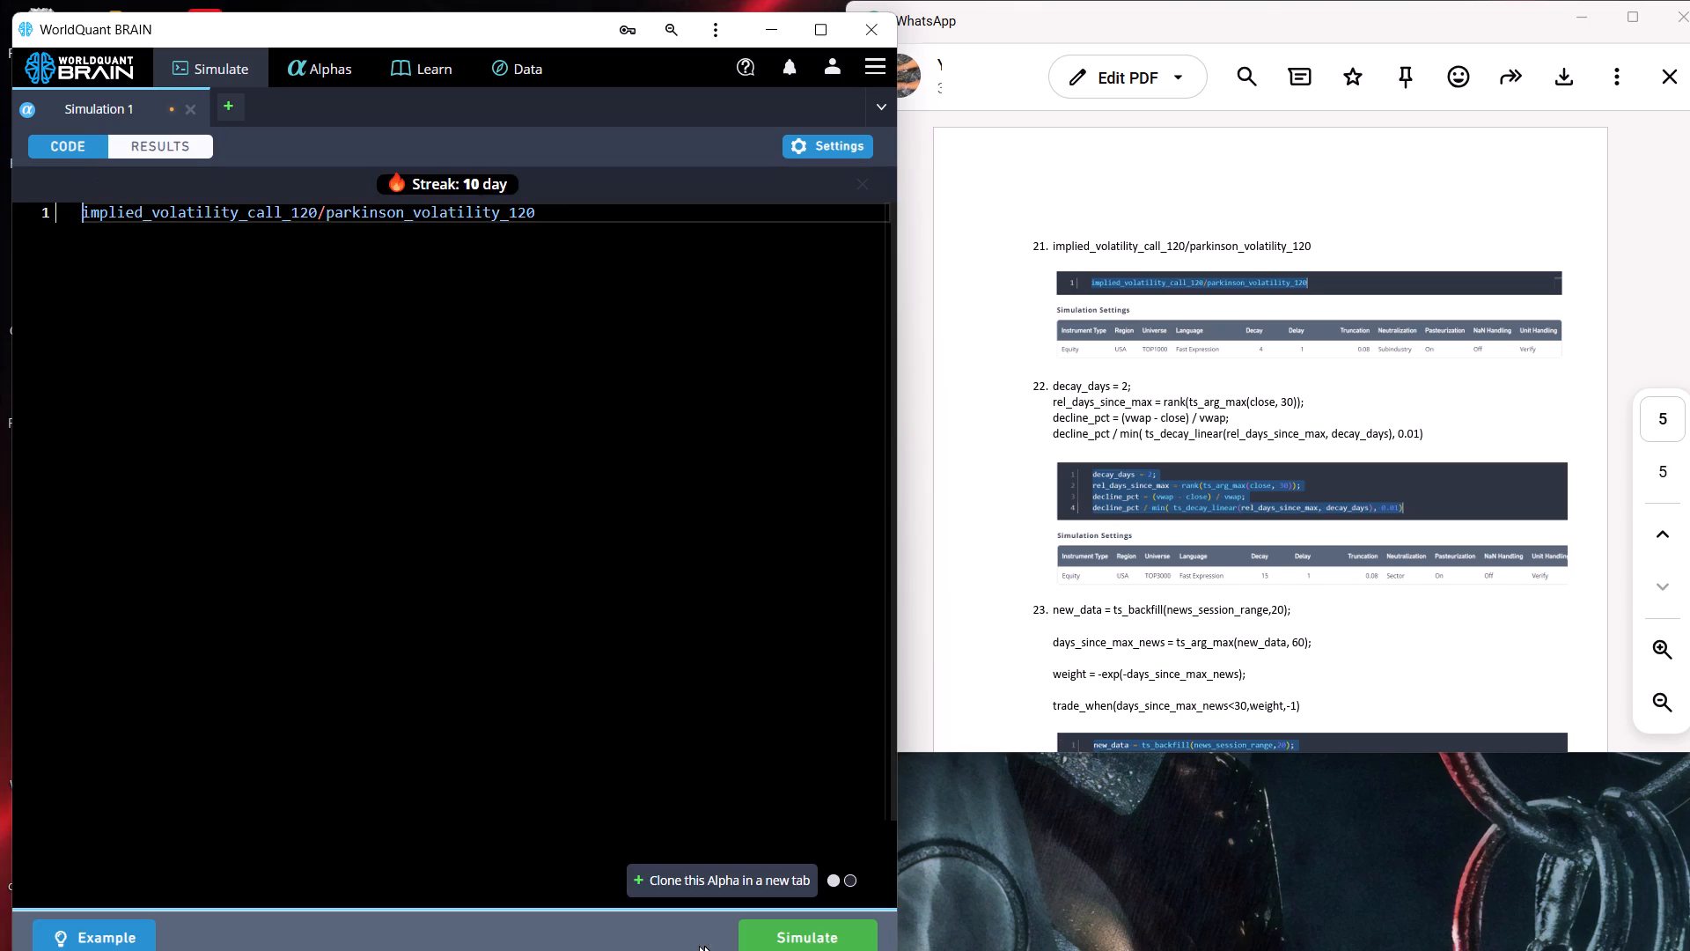
left_click(796, 929)
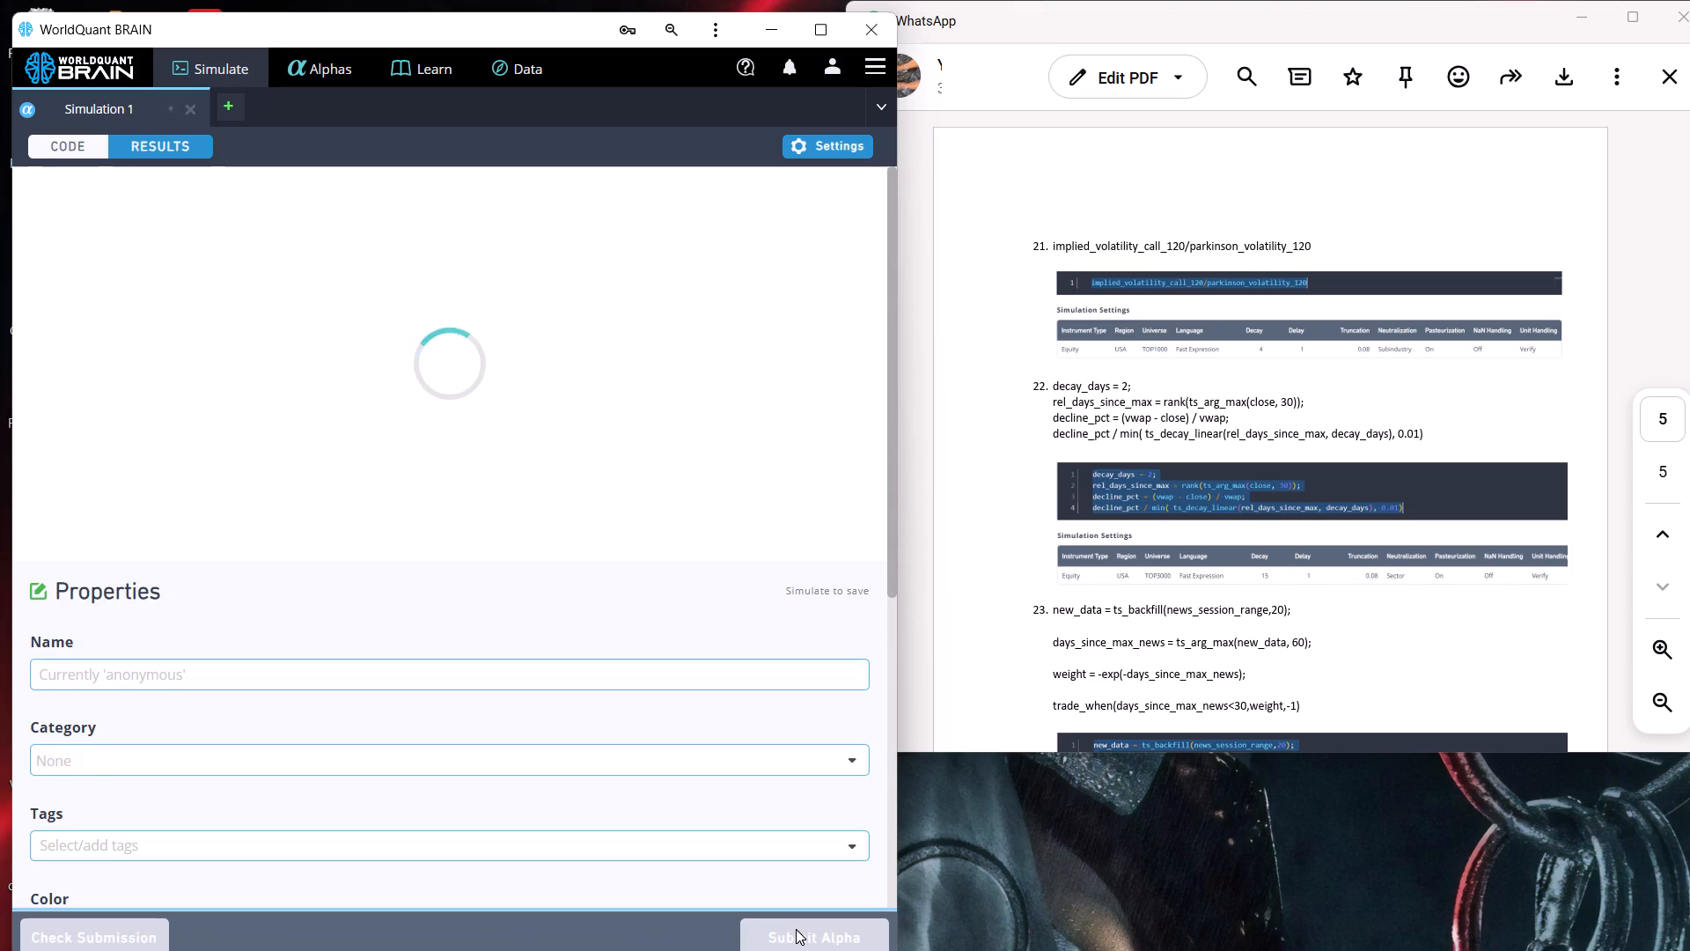
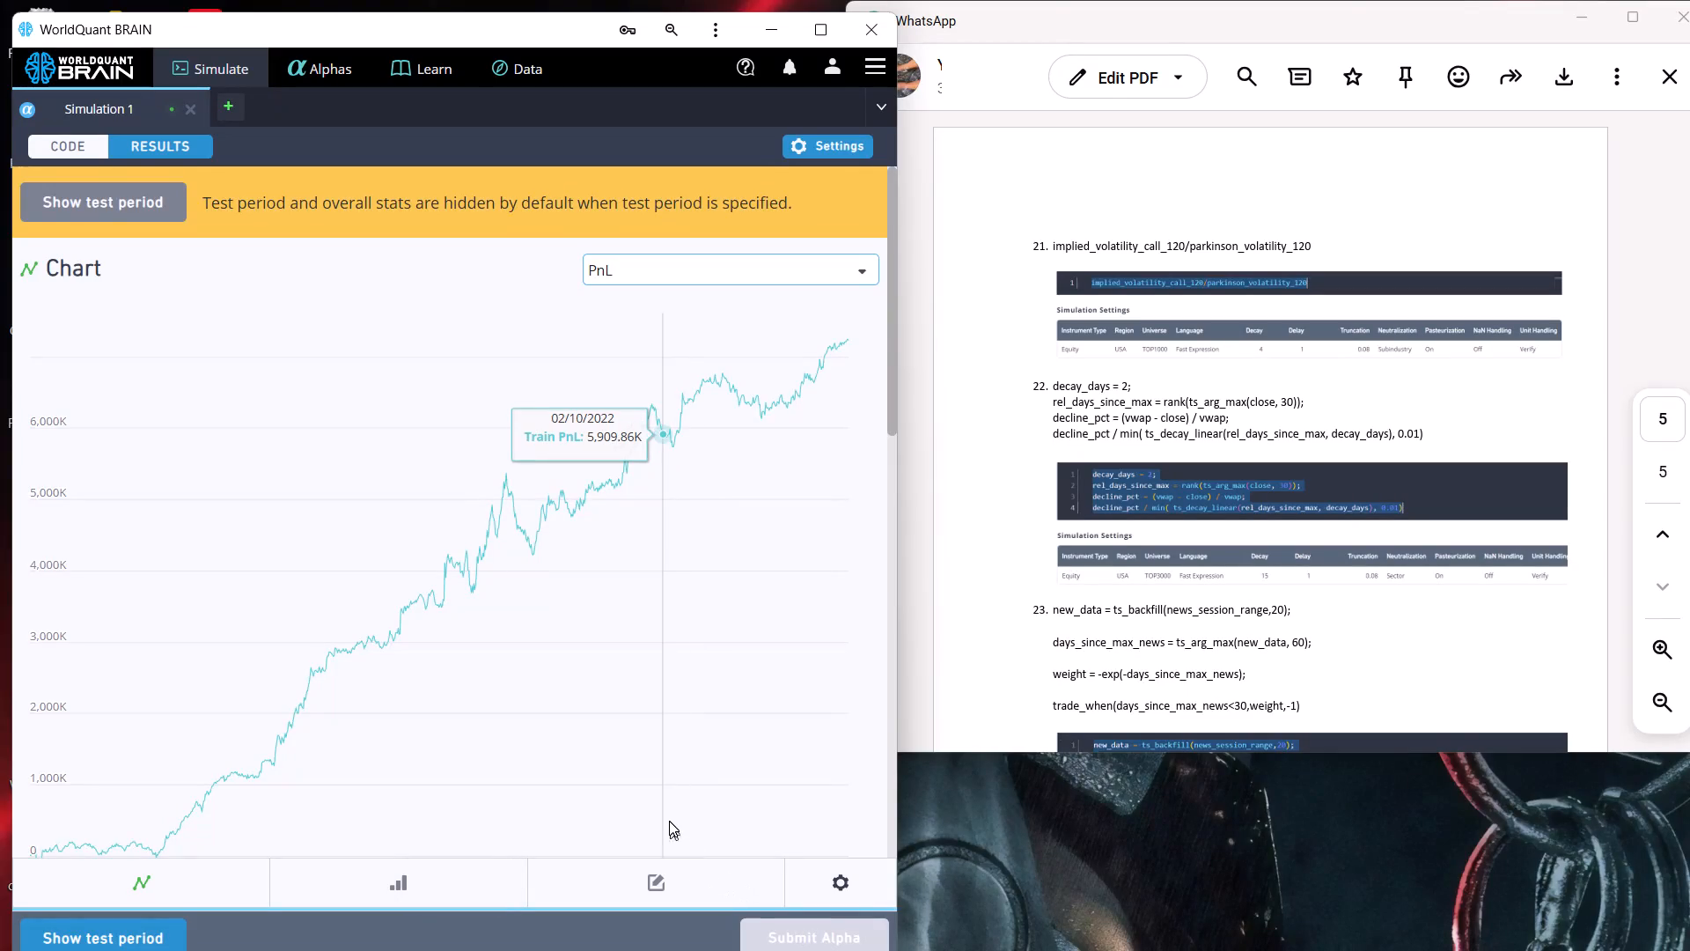
Reveal the test period results of the rerun simulation and expand the failed checks under IS Testing Status.
scroll(669, 821, "down", 2)
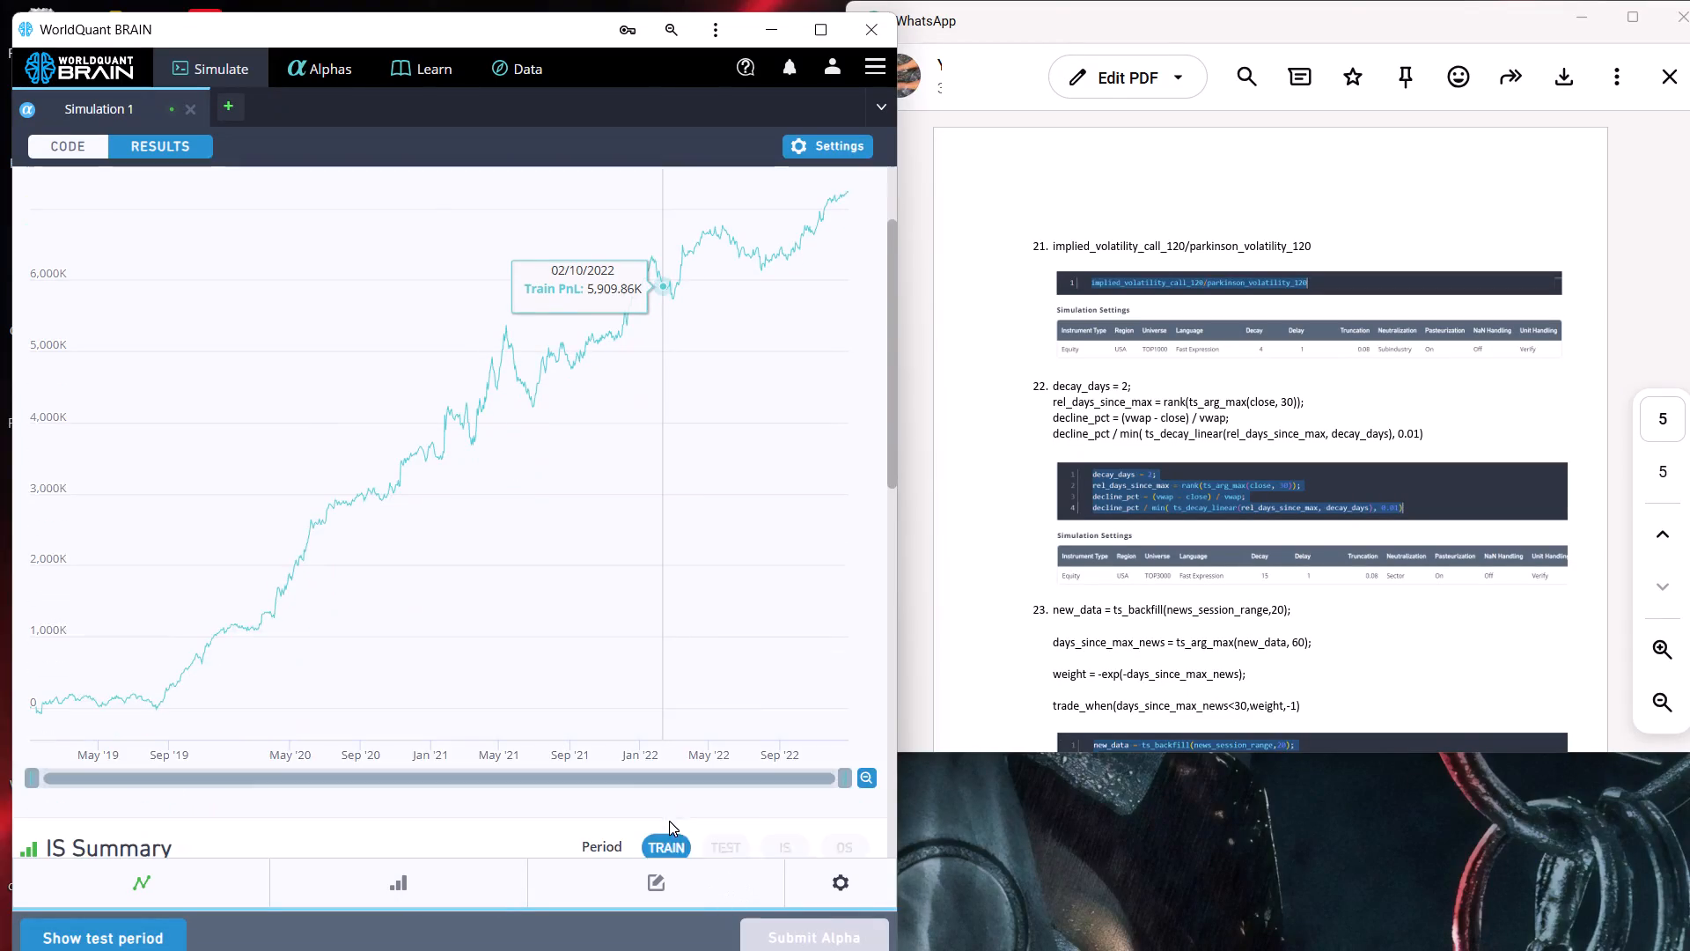
scroll(669, 821, "down", 8)
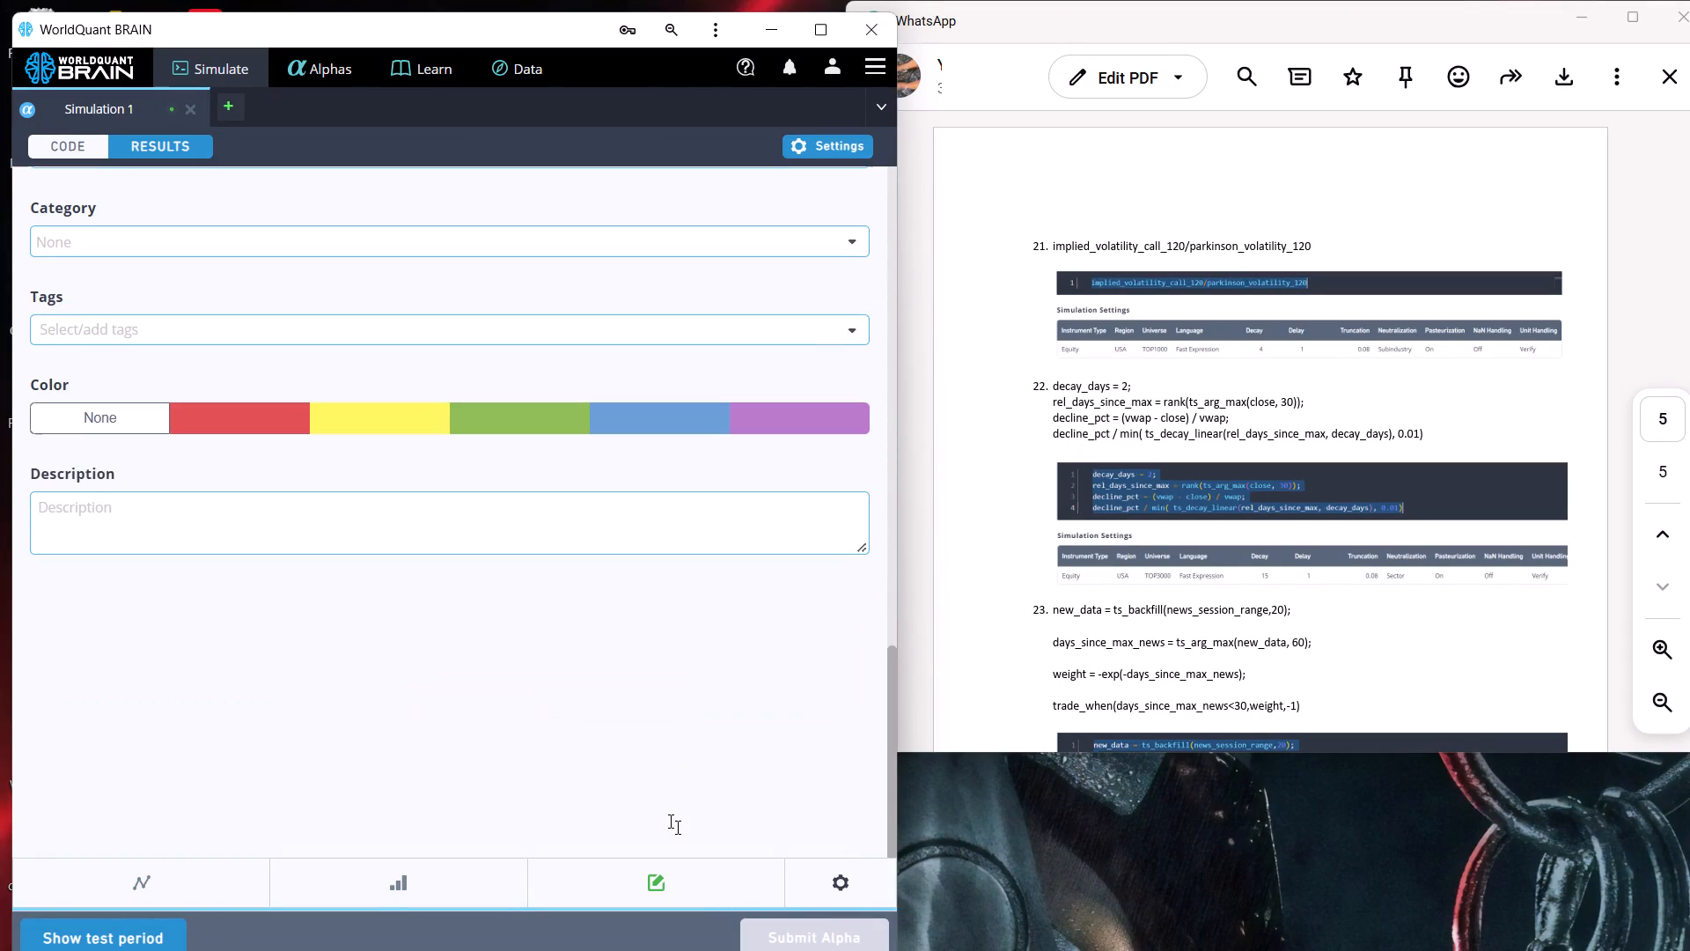
scroll(669, 821, "down", 1)
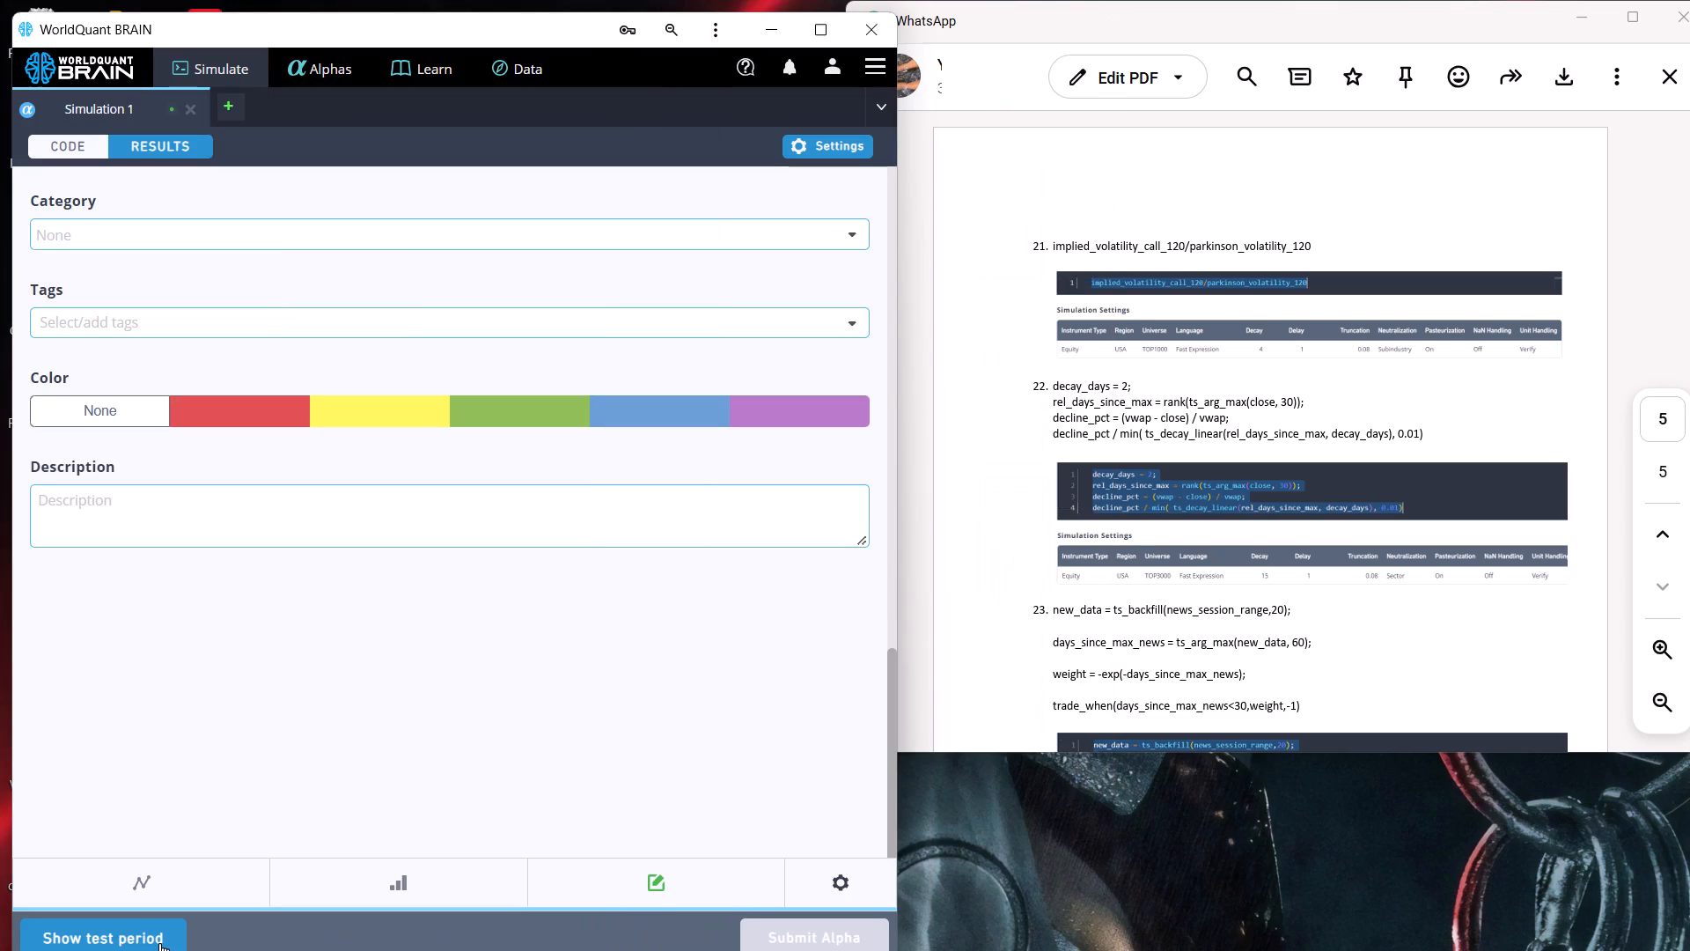
left_click(159, 943)
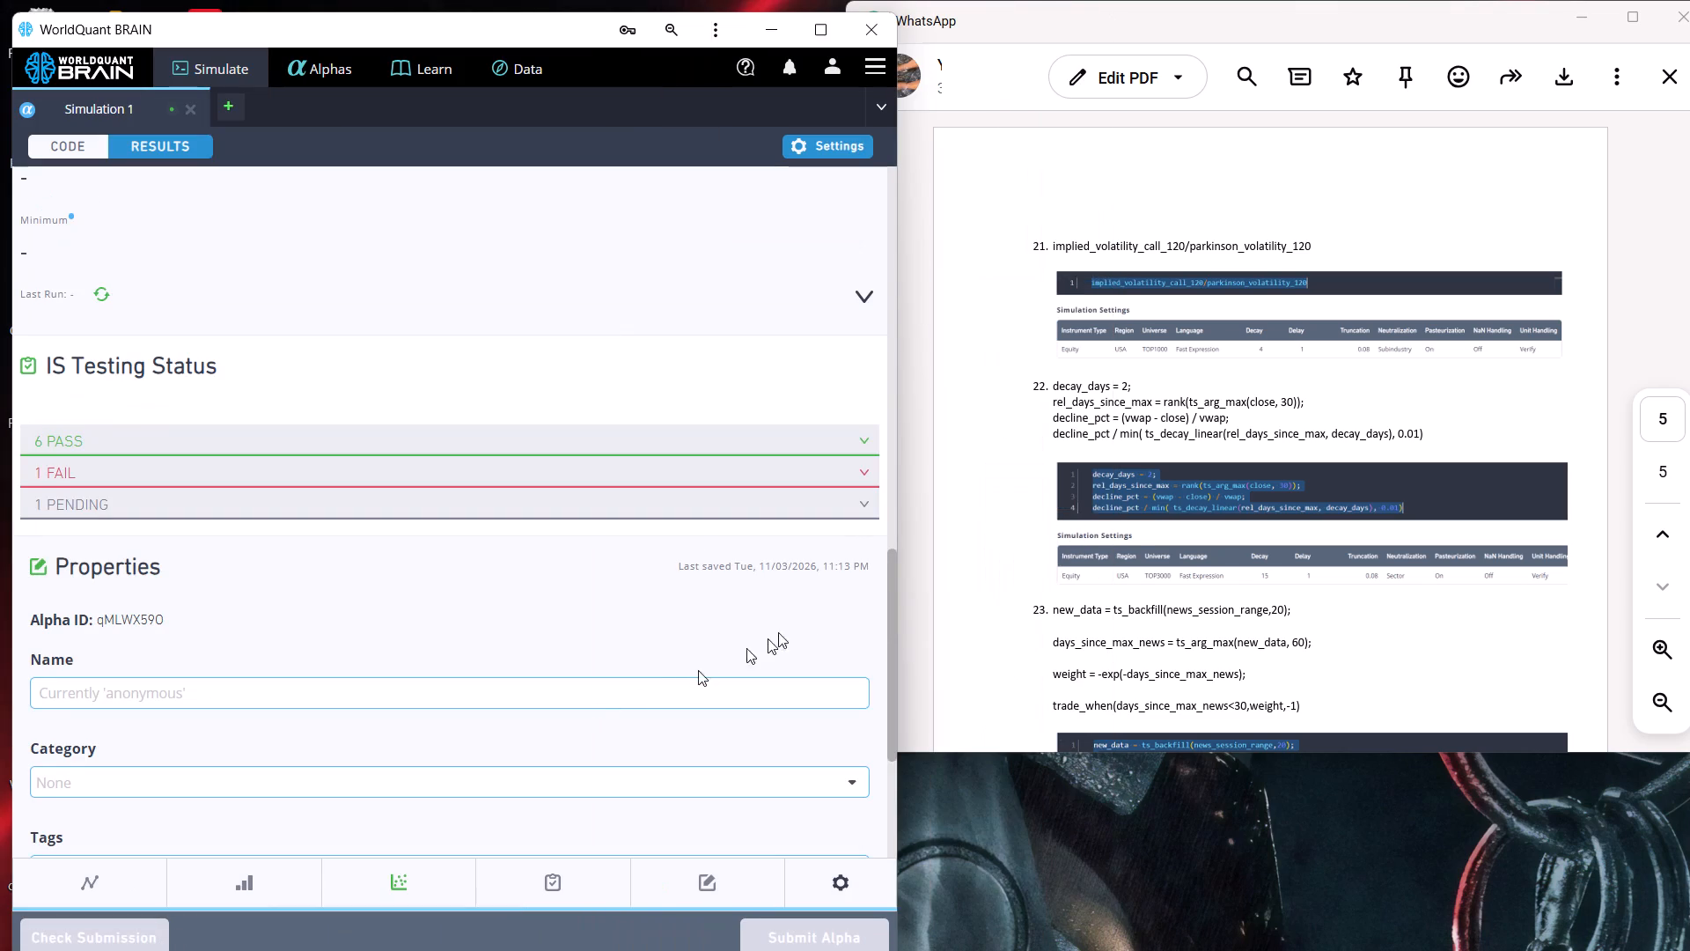
left_click(864, 471)
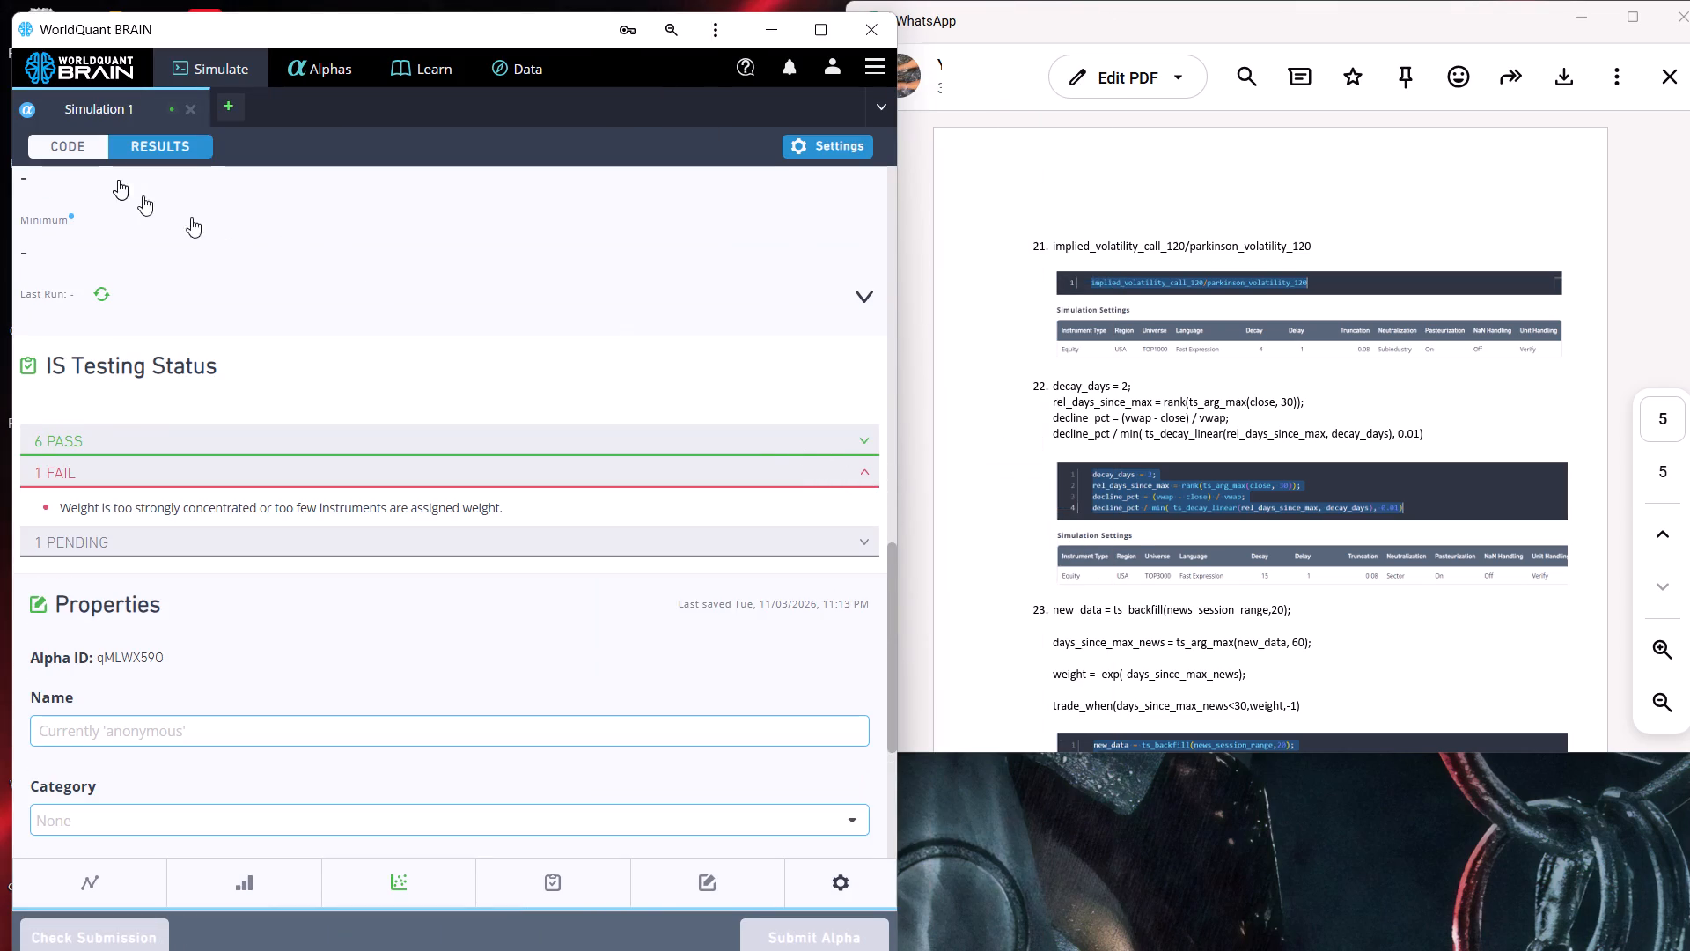
Set the universe to TOPSP500 in the Simulation 1 settings and apply it.
left_click(848, 145)
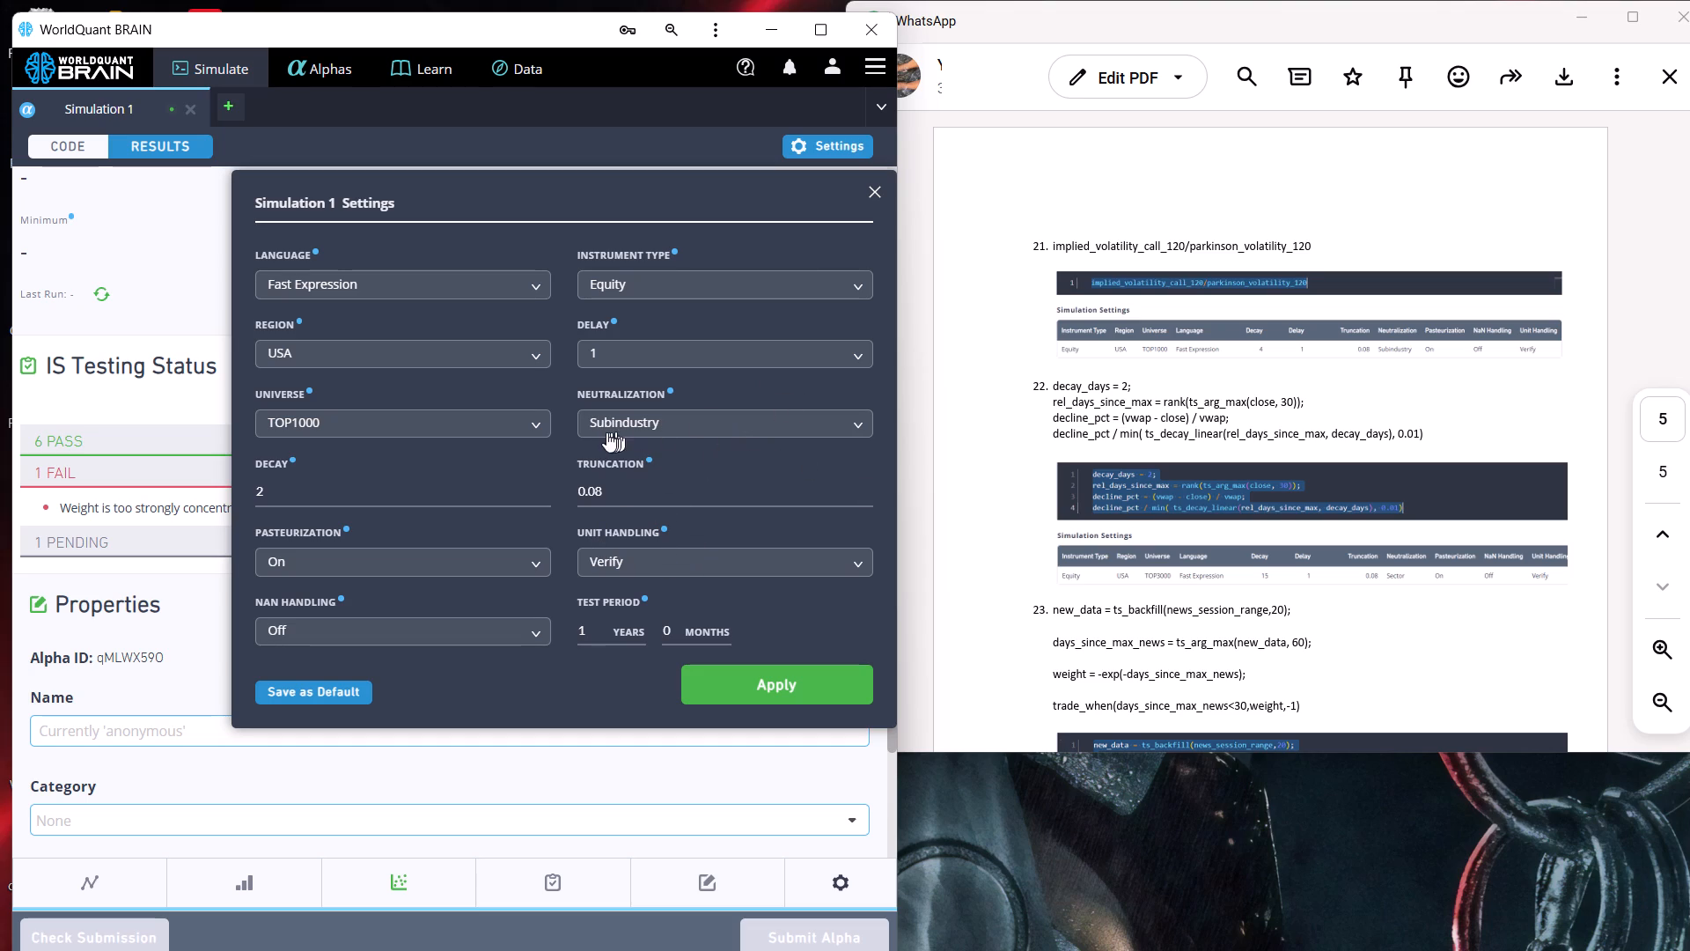
left_click(536, 427)
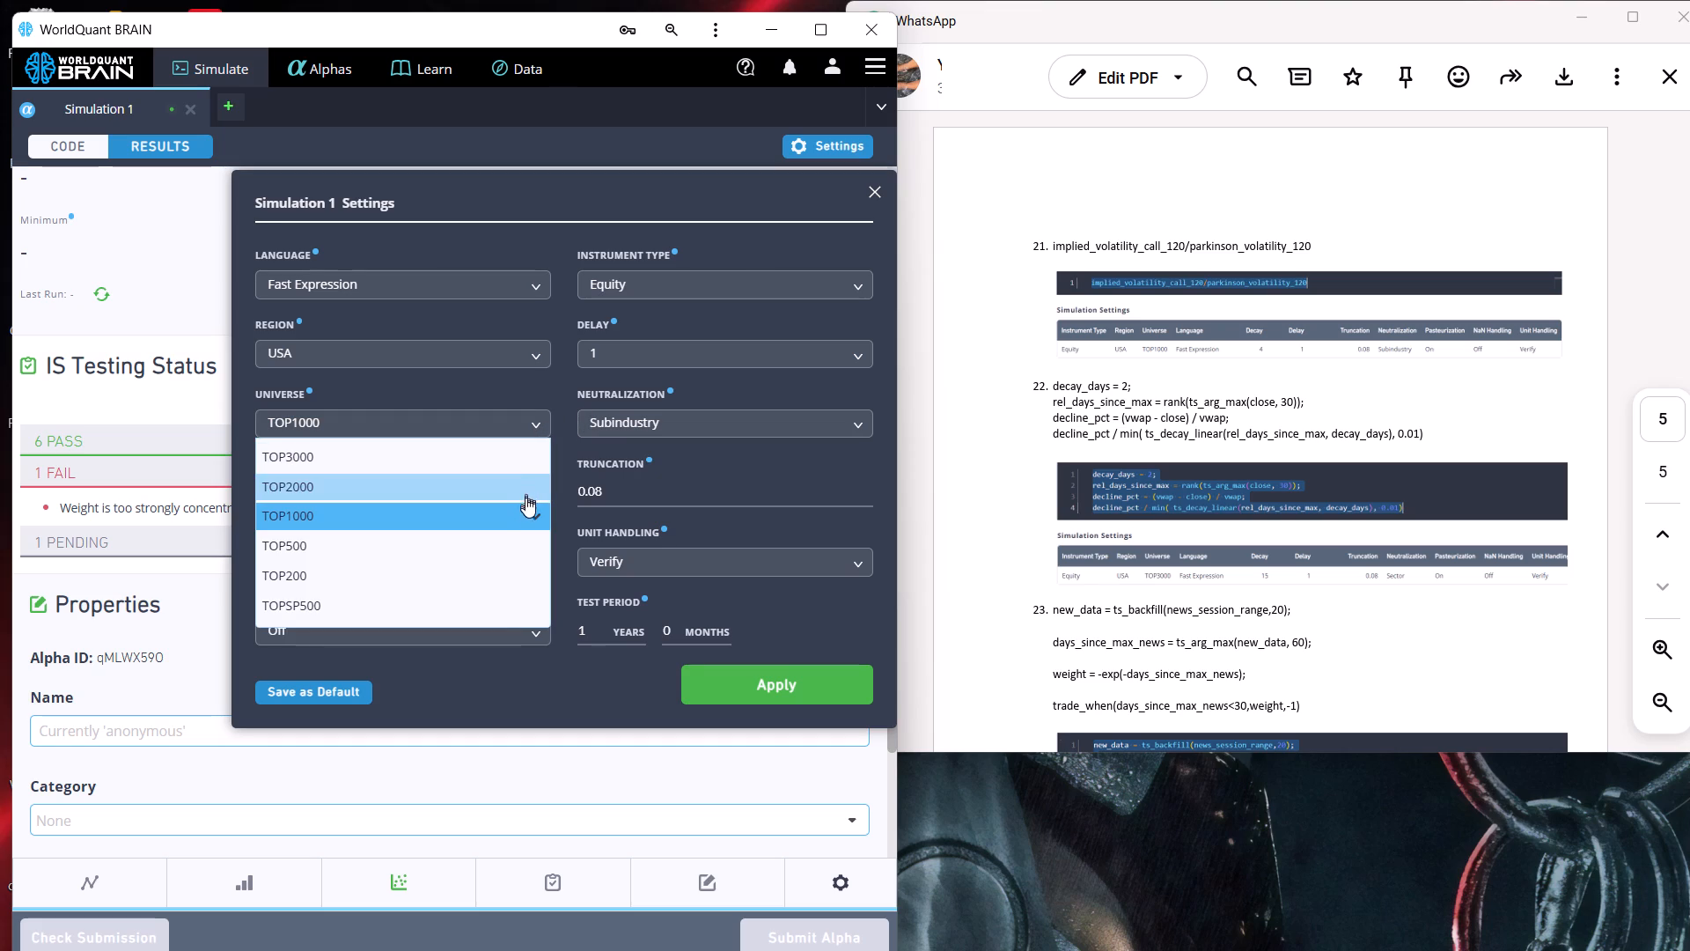
left_click(500, 612)
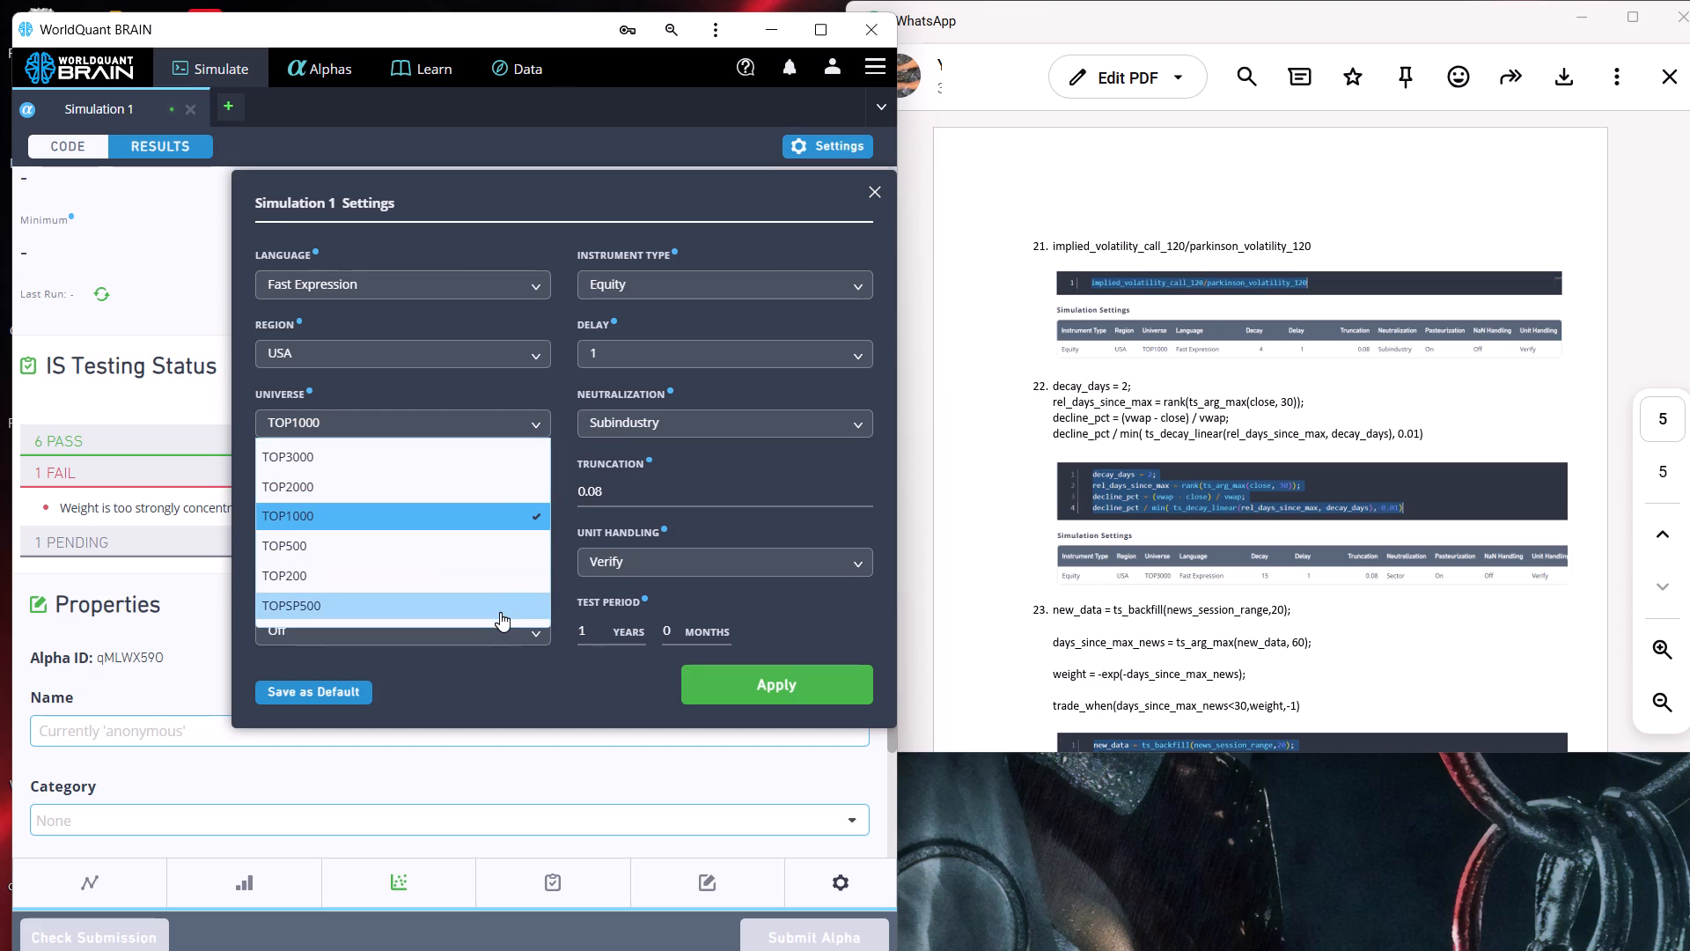
left_click(745, 689)
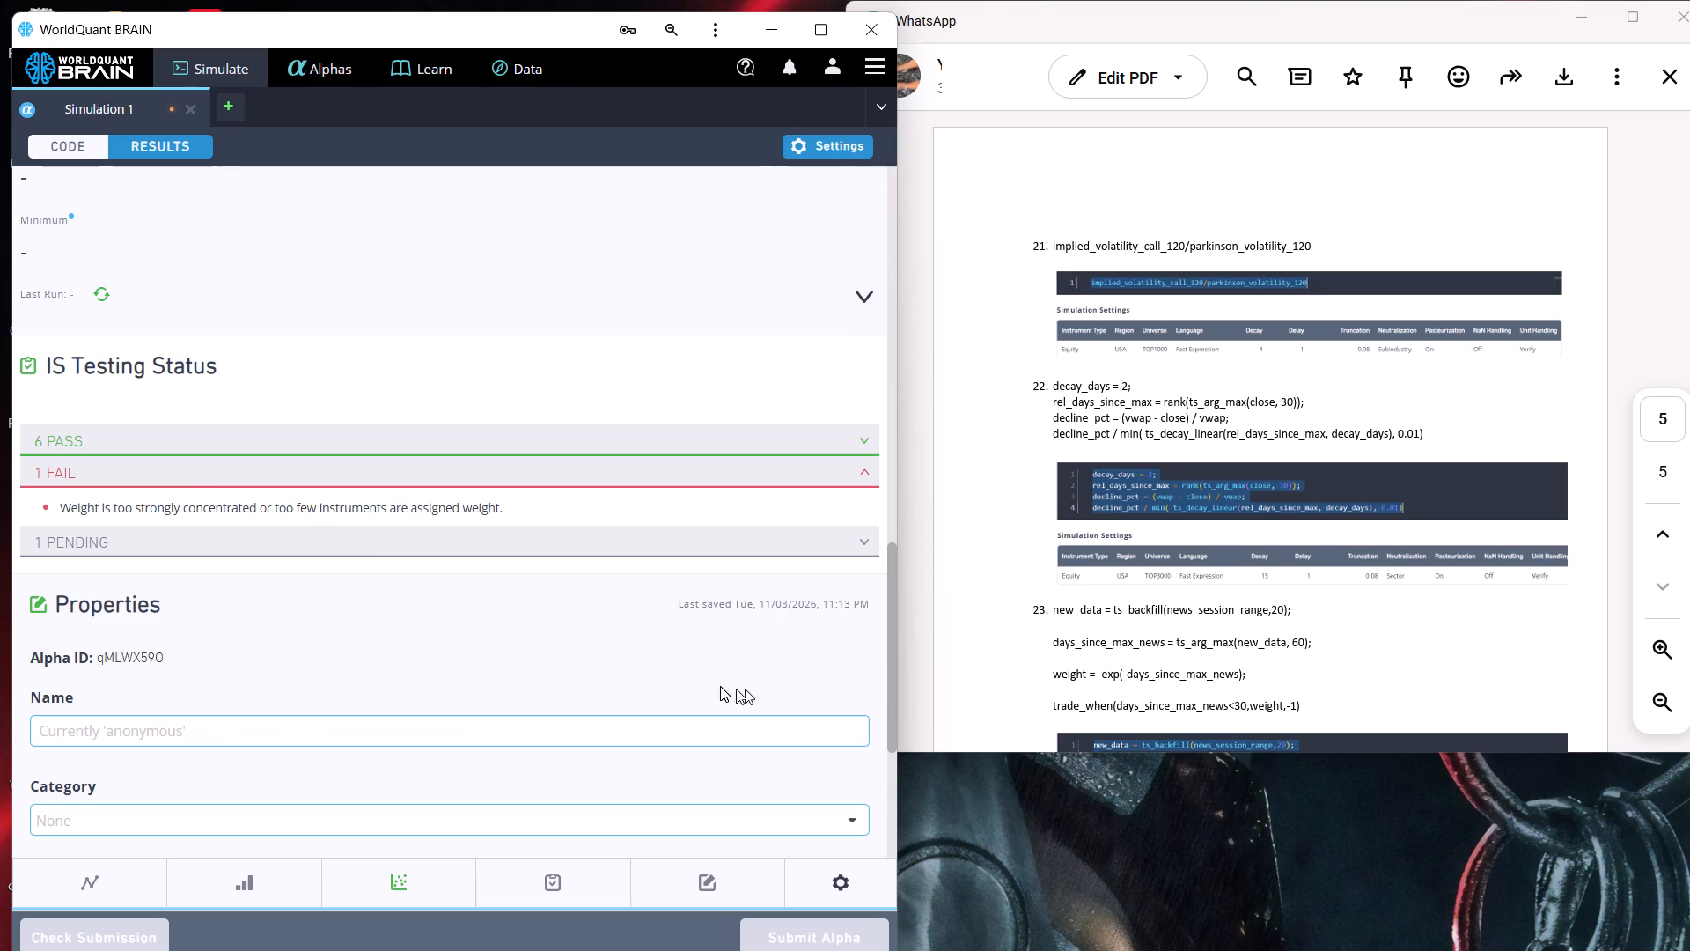
Return to the alpha's code and rerun the simulation with the TOPSP500 universe.
left_click_drag(106, 155, 98, 145)
left_click(98, 145)
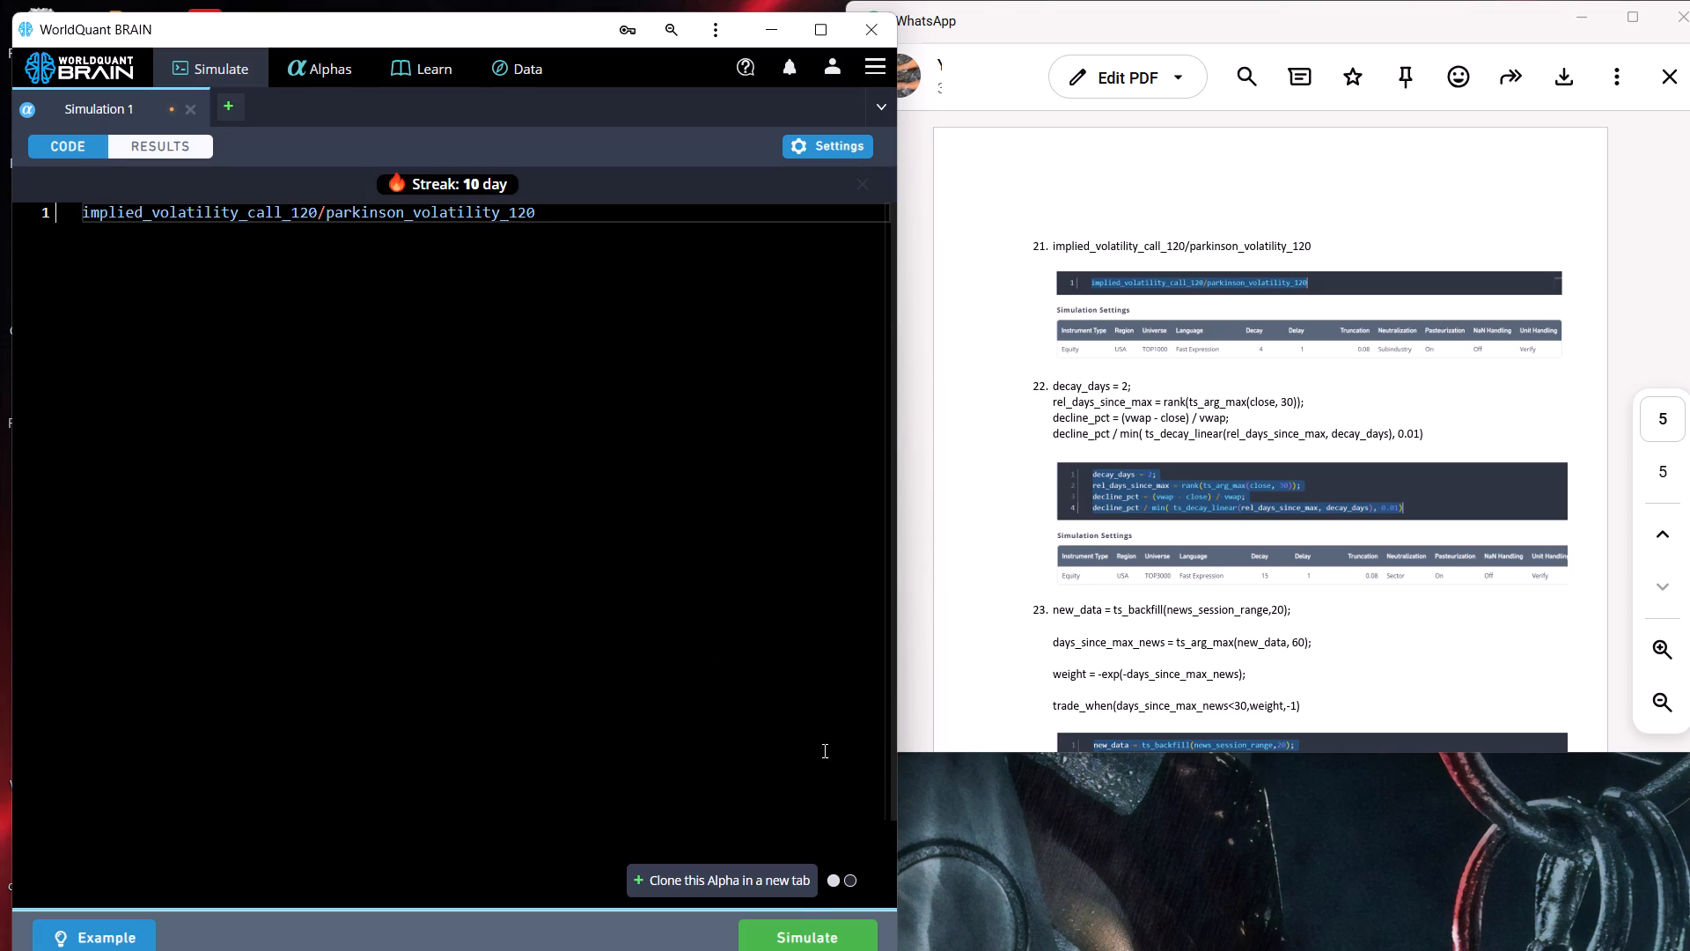
left_click(787, 937)
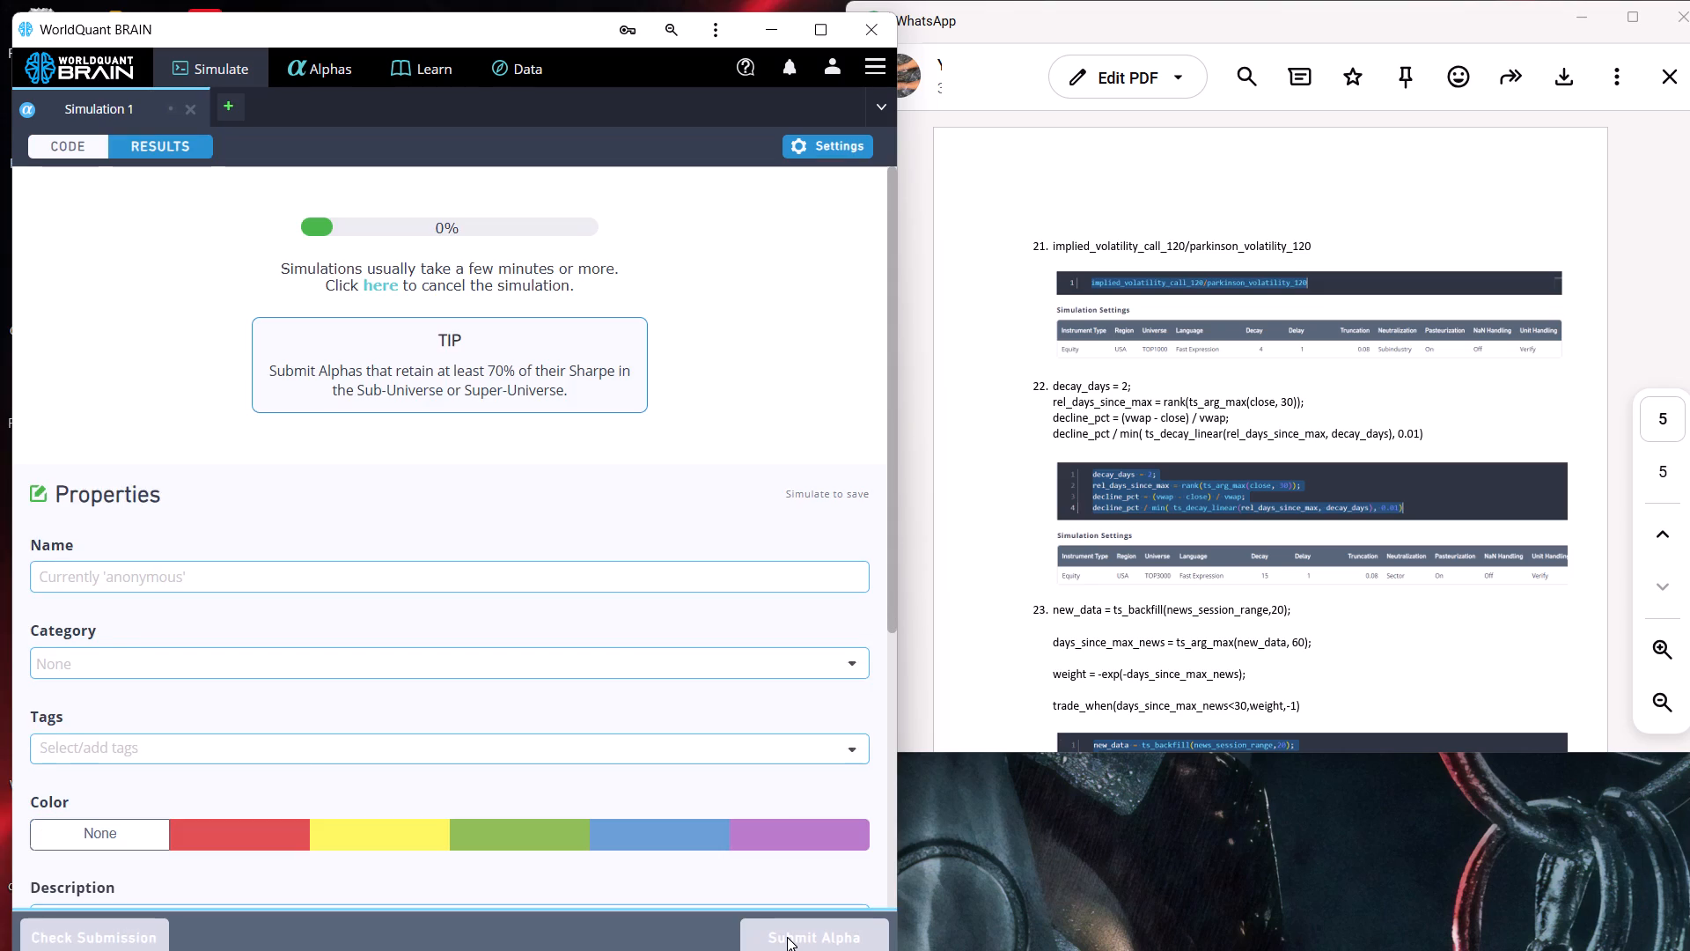
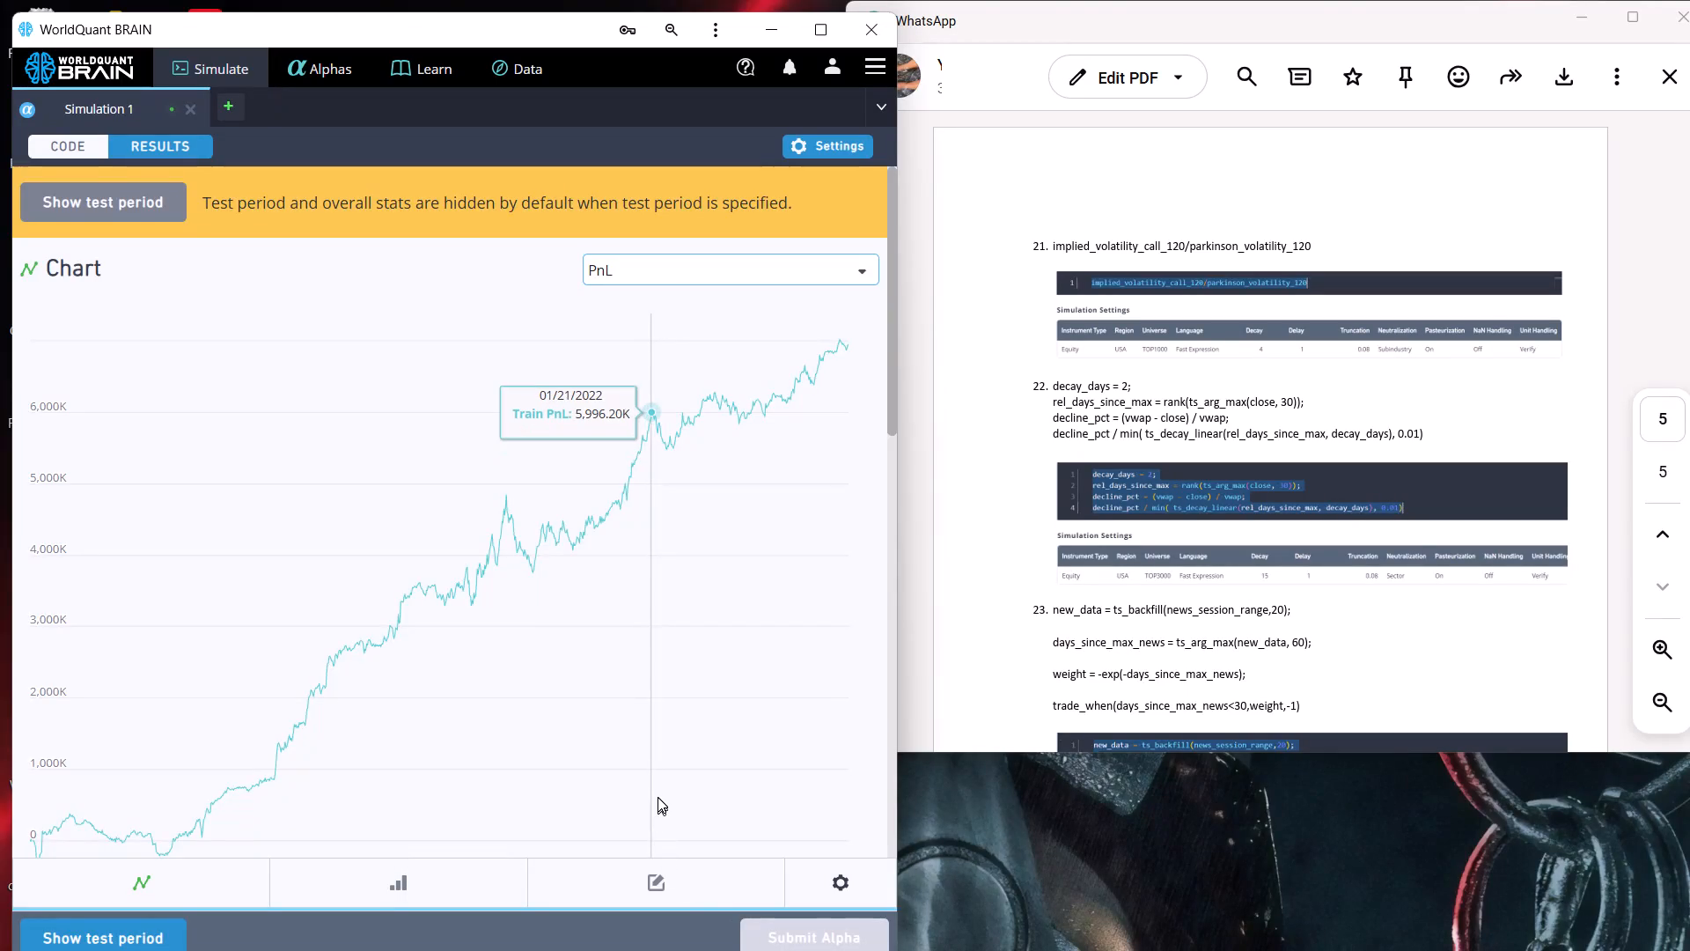
Review the TOPSP500 simulation results, reveal the test period, and expand the failed checks under IS Testing Status.
scroll(658, 797, "down", 6)
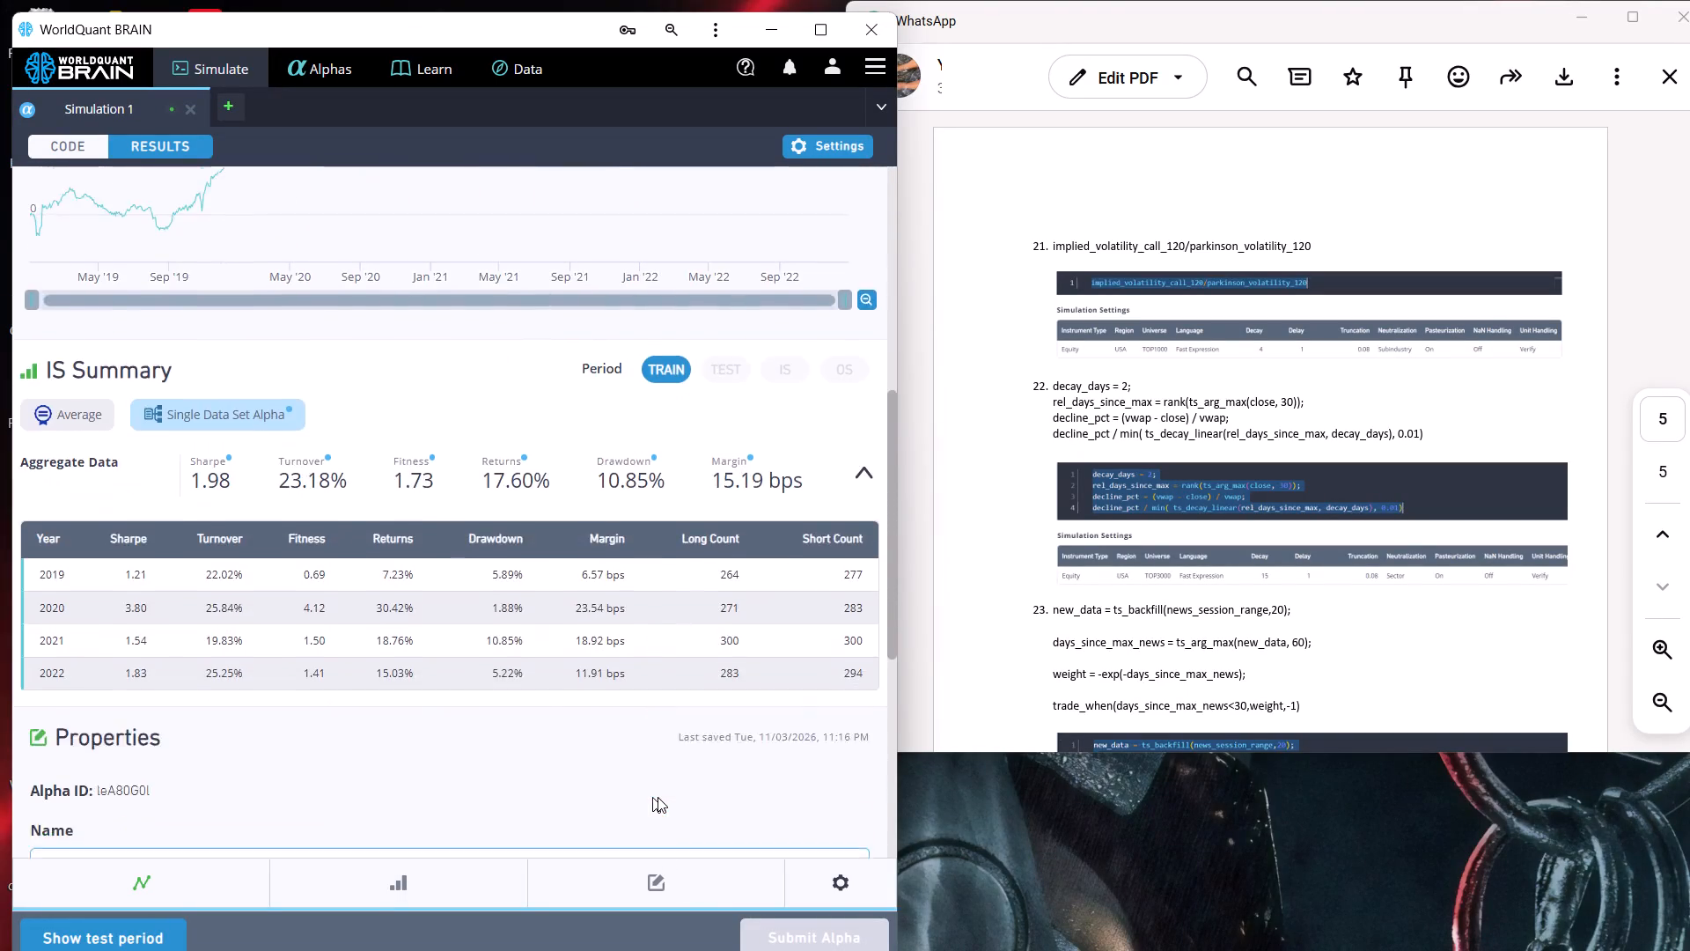
scroll(658, 797, "down", 6)
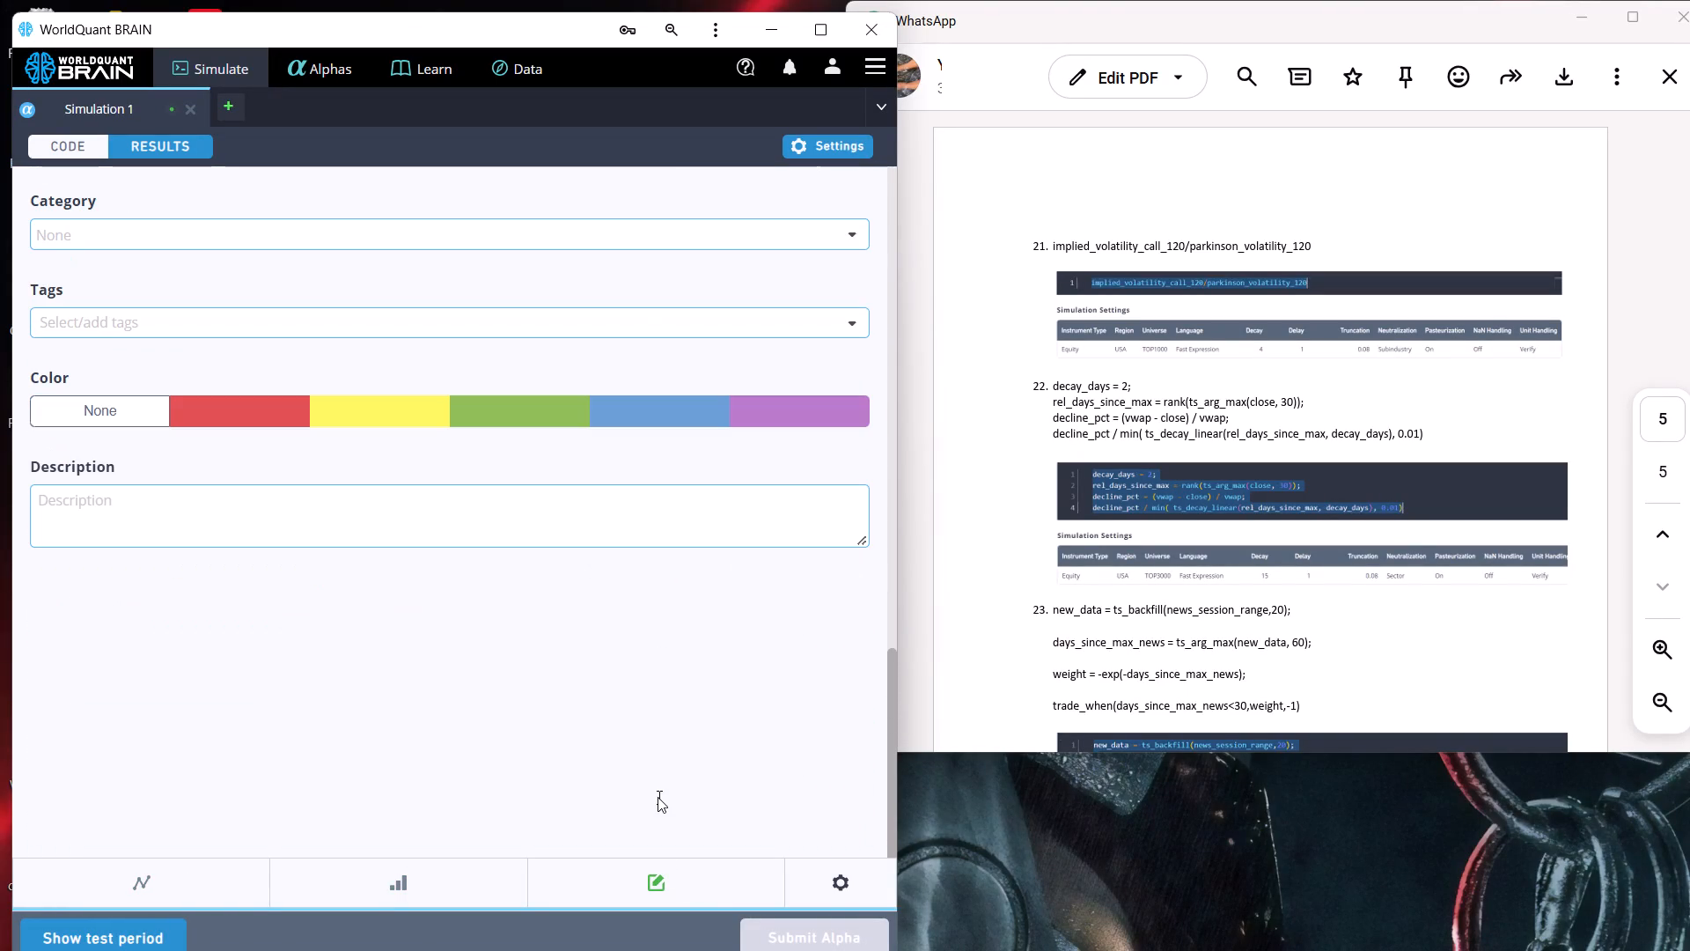
scroll(658, 797, "down", 2)
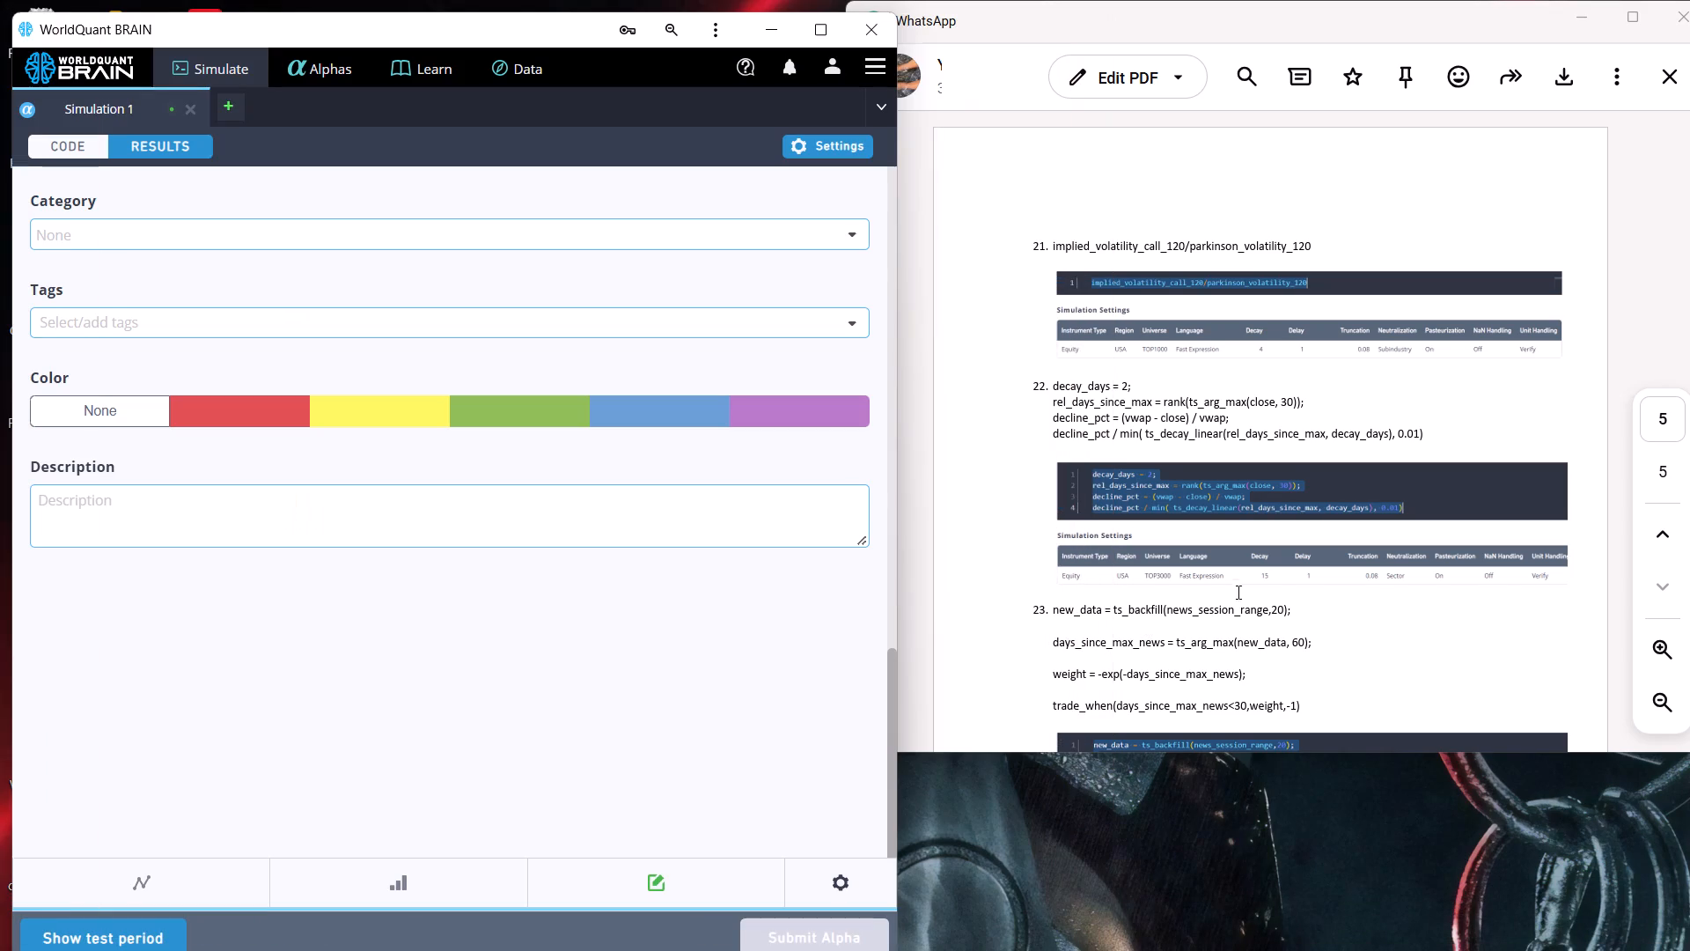
left_click(171, 943)
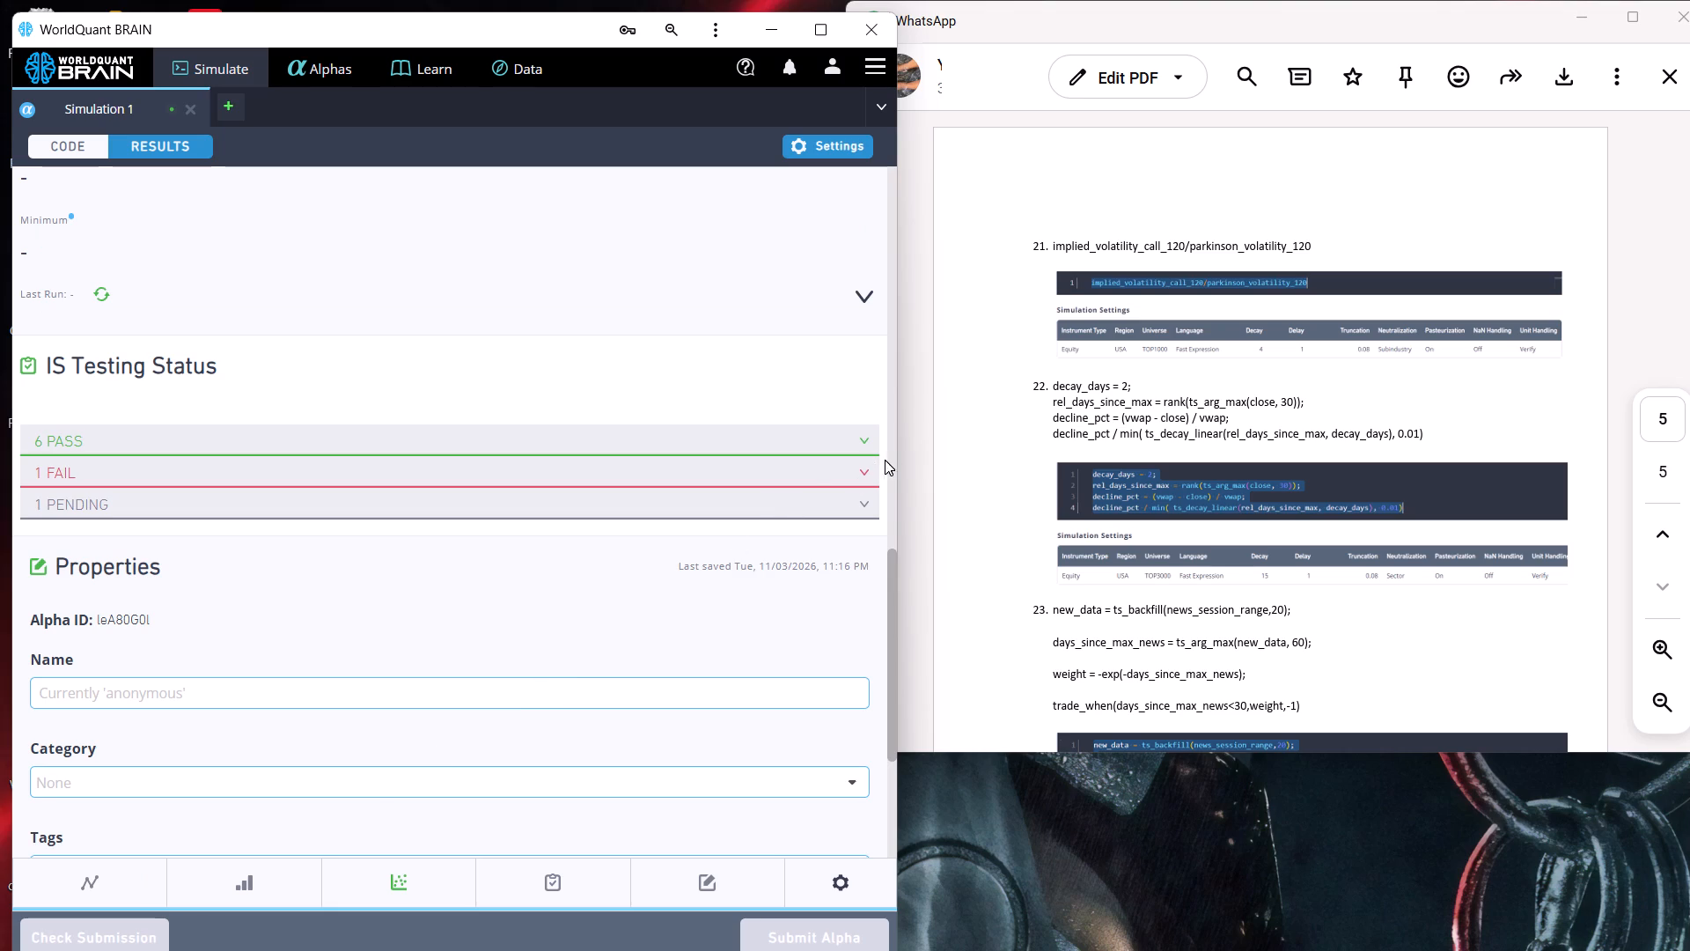
left_click(866, 472)
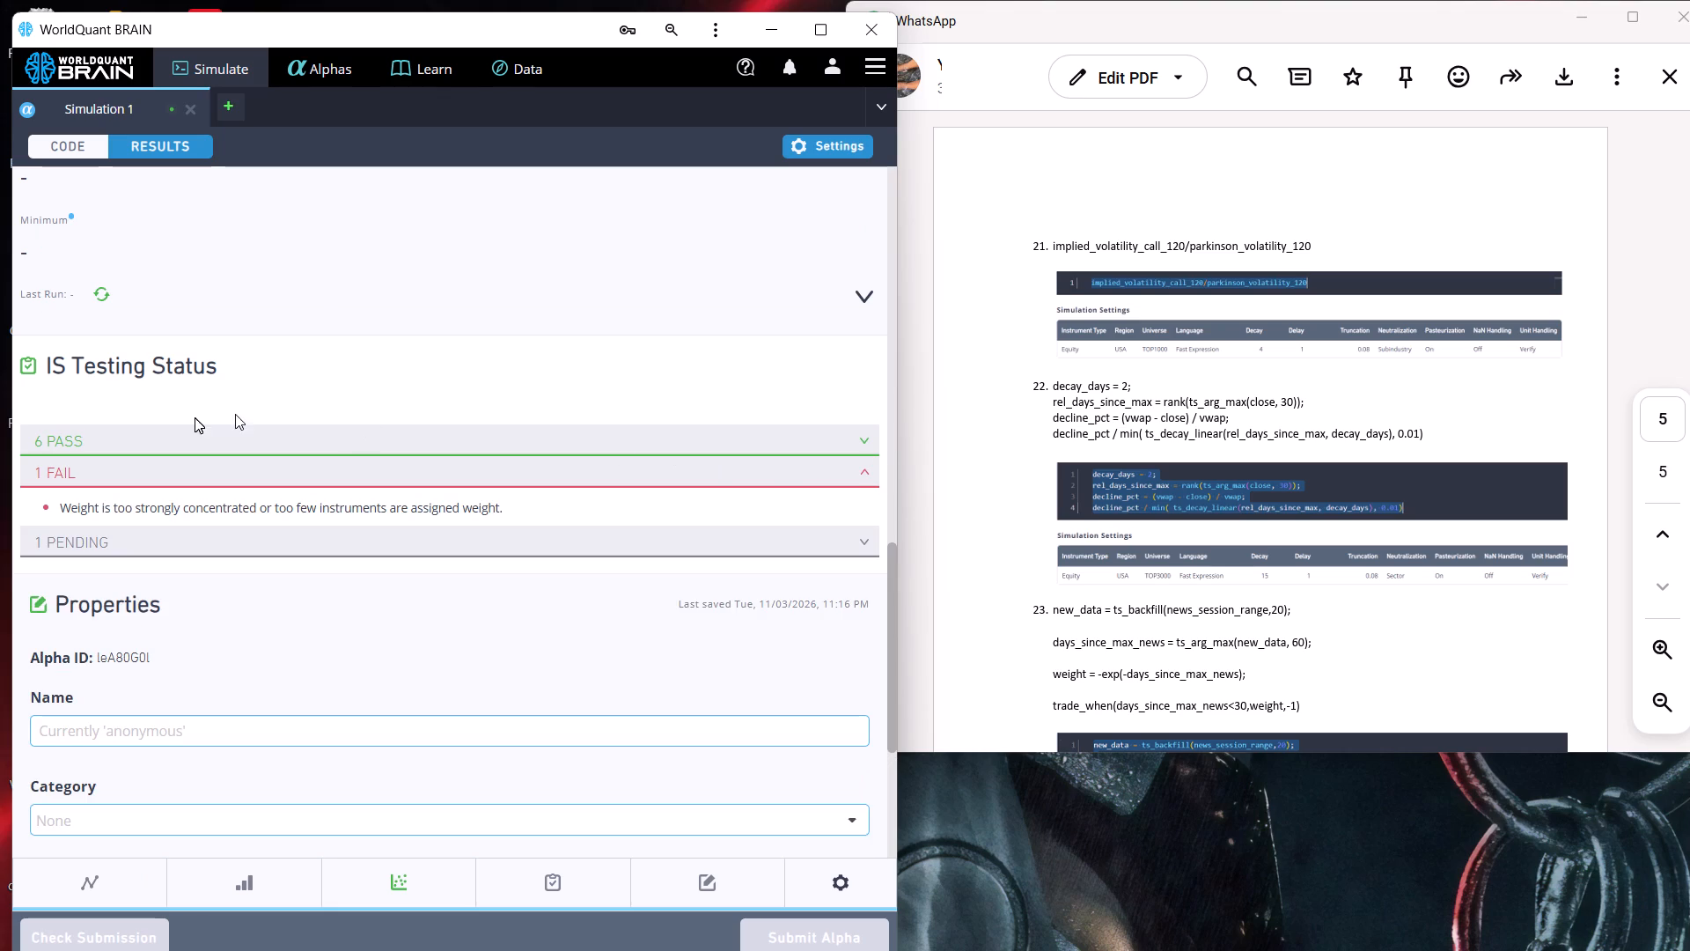
Open the Simulation 1 settings and check the available language and region options.
left_click(841, 146)
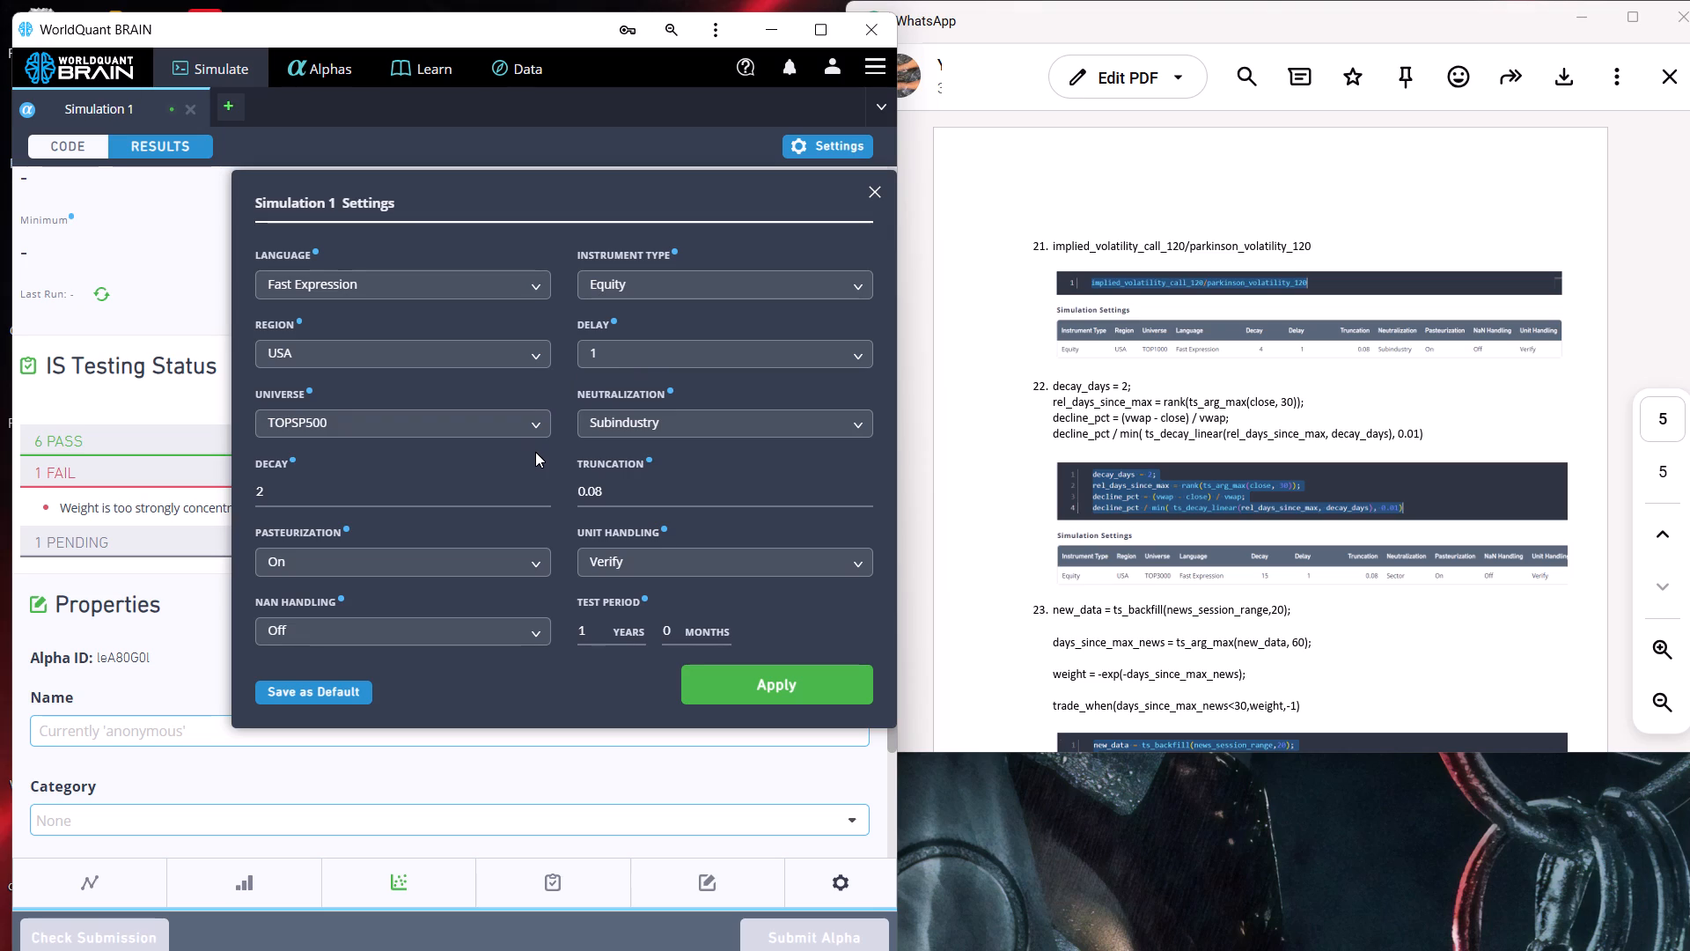
left_click(529, 284)
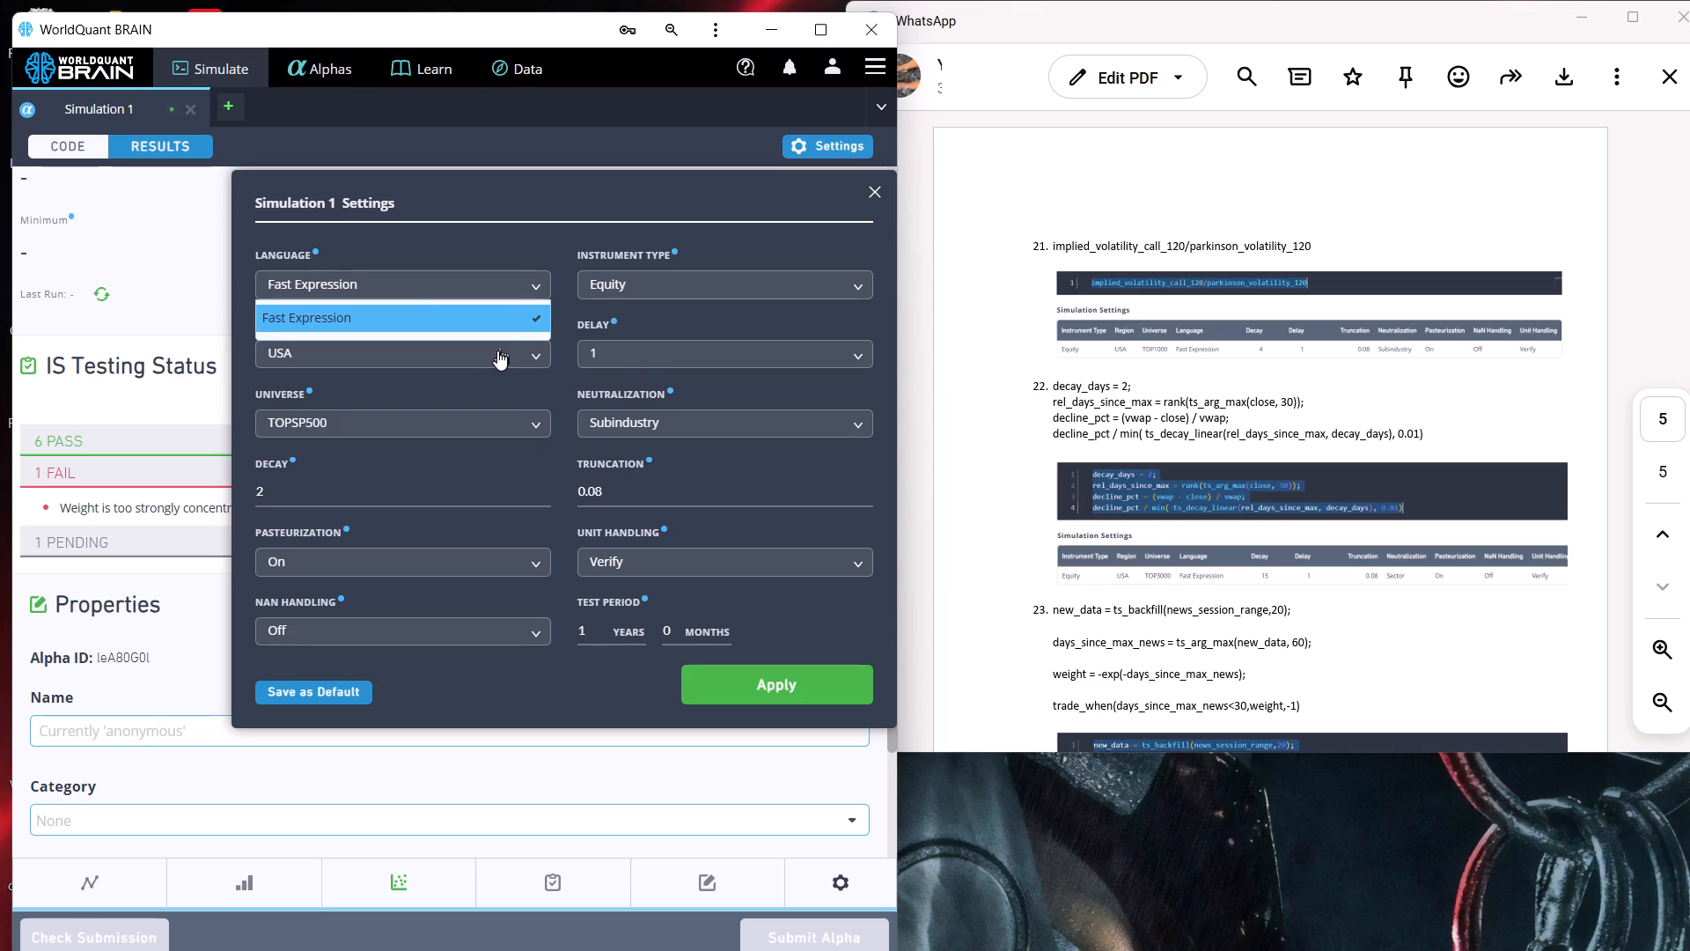
left_click(494, 359)
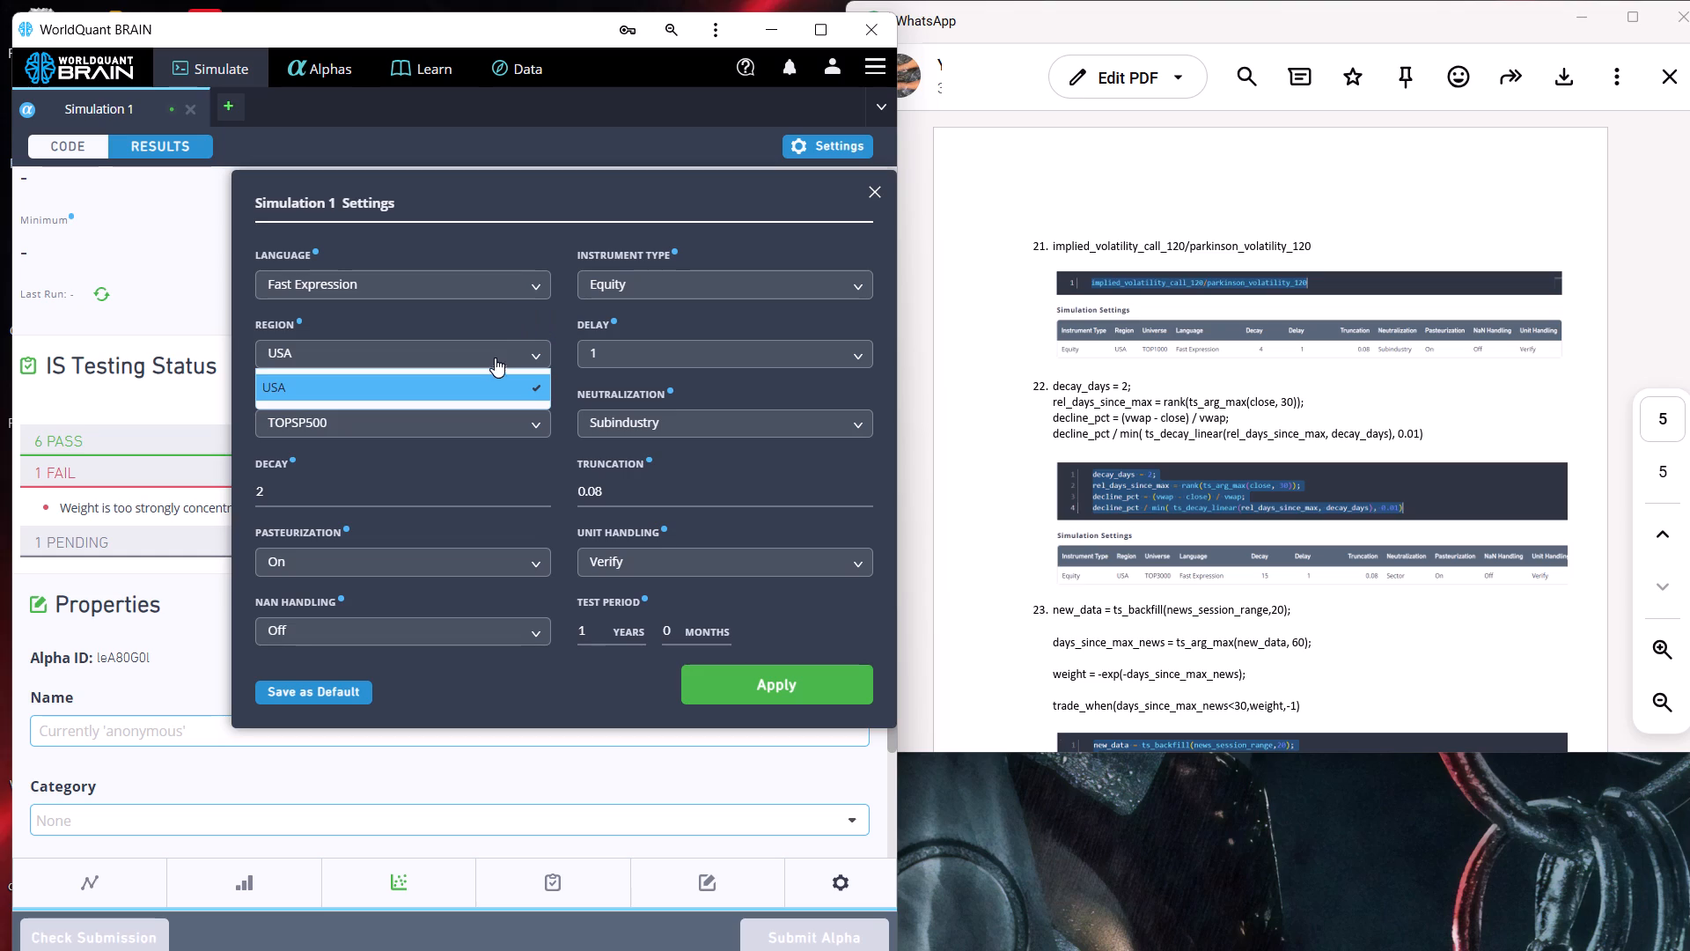
left_click(535, 284)
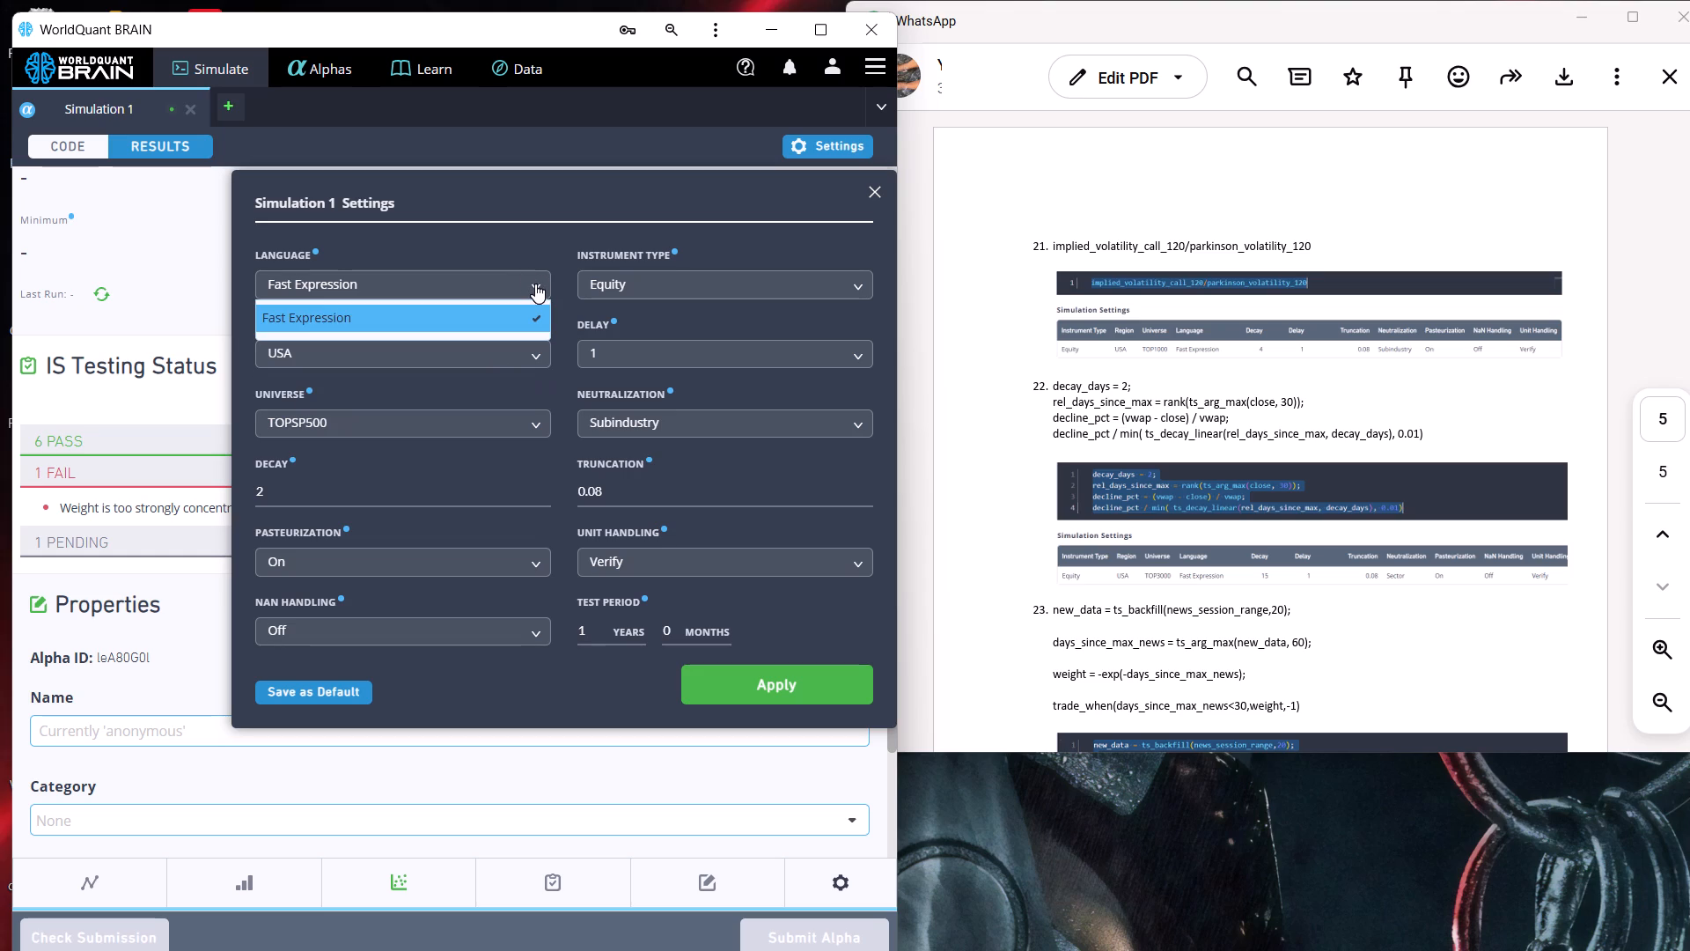
left_click(550, 187)
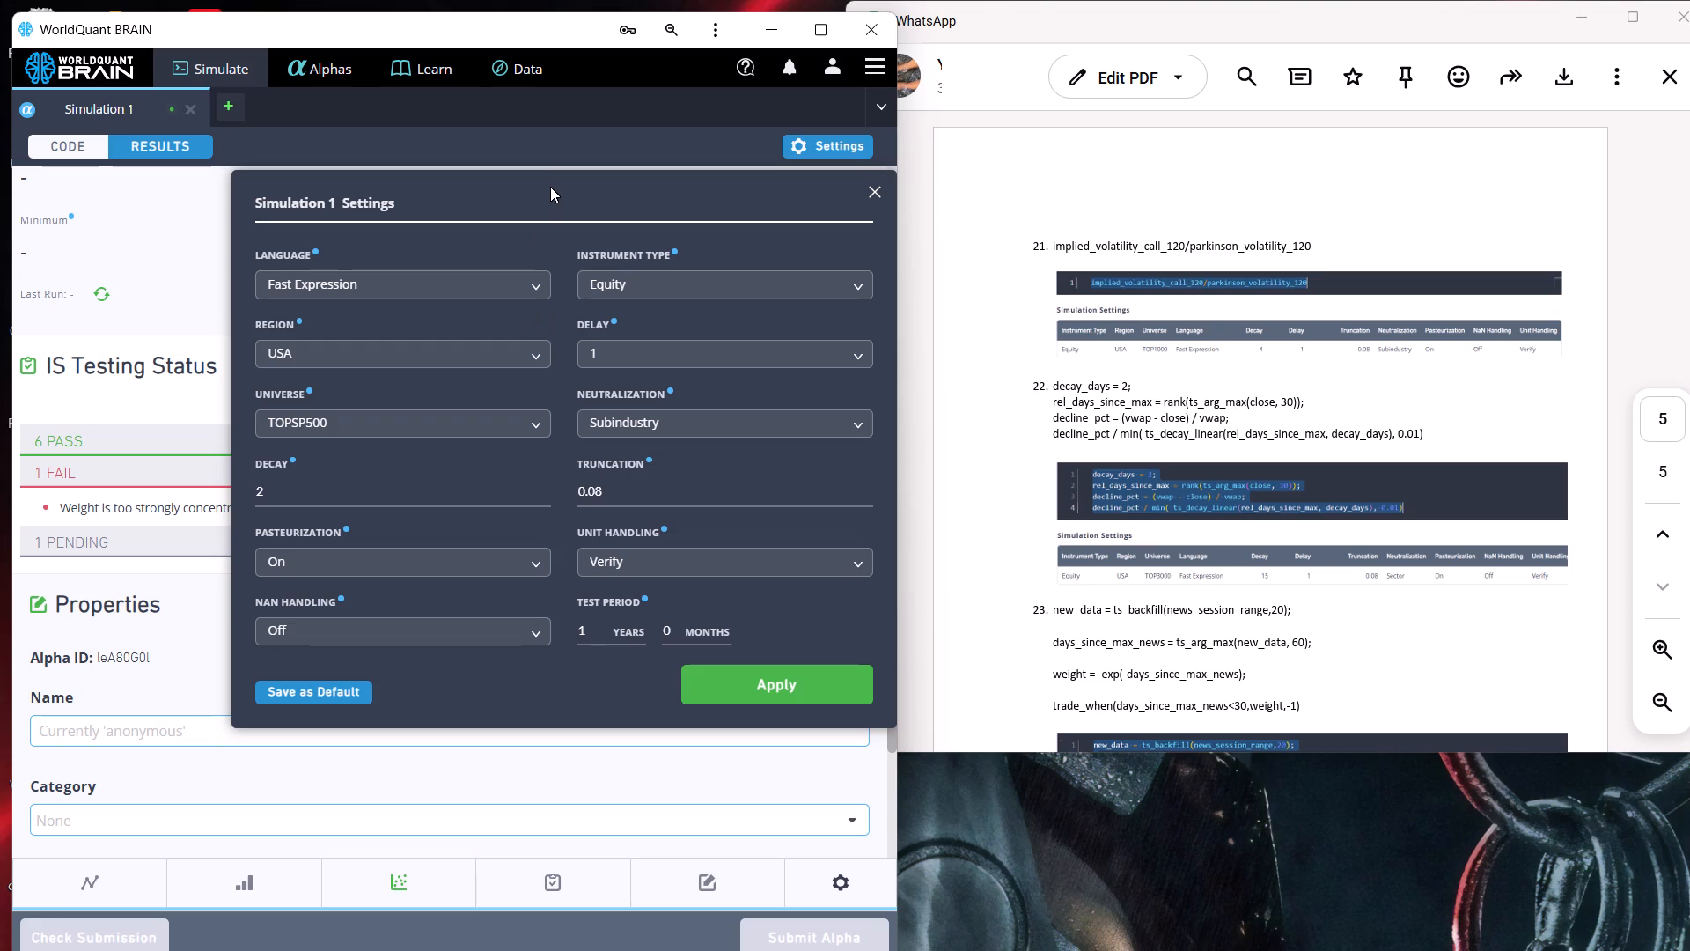
Set the delay to 0 in the Simulation 1 settings and apply it.
left_click(863, 357)
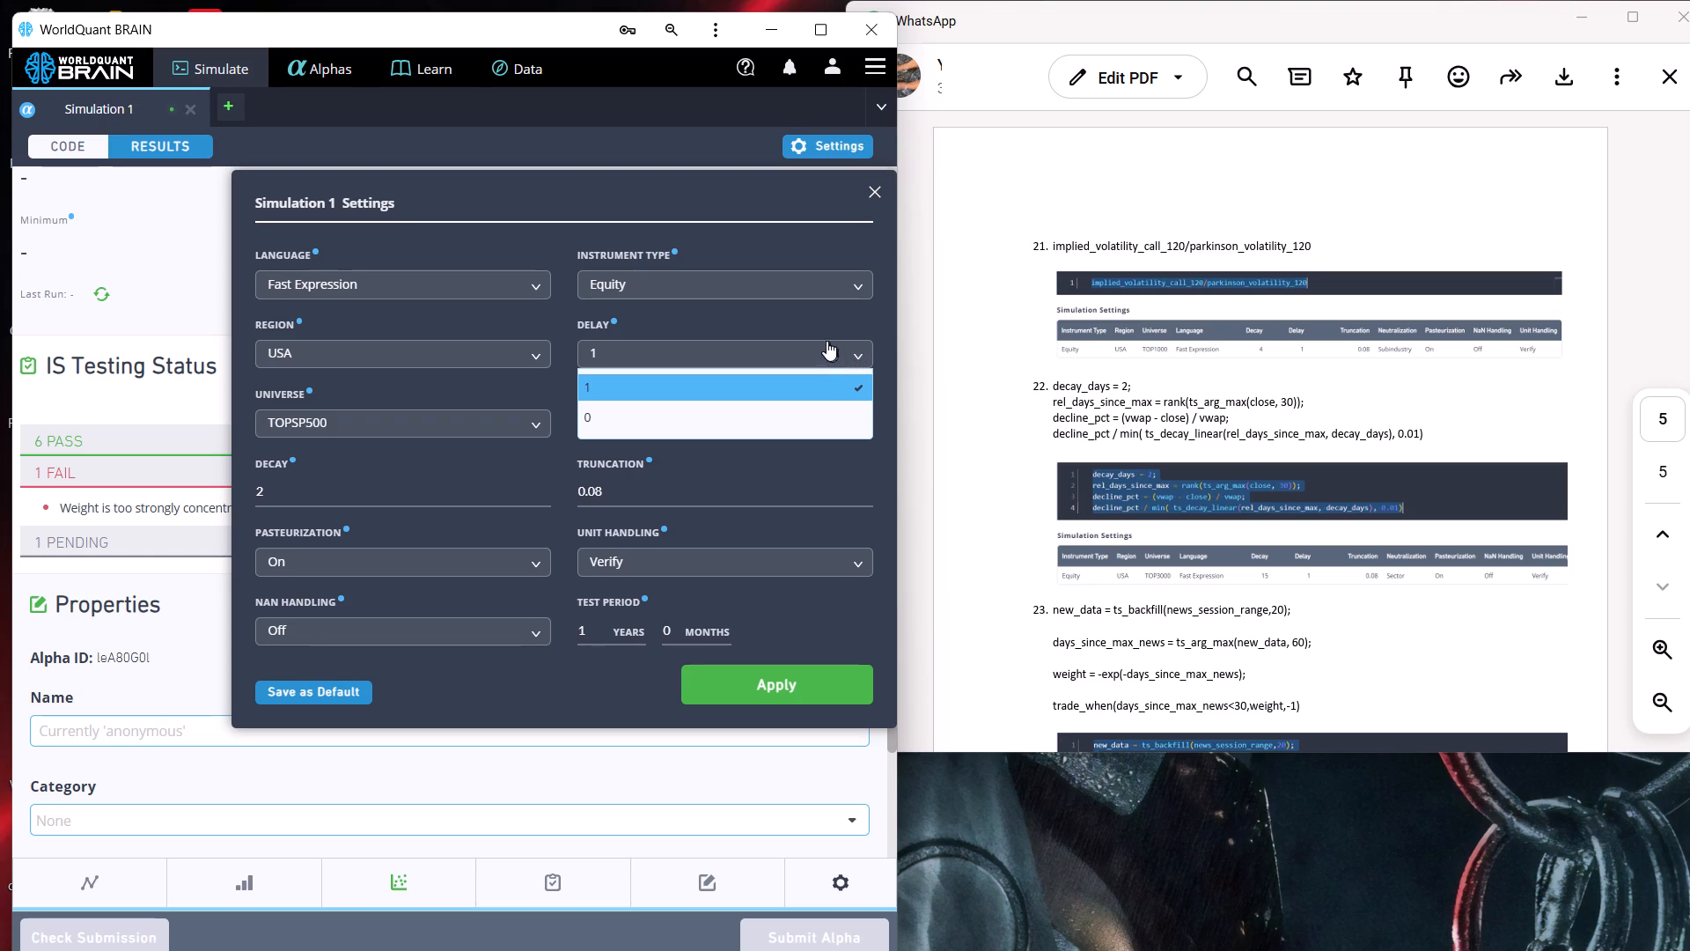
left_click(719, 435)
left_click(643, 420)
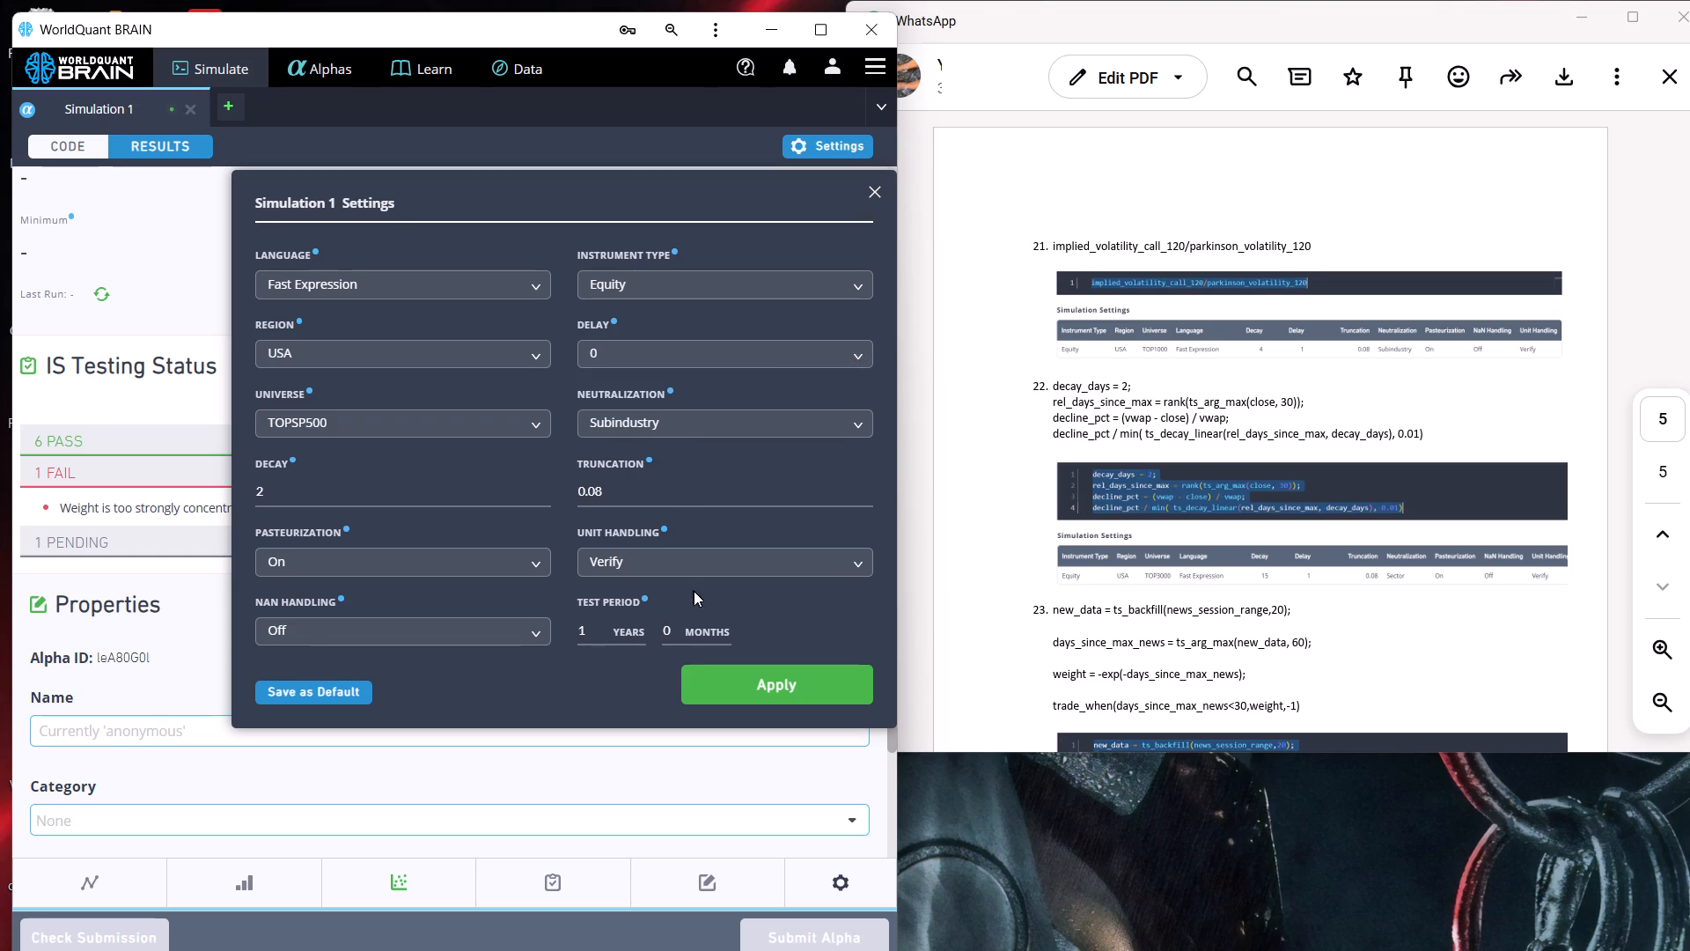
left_click(776, 680)
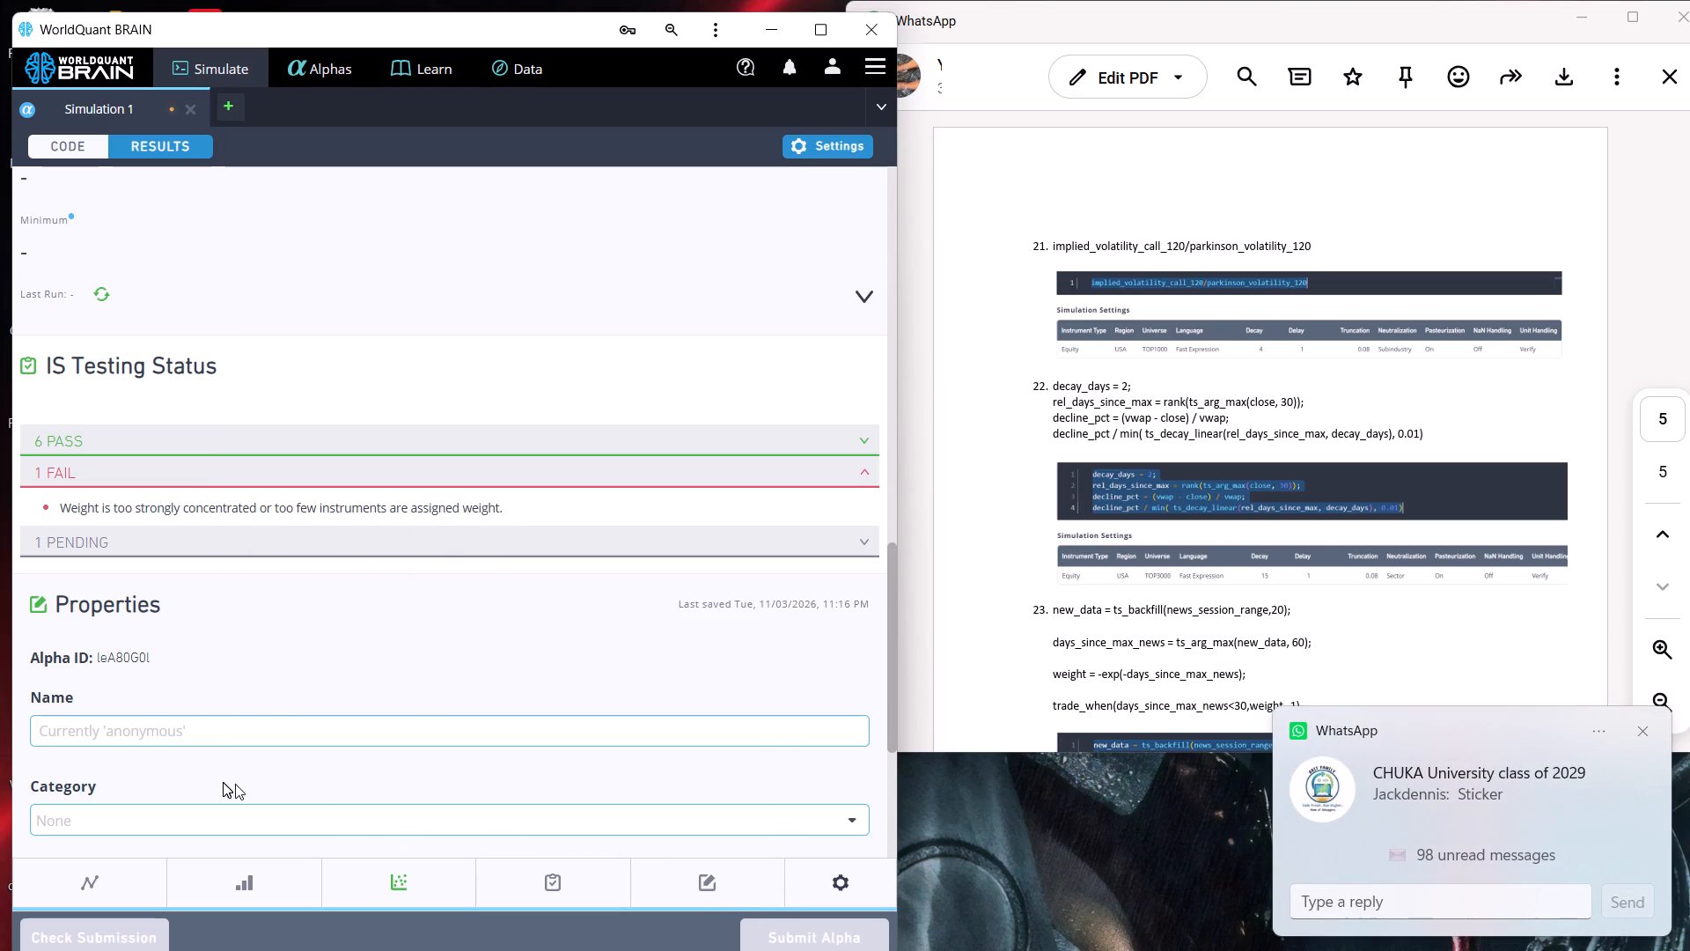
Return to the code for implied_volatility_call_120/parkinson_volatility_120 and rerun the simulation with delay 0.
left_click(59, 138)
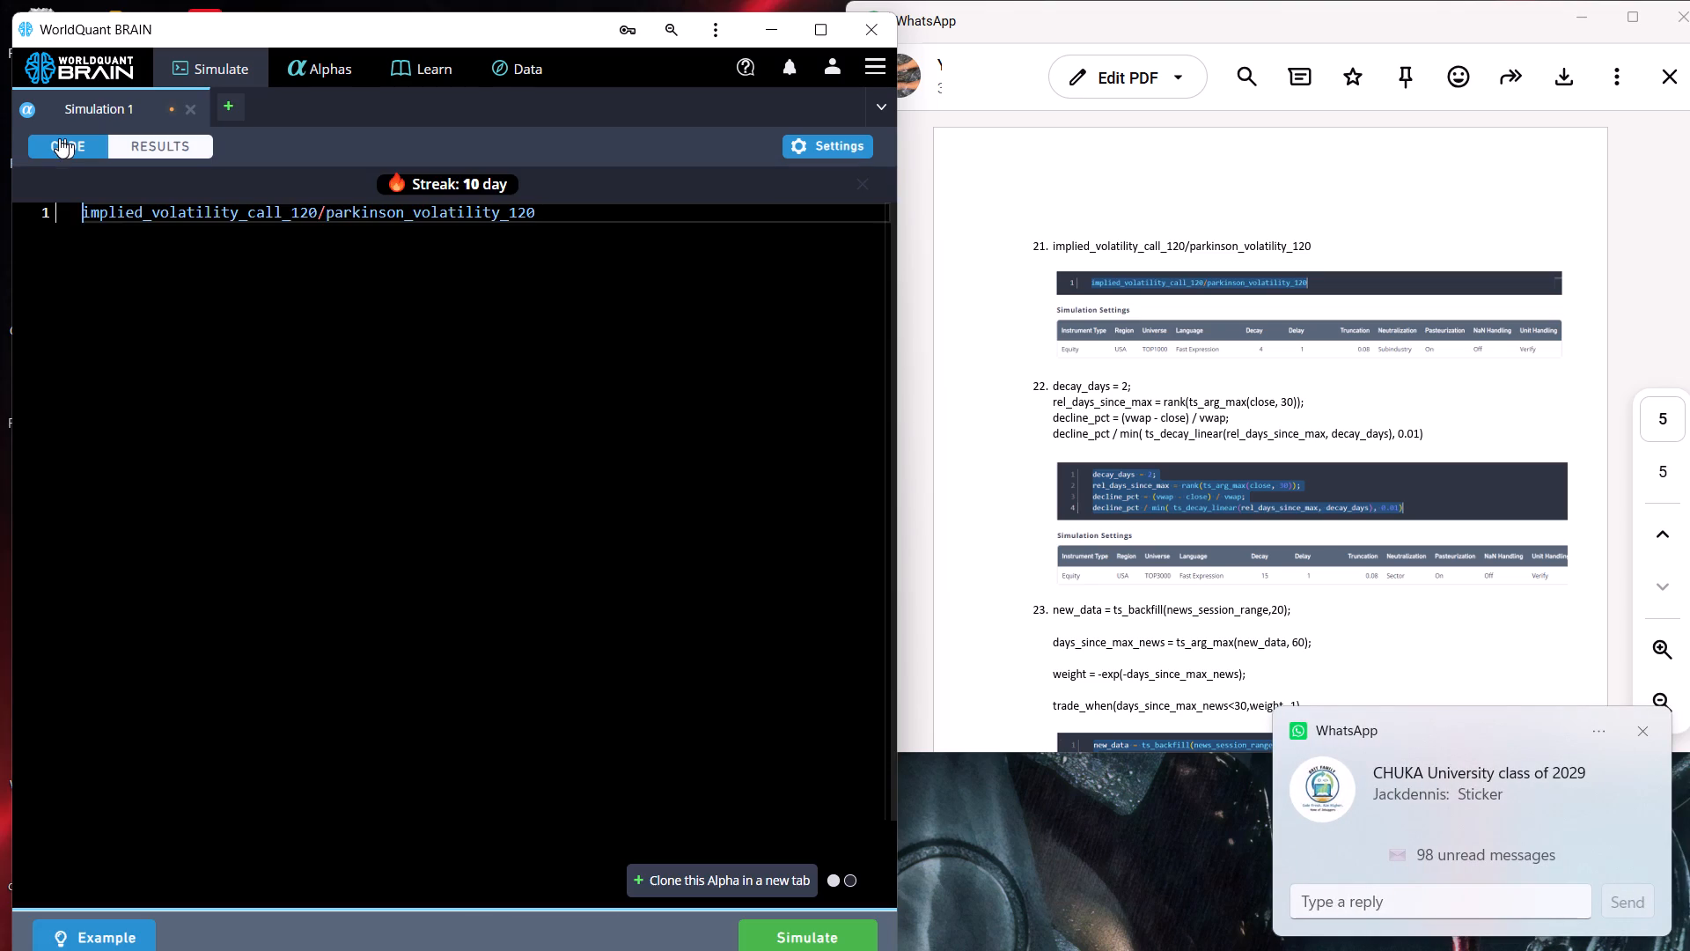
left_click(769, 931)
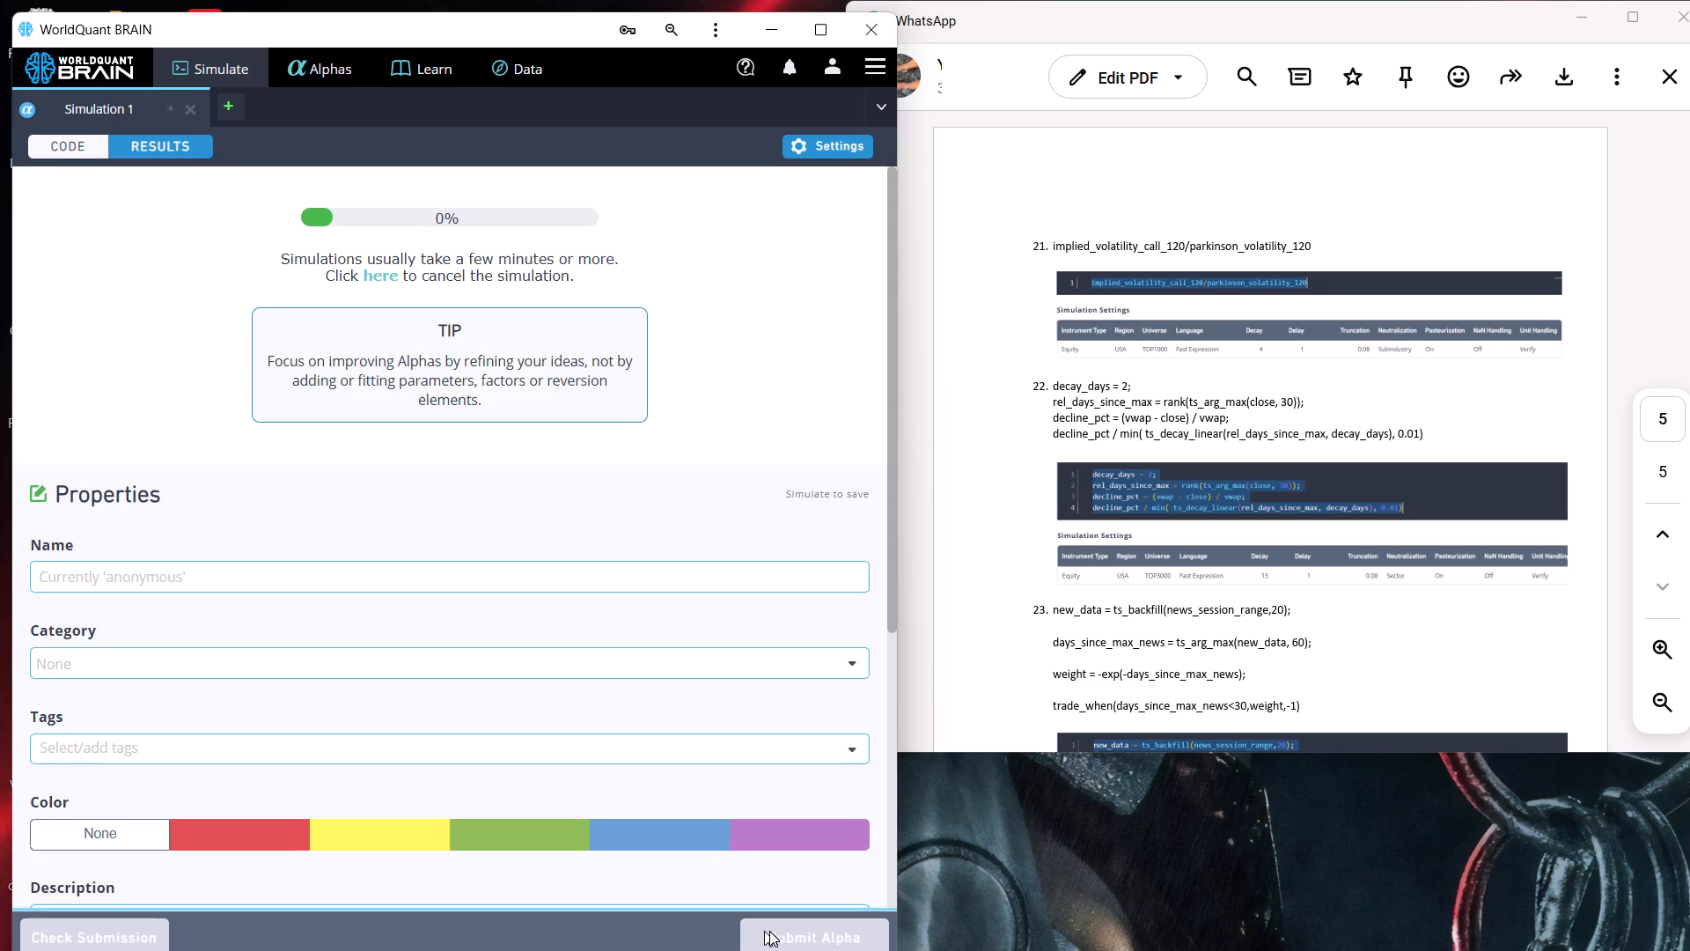
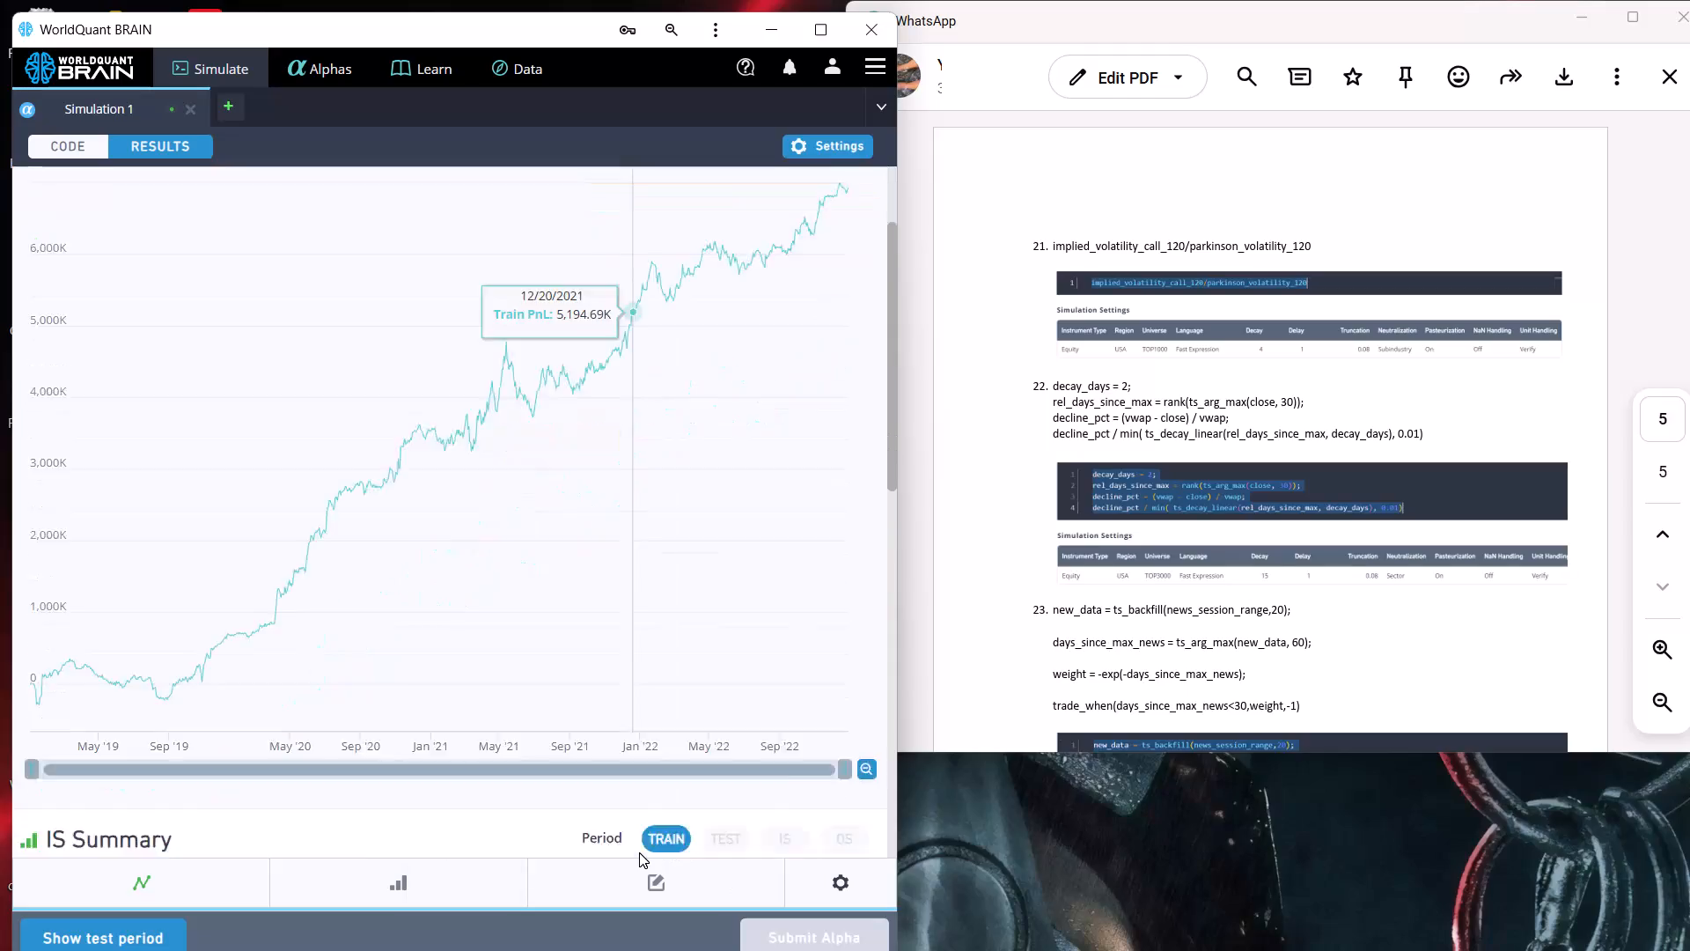
Change the Simulation 1 settings to universe TOP3000 and truncation 0.01, and apply them.
scroll(639, 852, "down", 1)
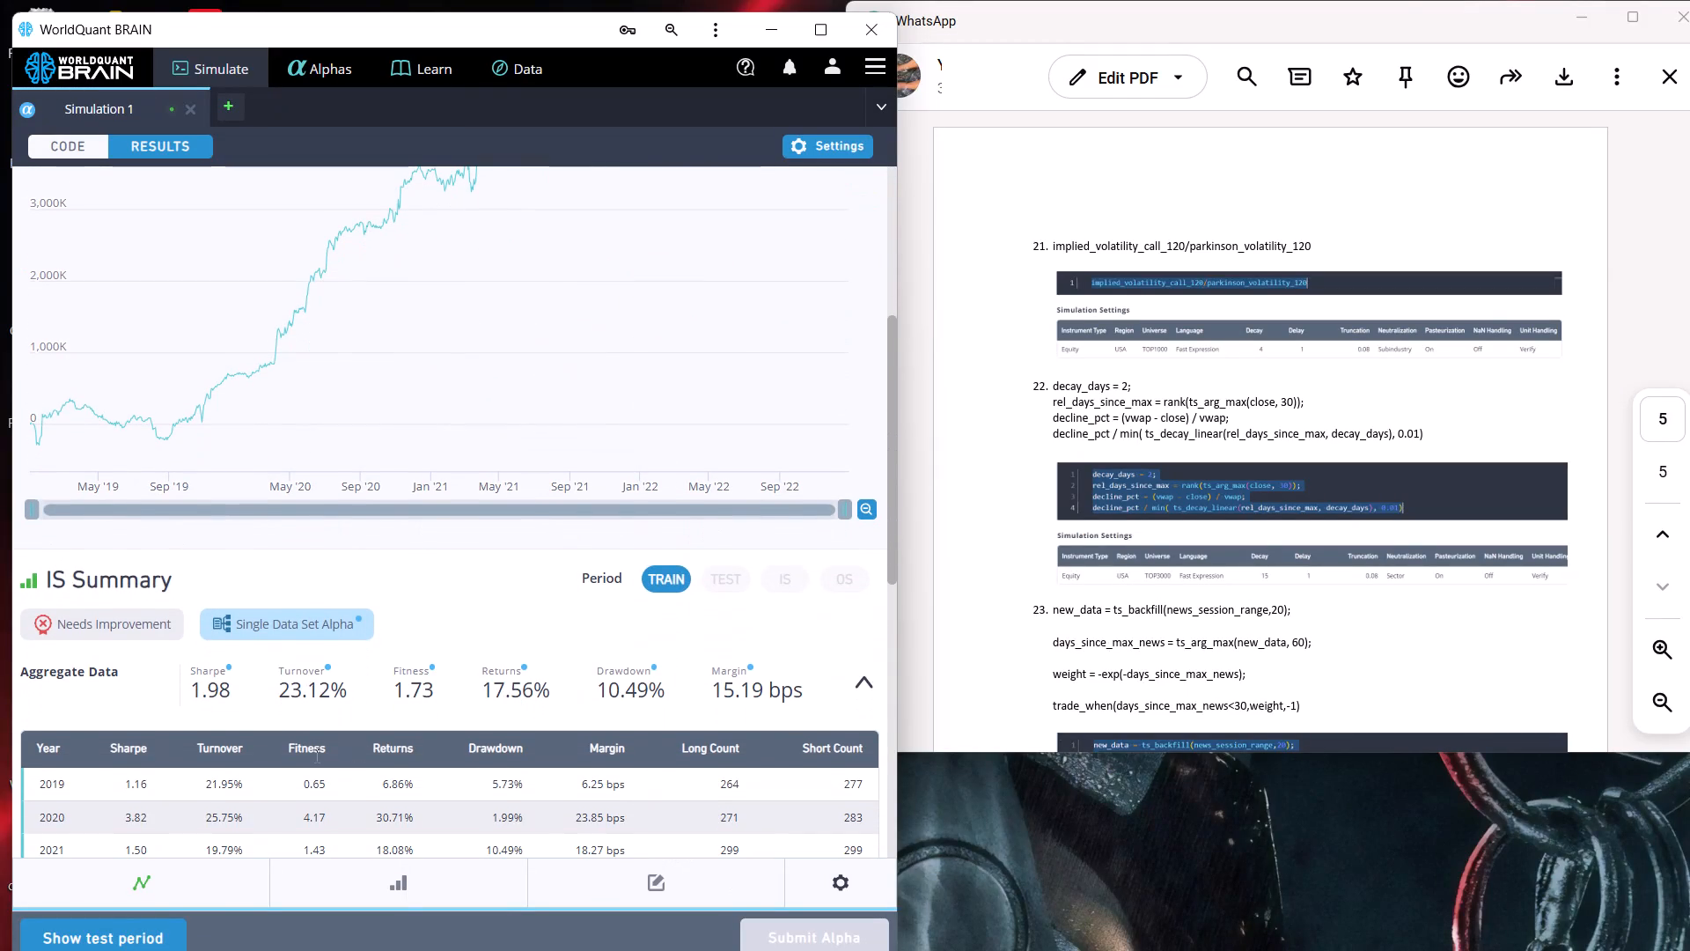
left_click(842, 151)
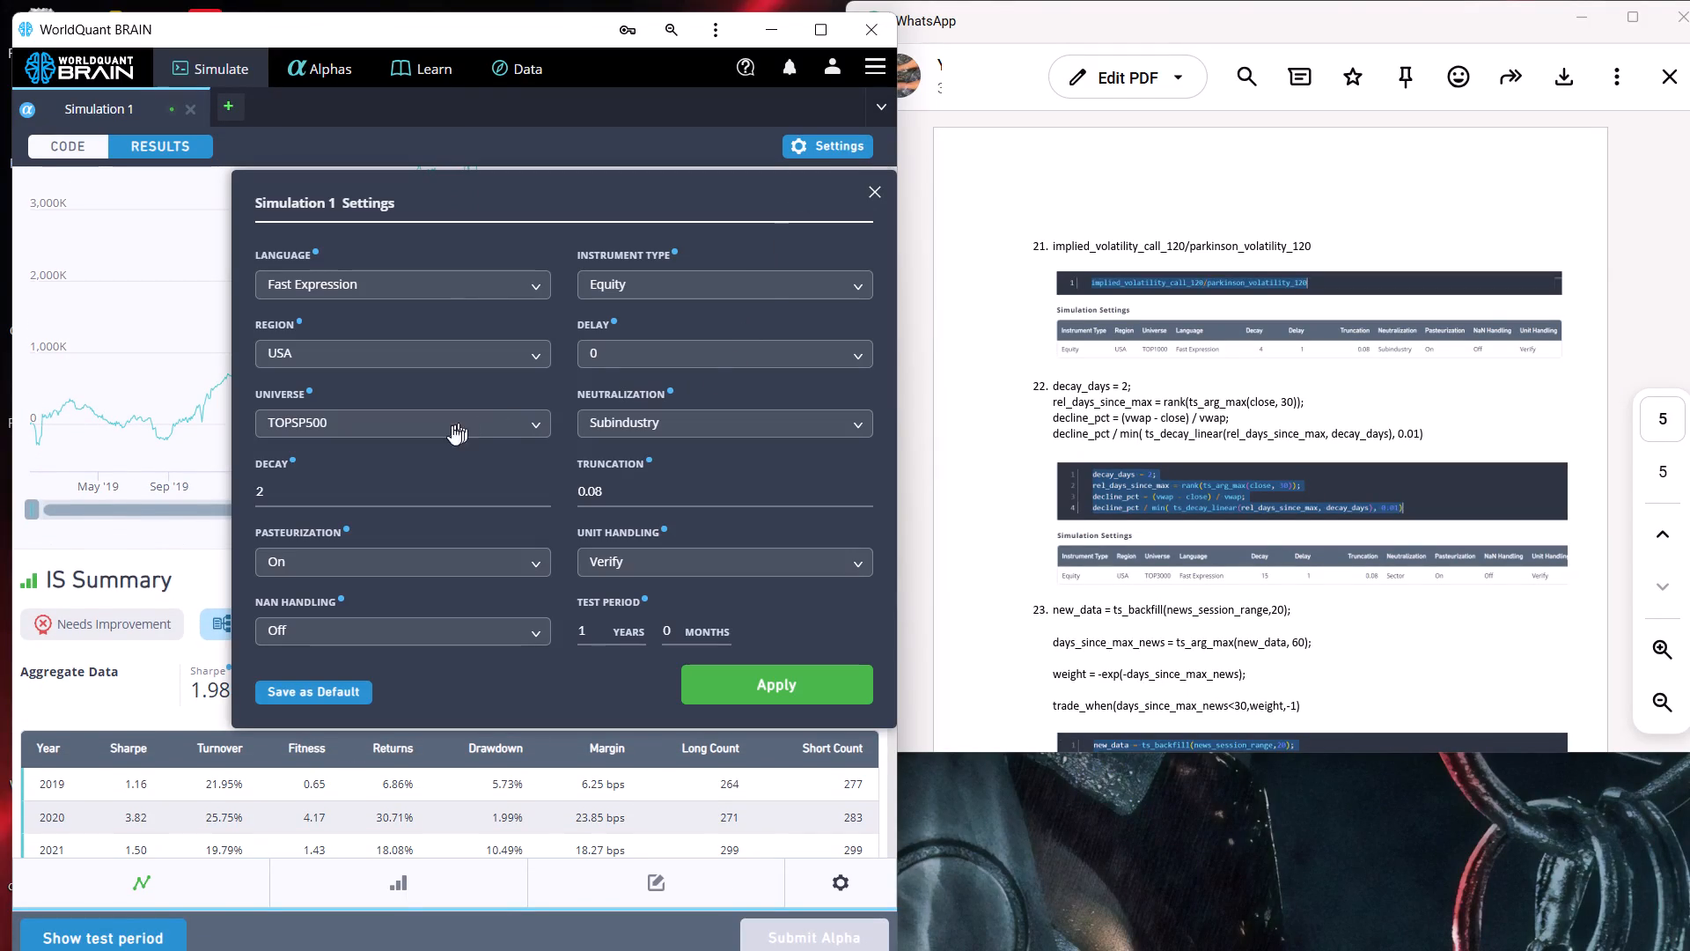
left_click(533, 421)
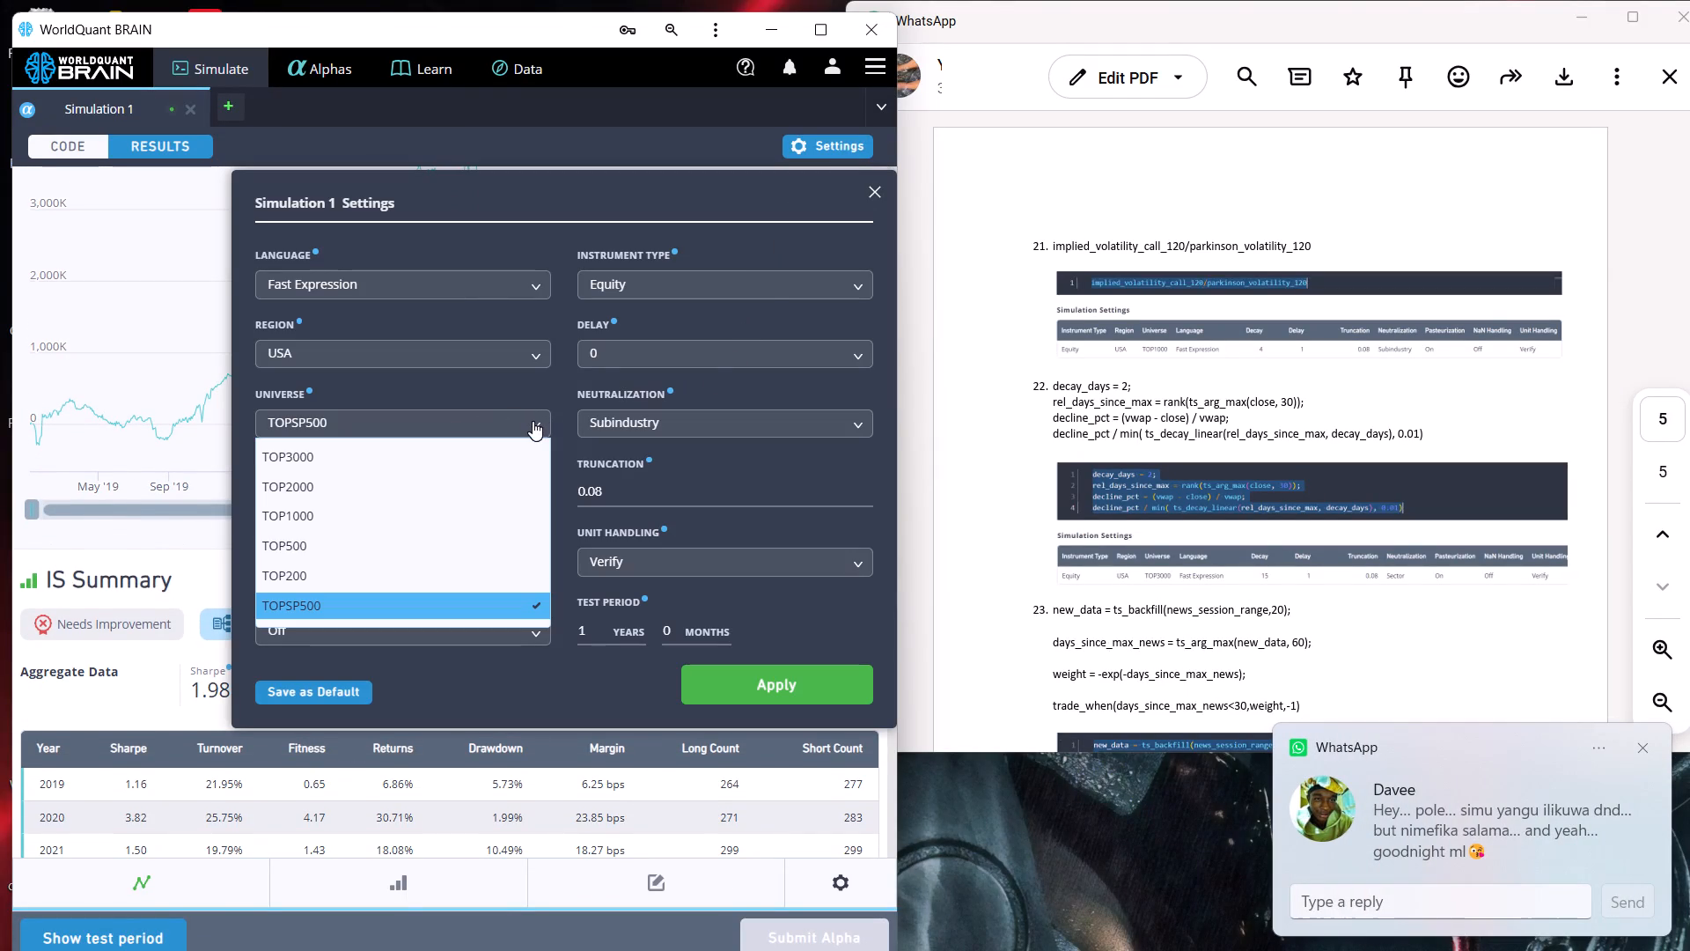
left_click(503, 449)
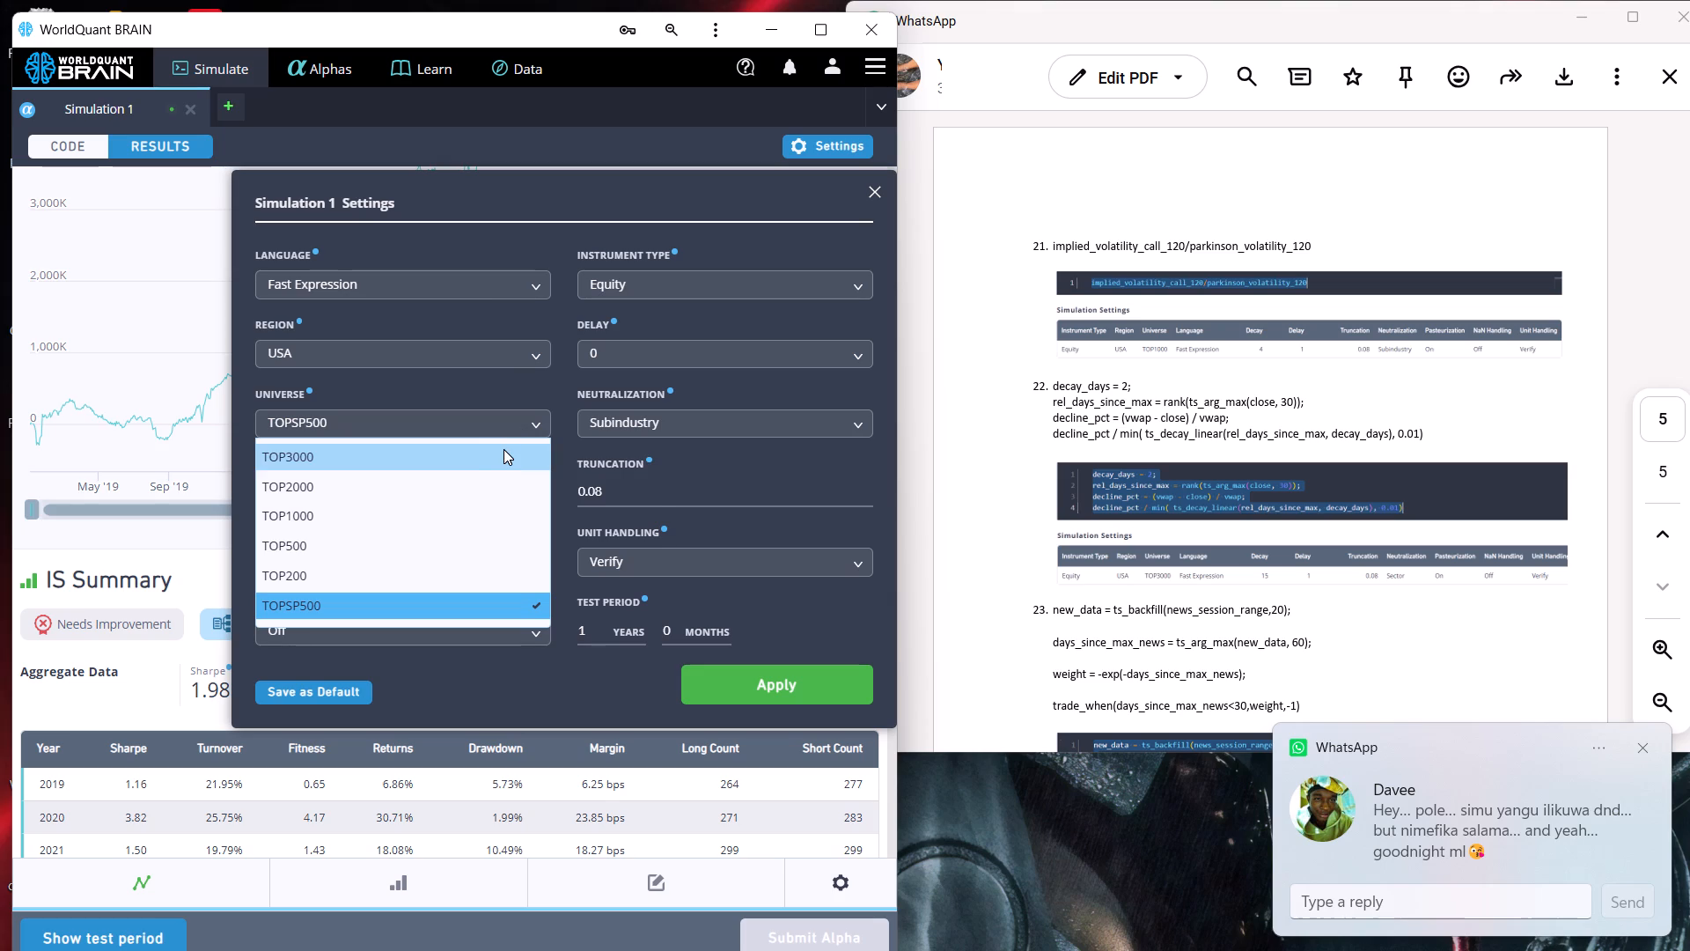
triple_click(866, 493)
left_click(866, 493)
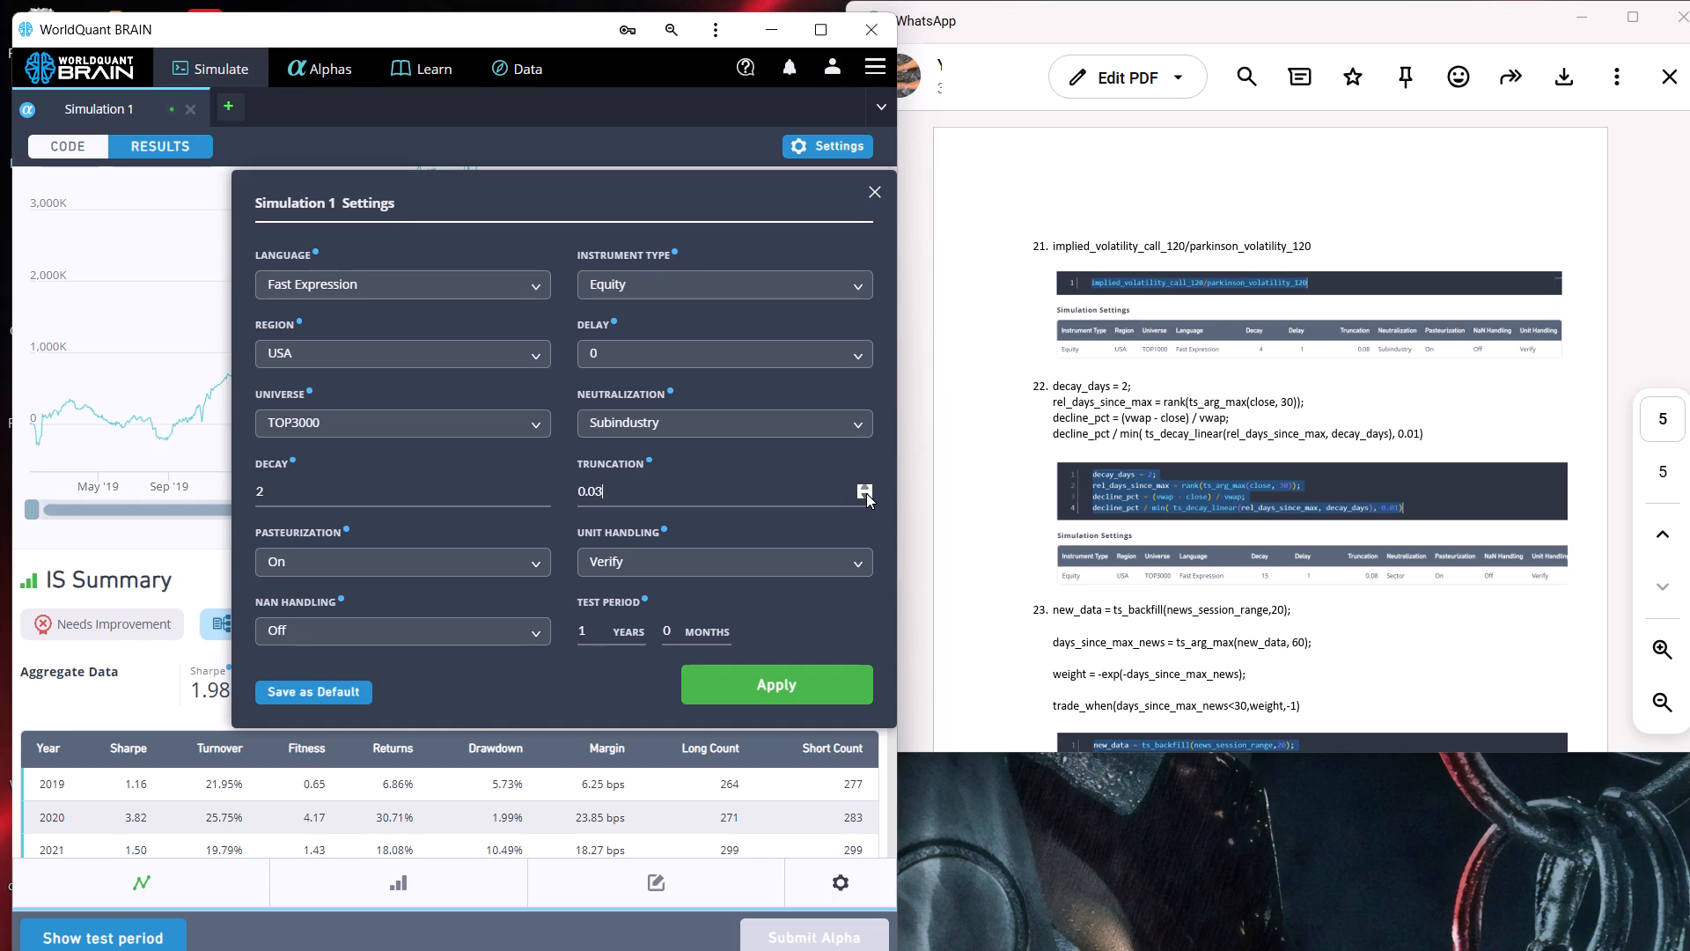
left_click(866, 493)
left_click(866, 493)
left_click(773, 682)
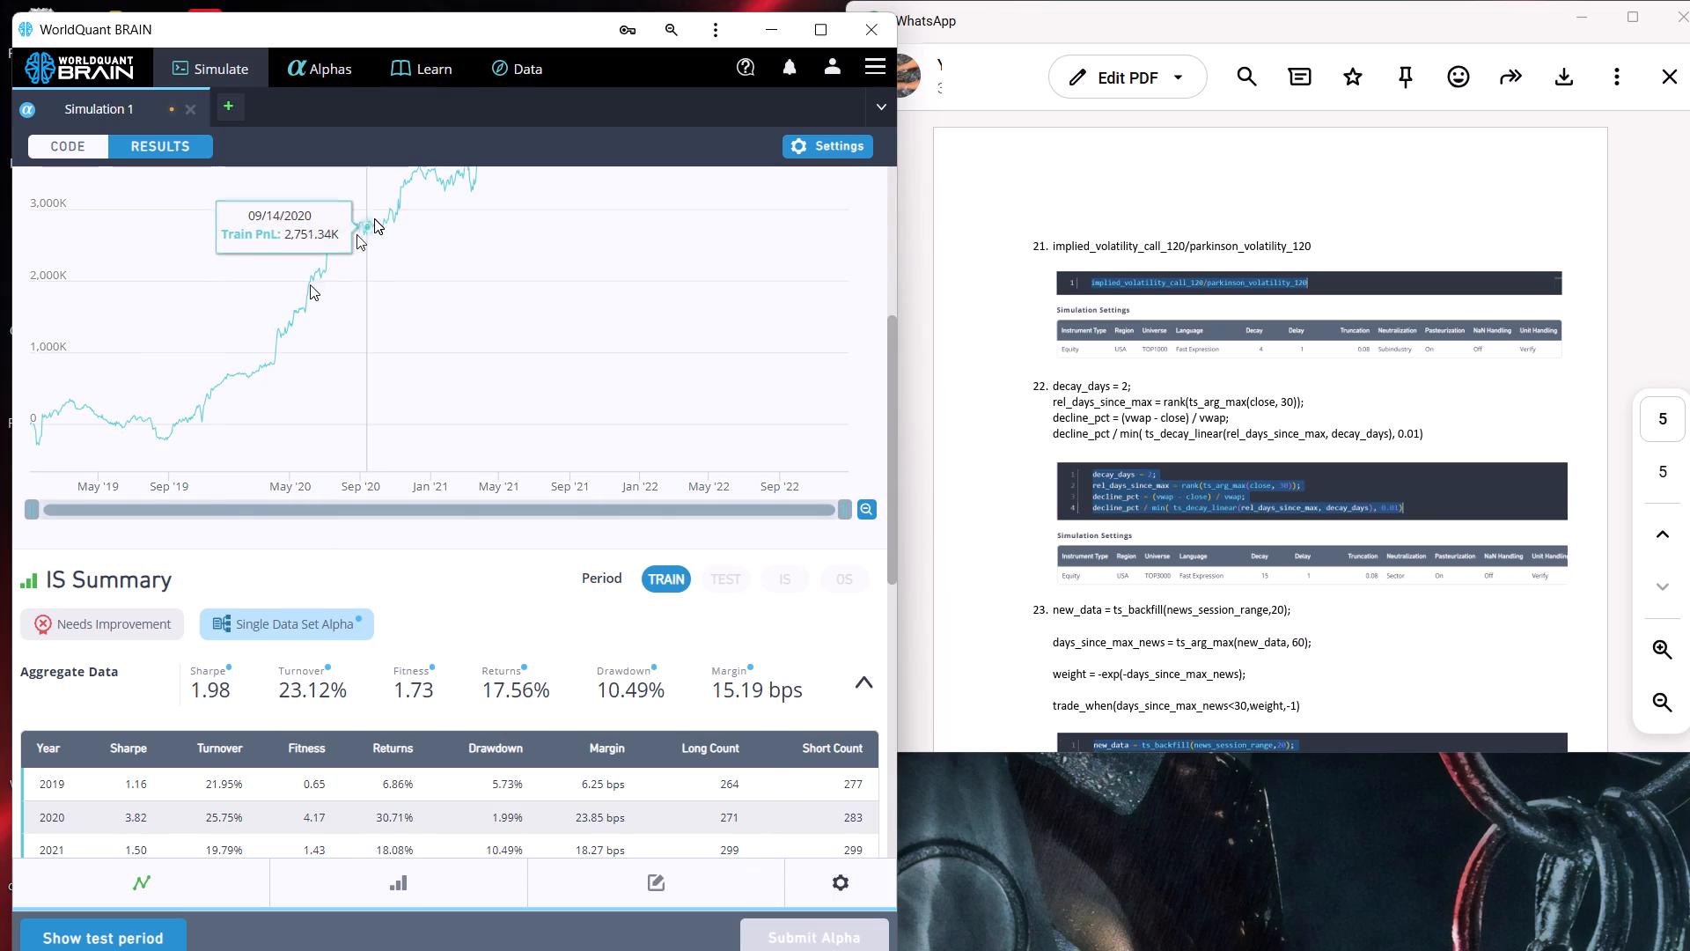
Return to the alpha's code and rerun the simulation of implied_volatility_call_120/parkinson_volatility_120 with the updated settings.
left_click(87, 144)
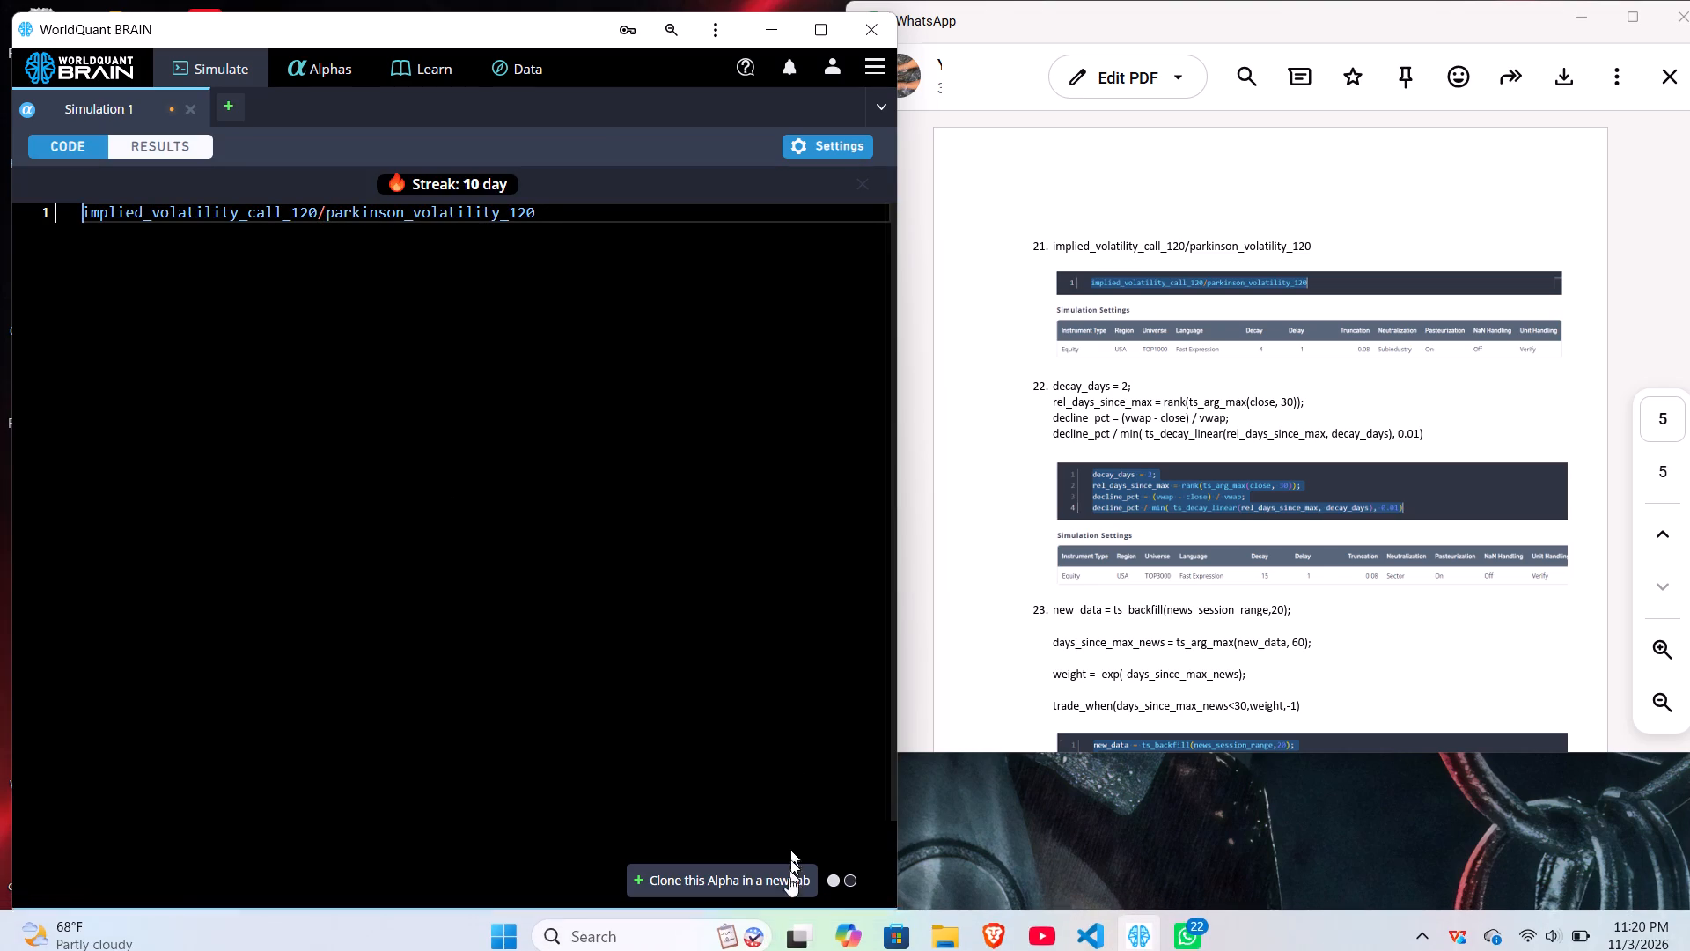
left_click(785, 932)
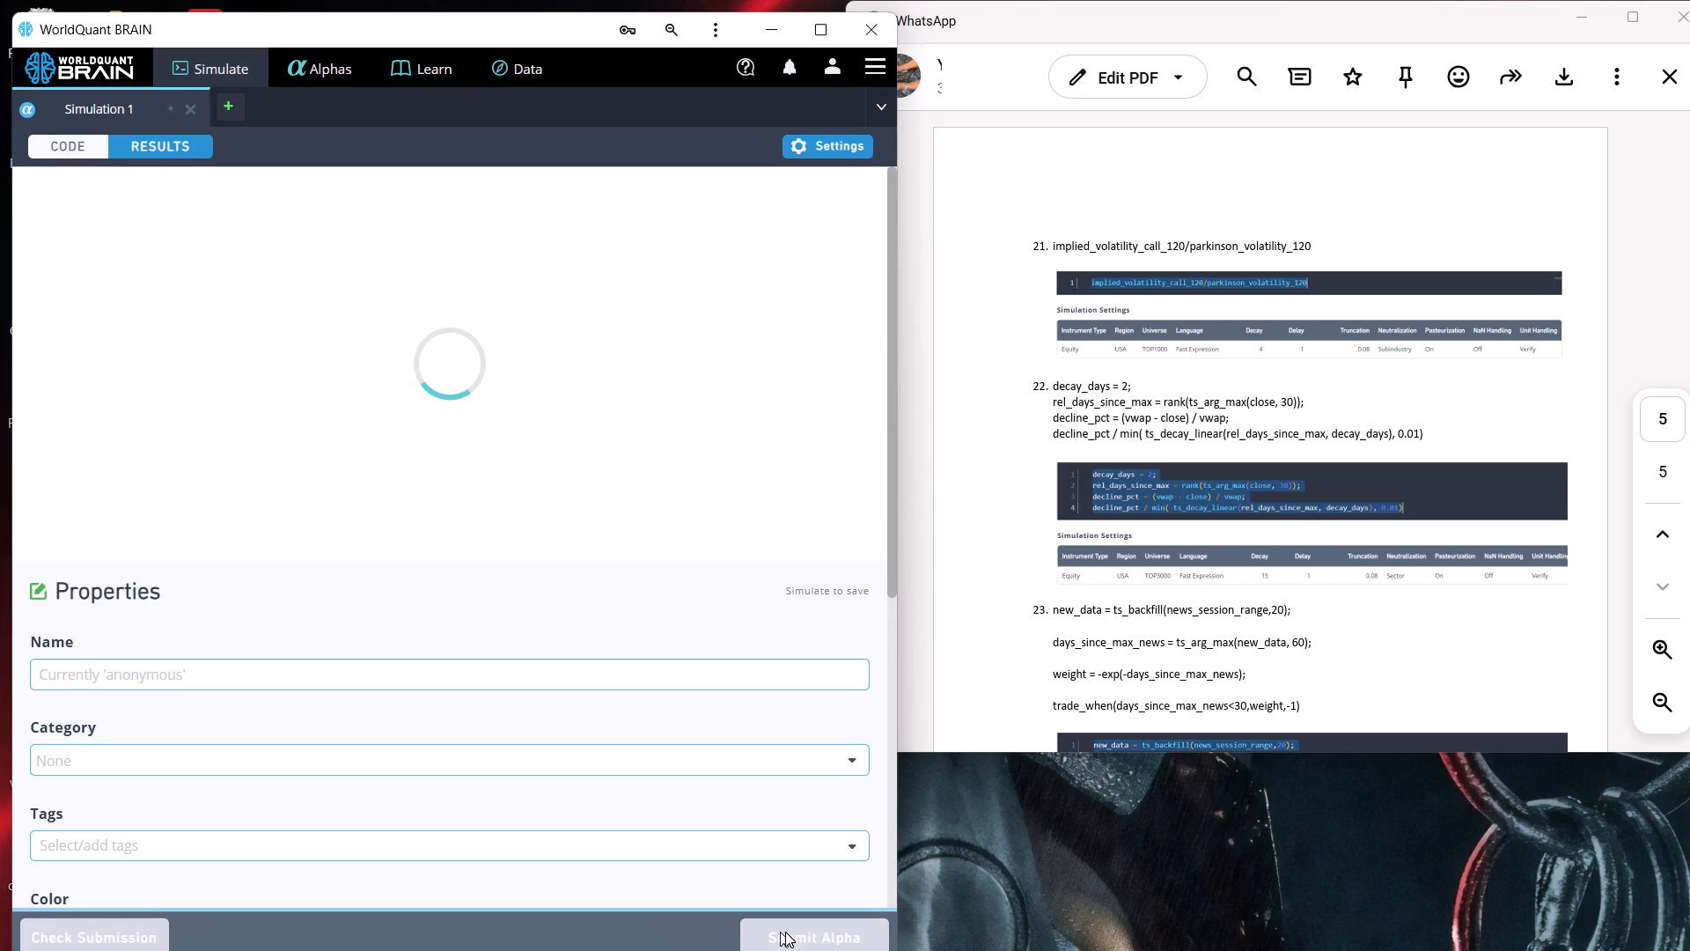
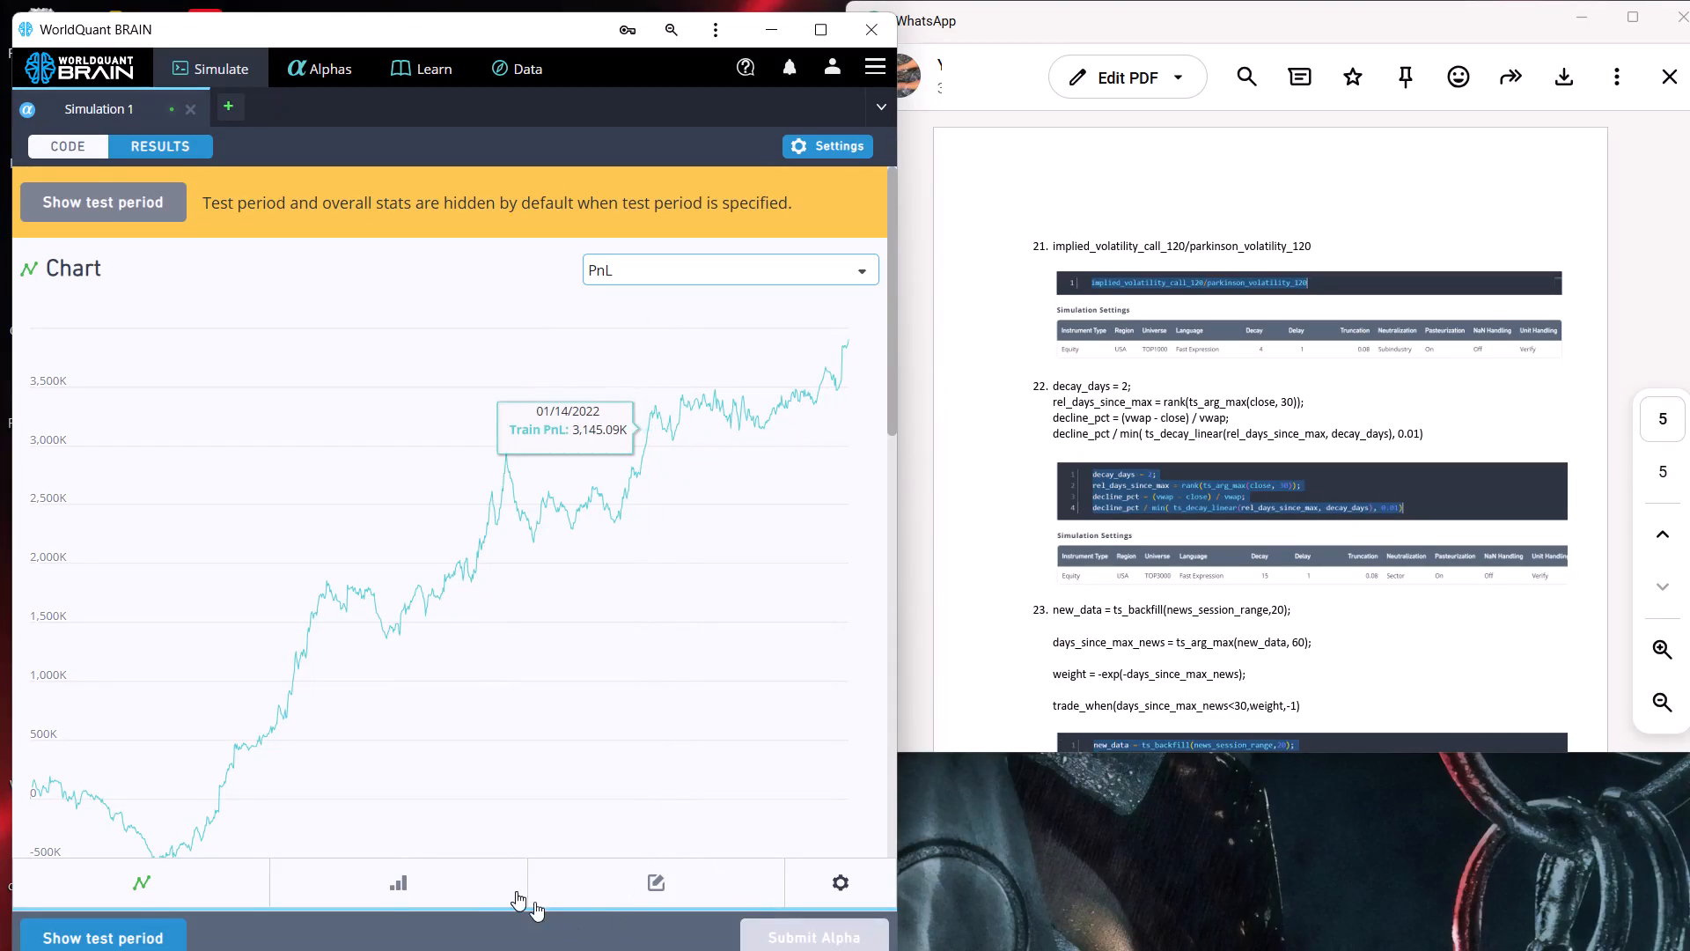
Review the IS Summary, set the Simulation 1 delay to 1, and apply the settings.
left_click(490, 883)
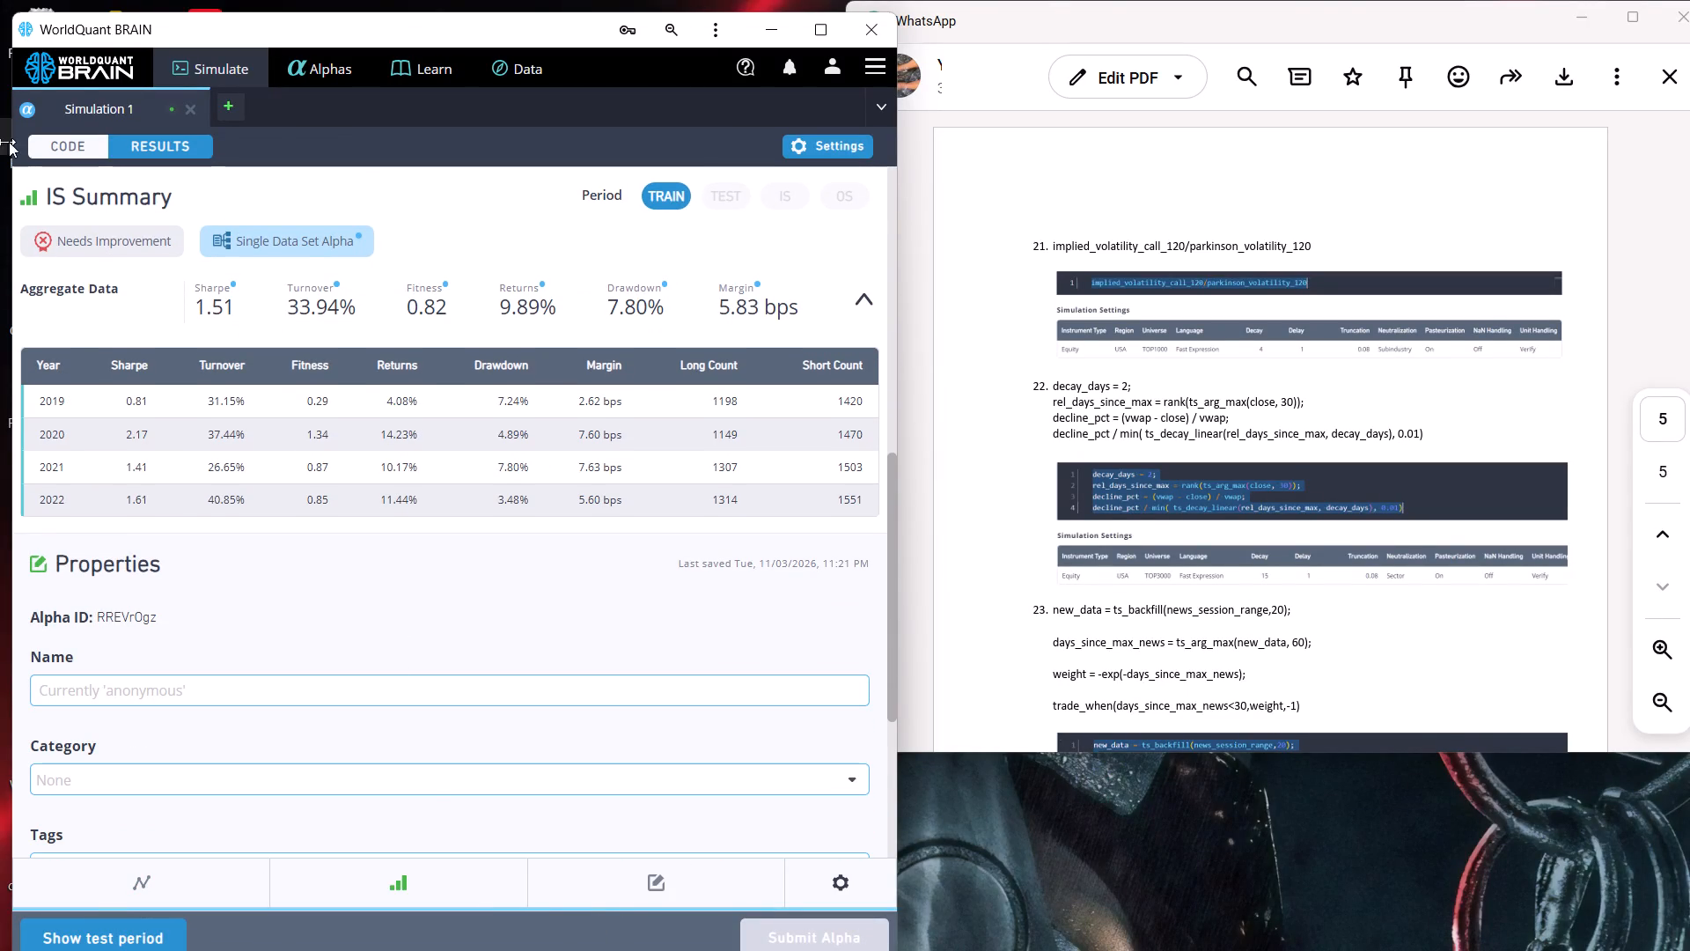
left_click(836, 145)
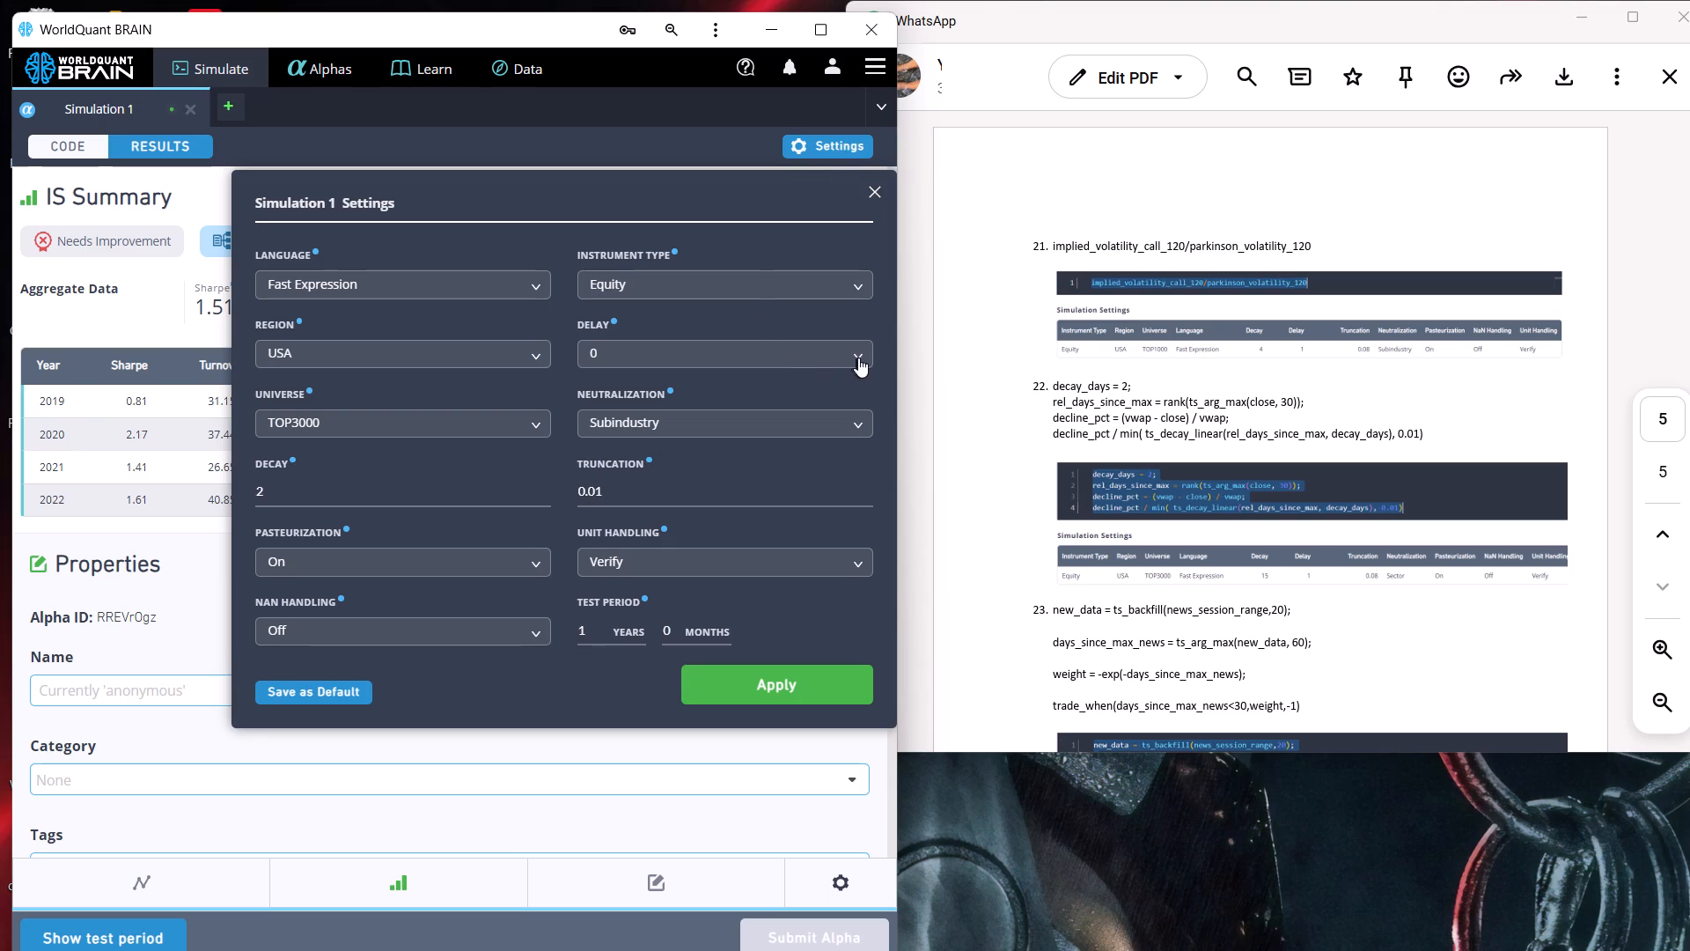
left_click(859, 358)
left_click(811, 379)
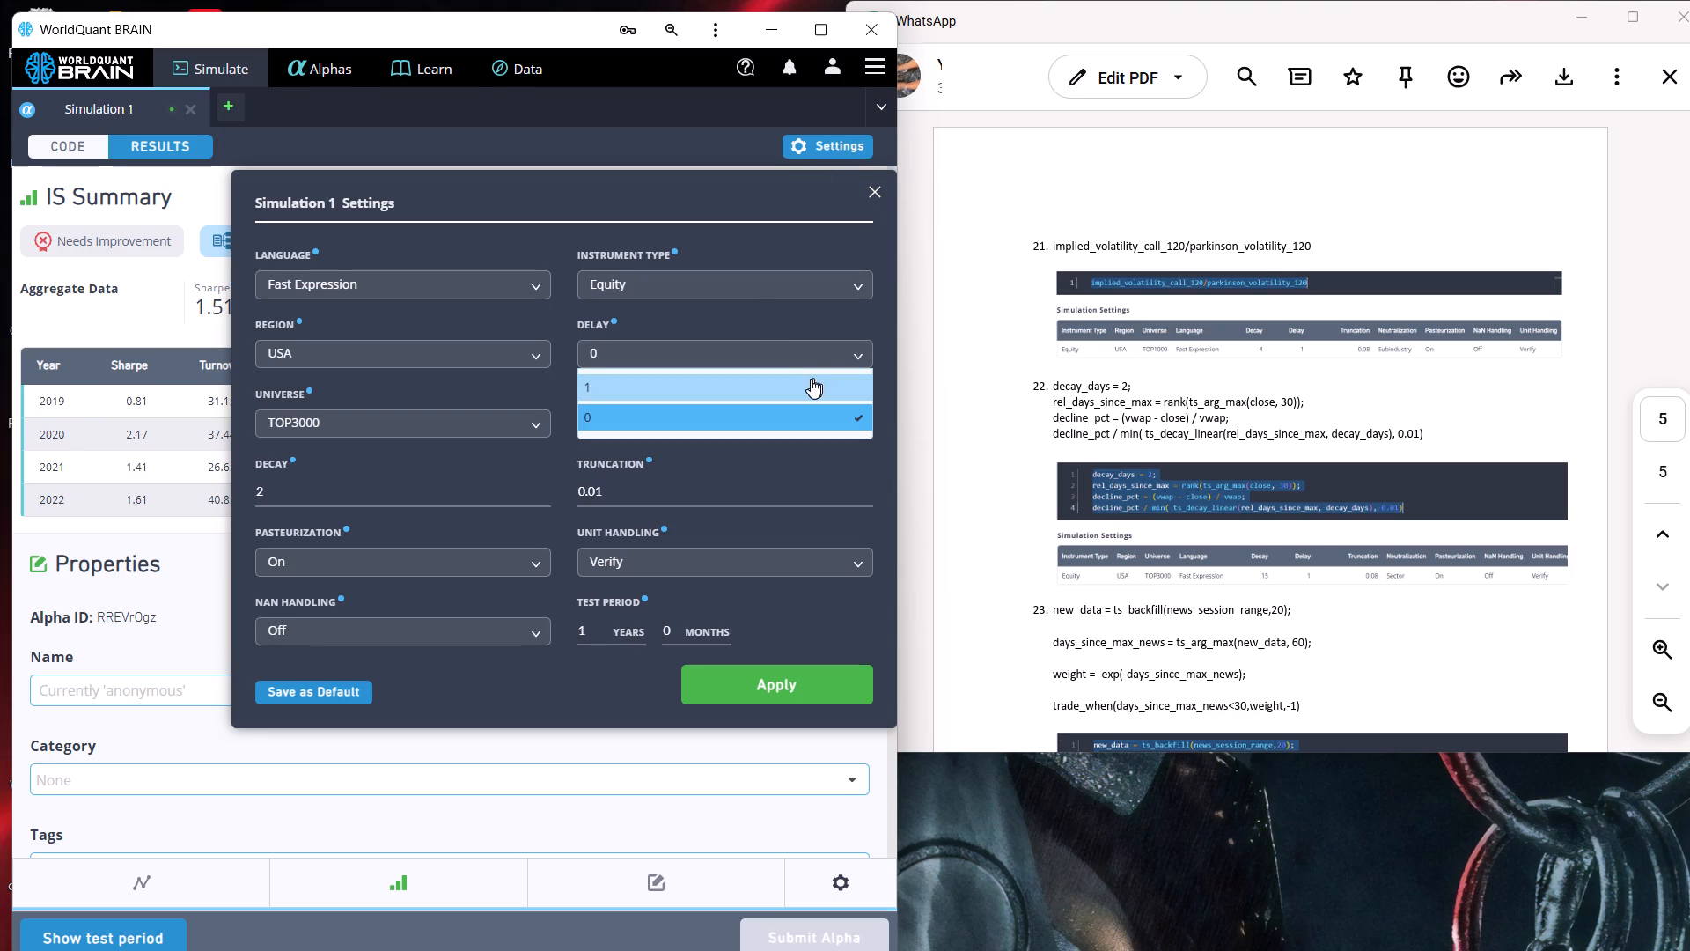
left_click(777, 706)
left_click(781, 677)
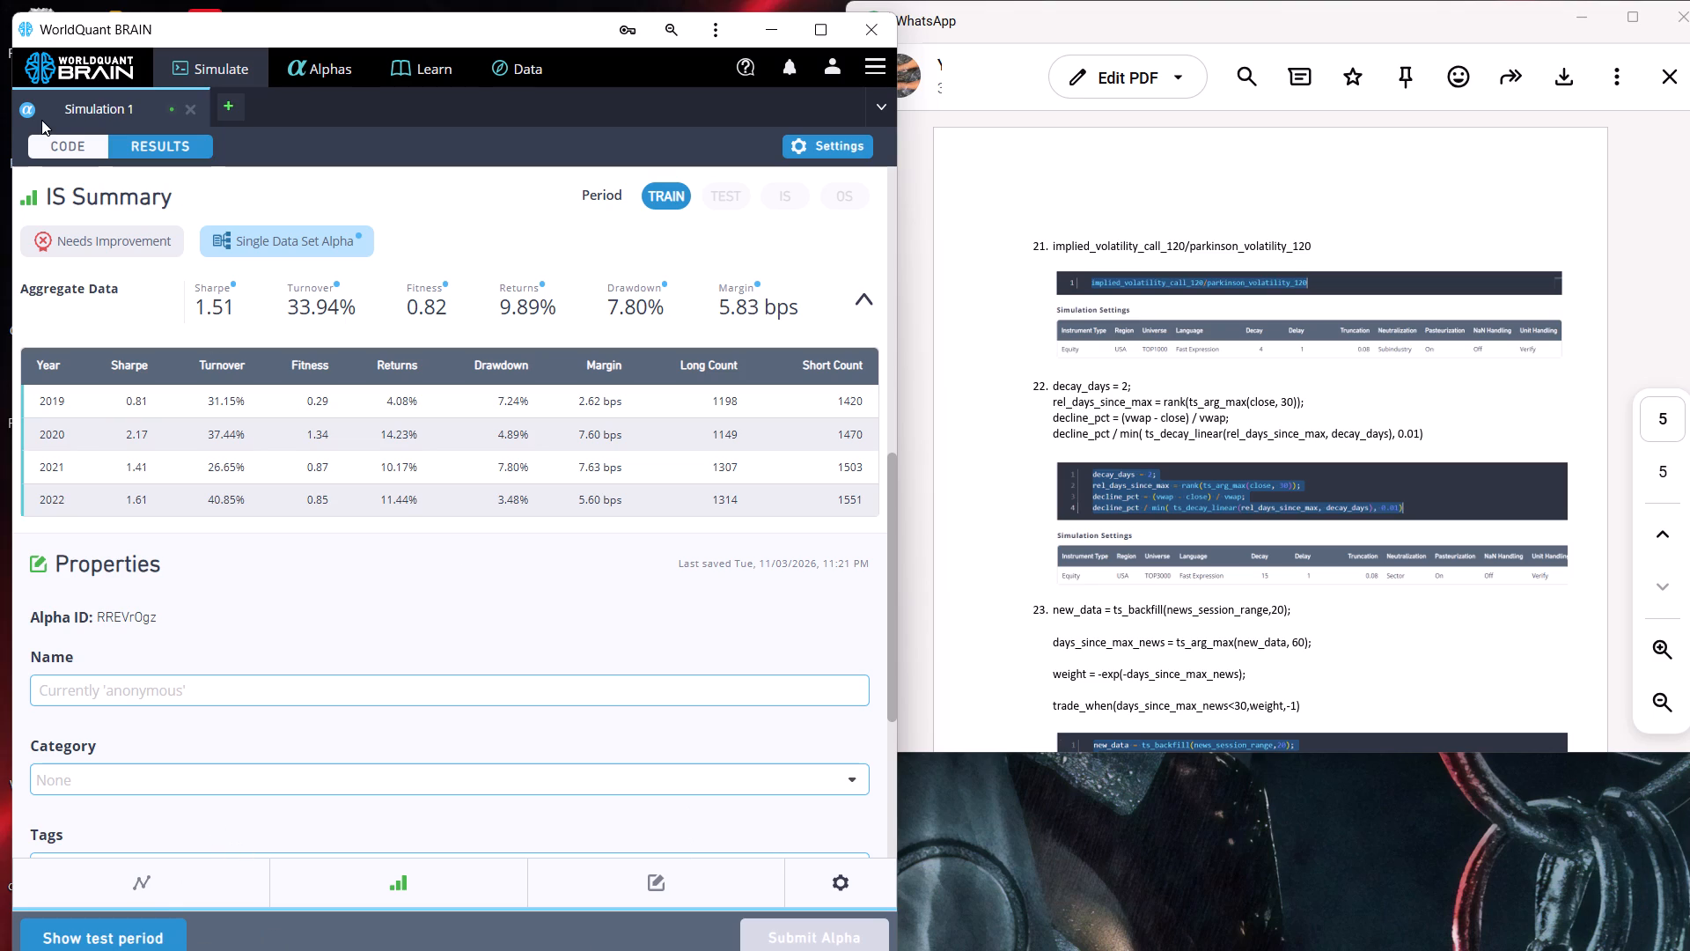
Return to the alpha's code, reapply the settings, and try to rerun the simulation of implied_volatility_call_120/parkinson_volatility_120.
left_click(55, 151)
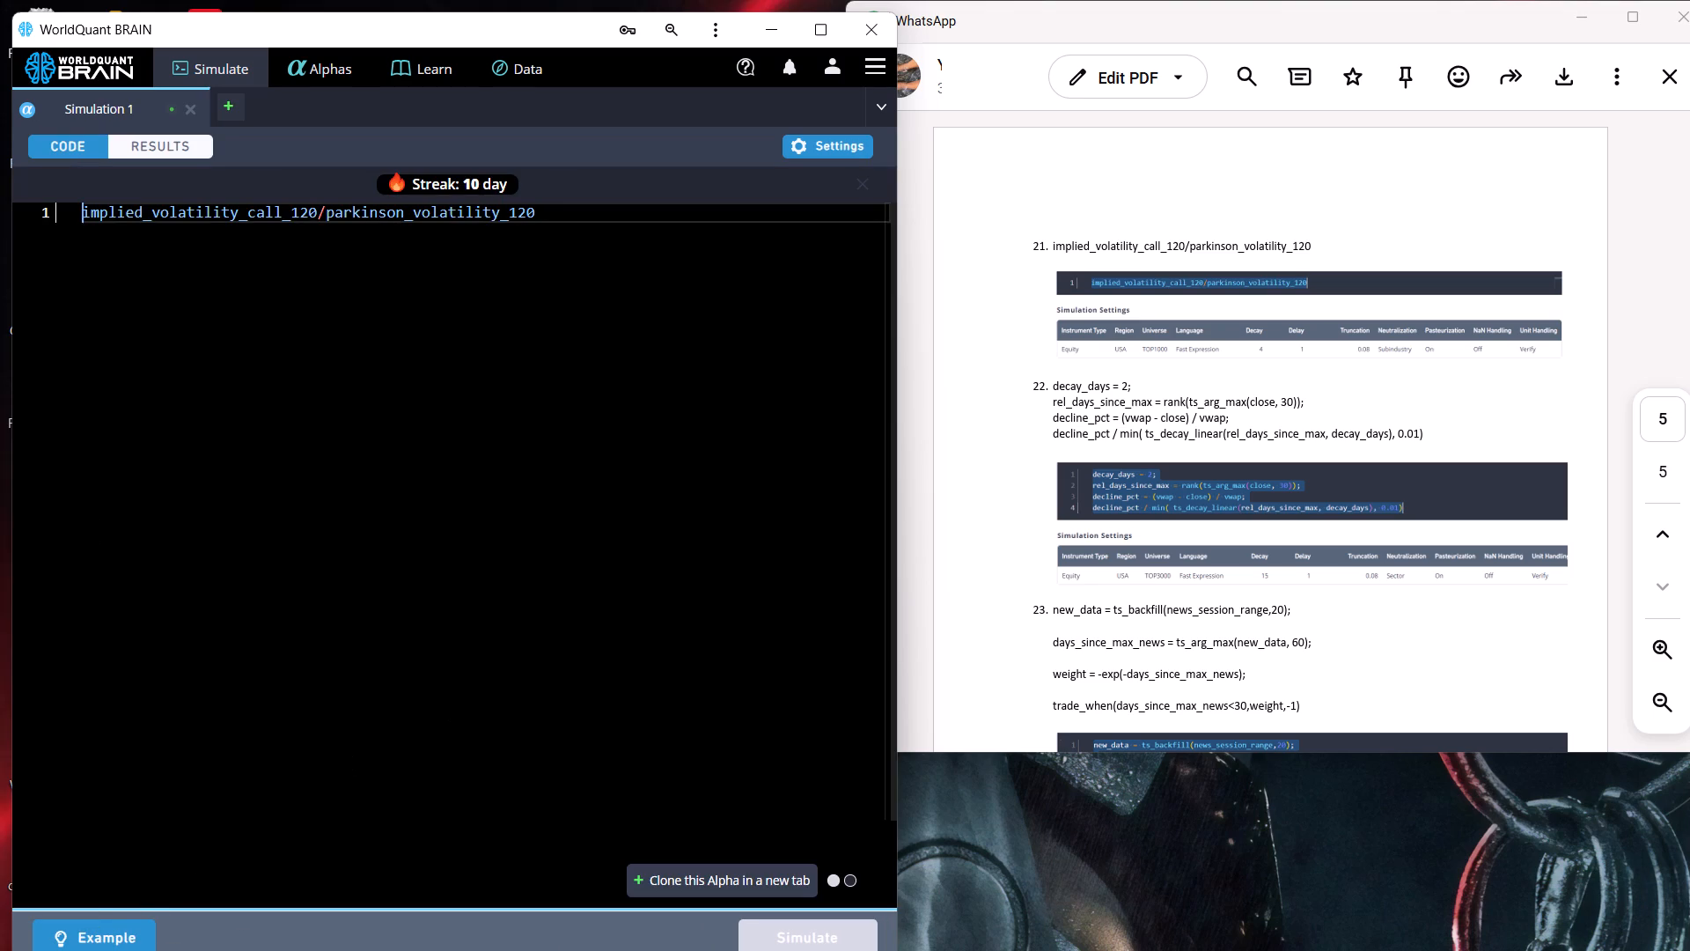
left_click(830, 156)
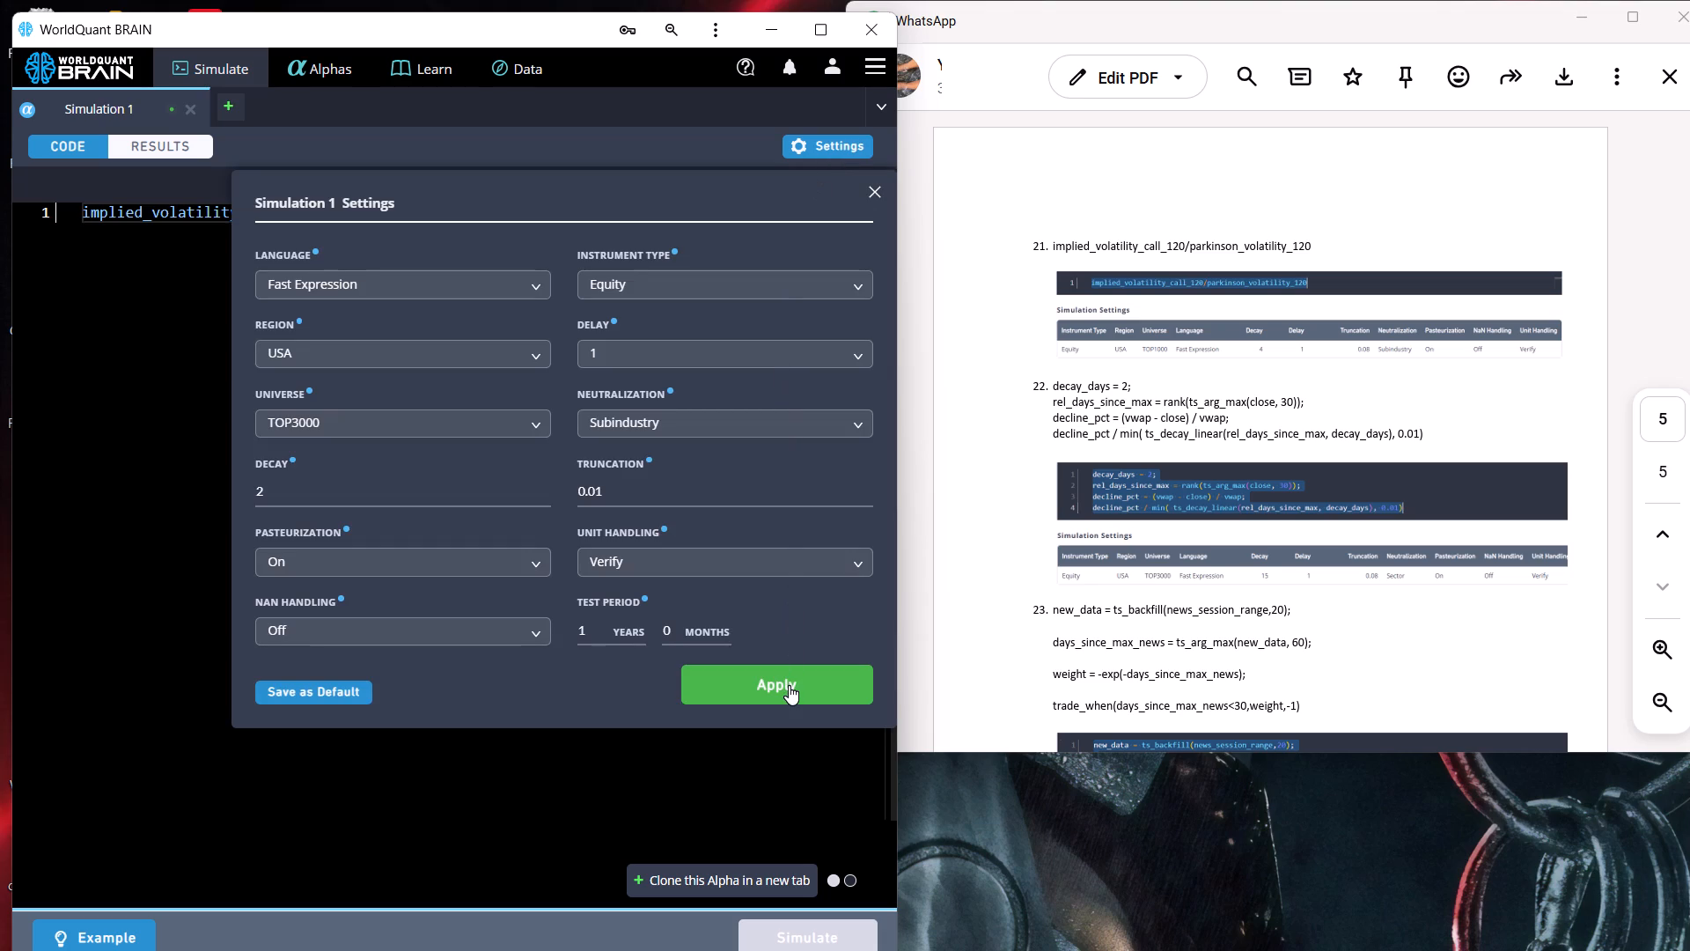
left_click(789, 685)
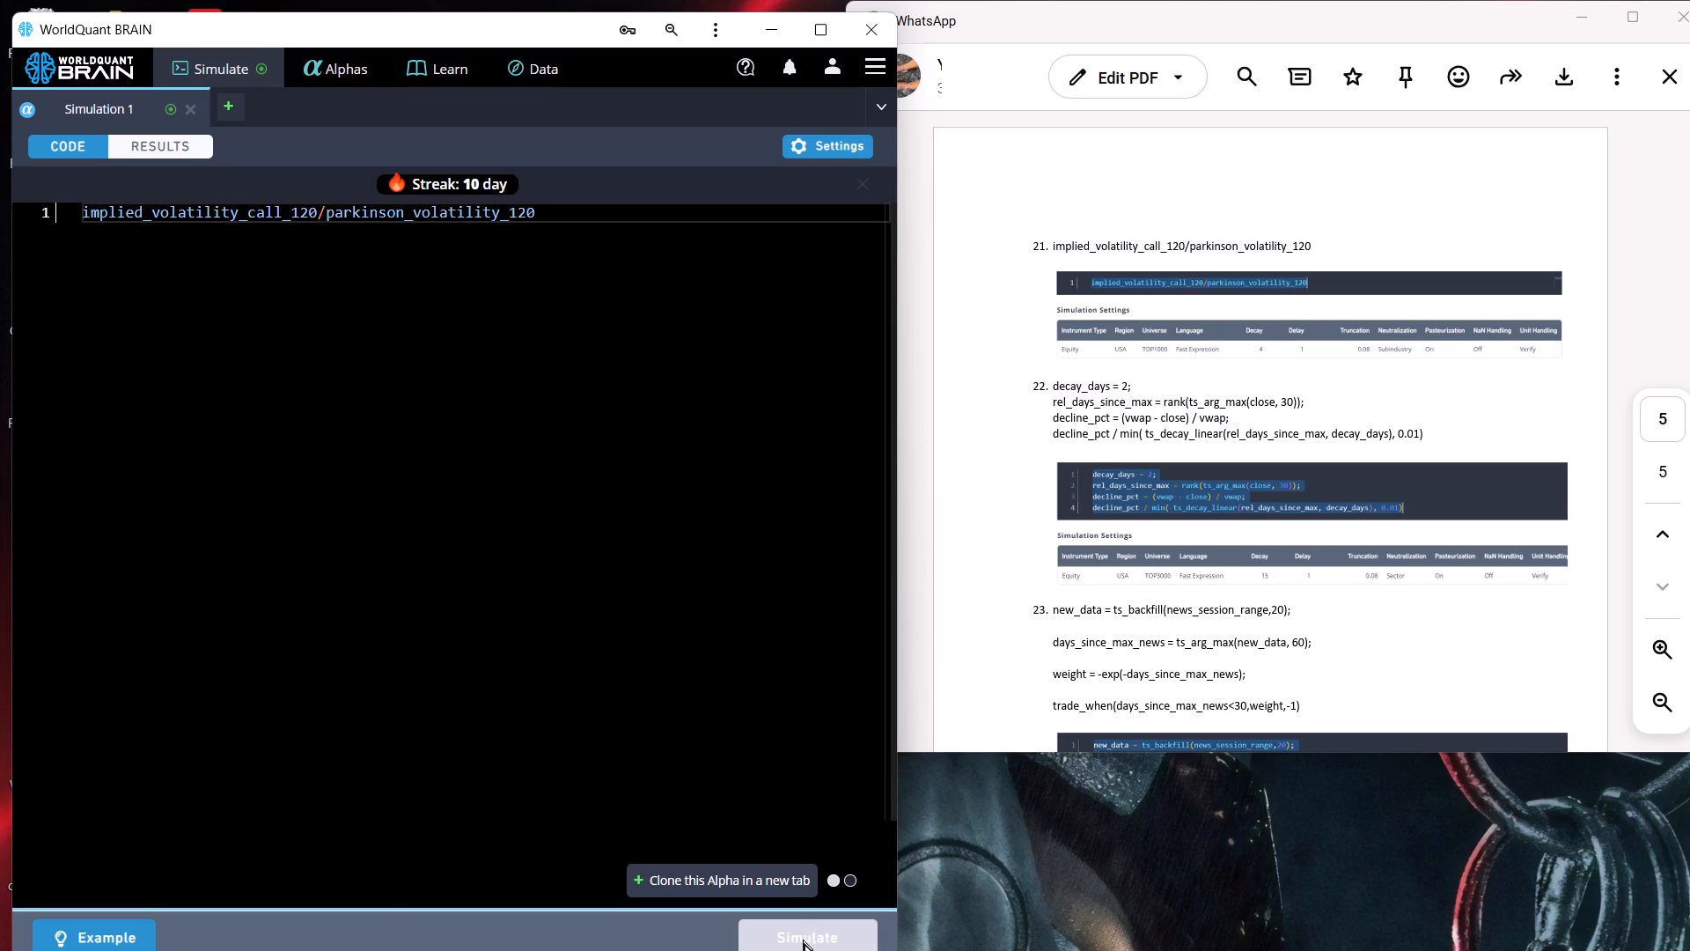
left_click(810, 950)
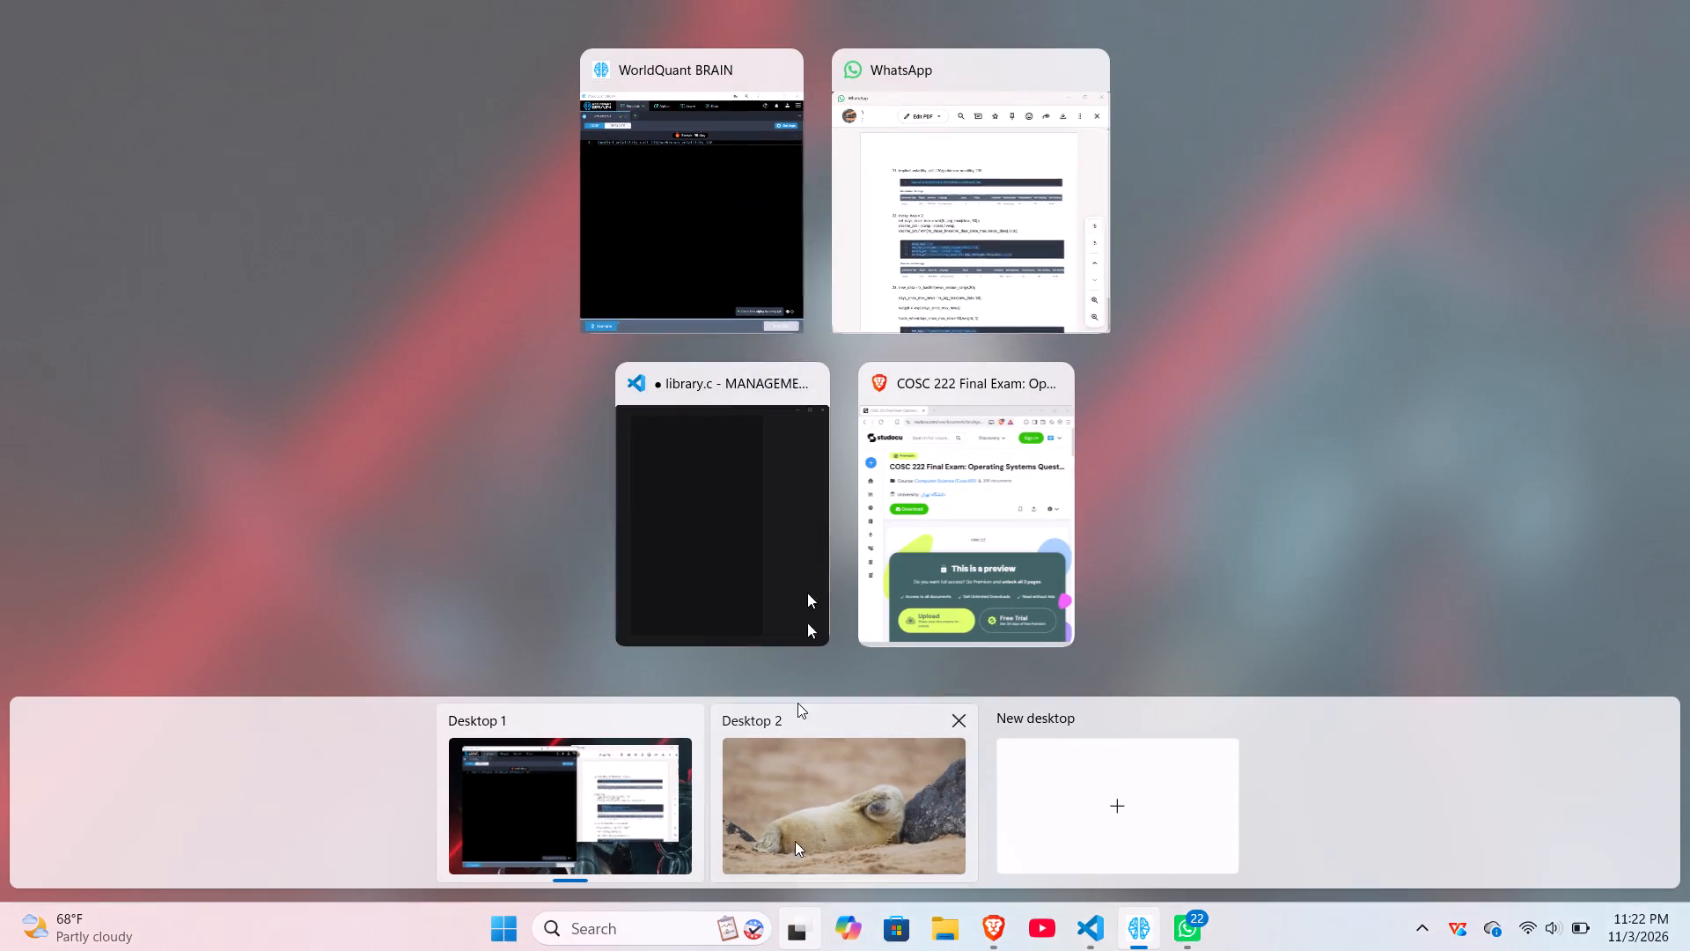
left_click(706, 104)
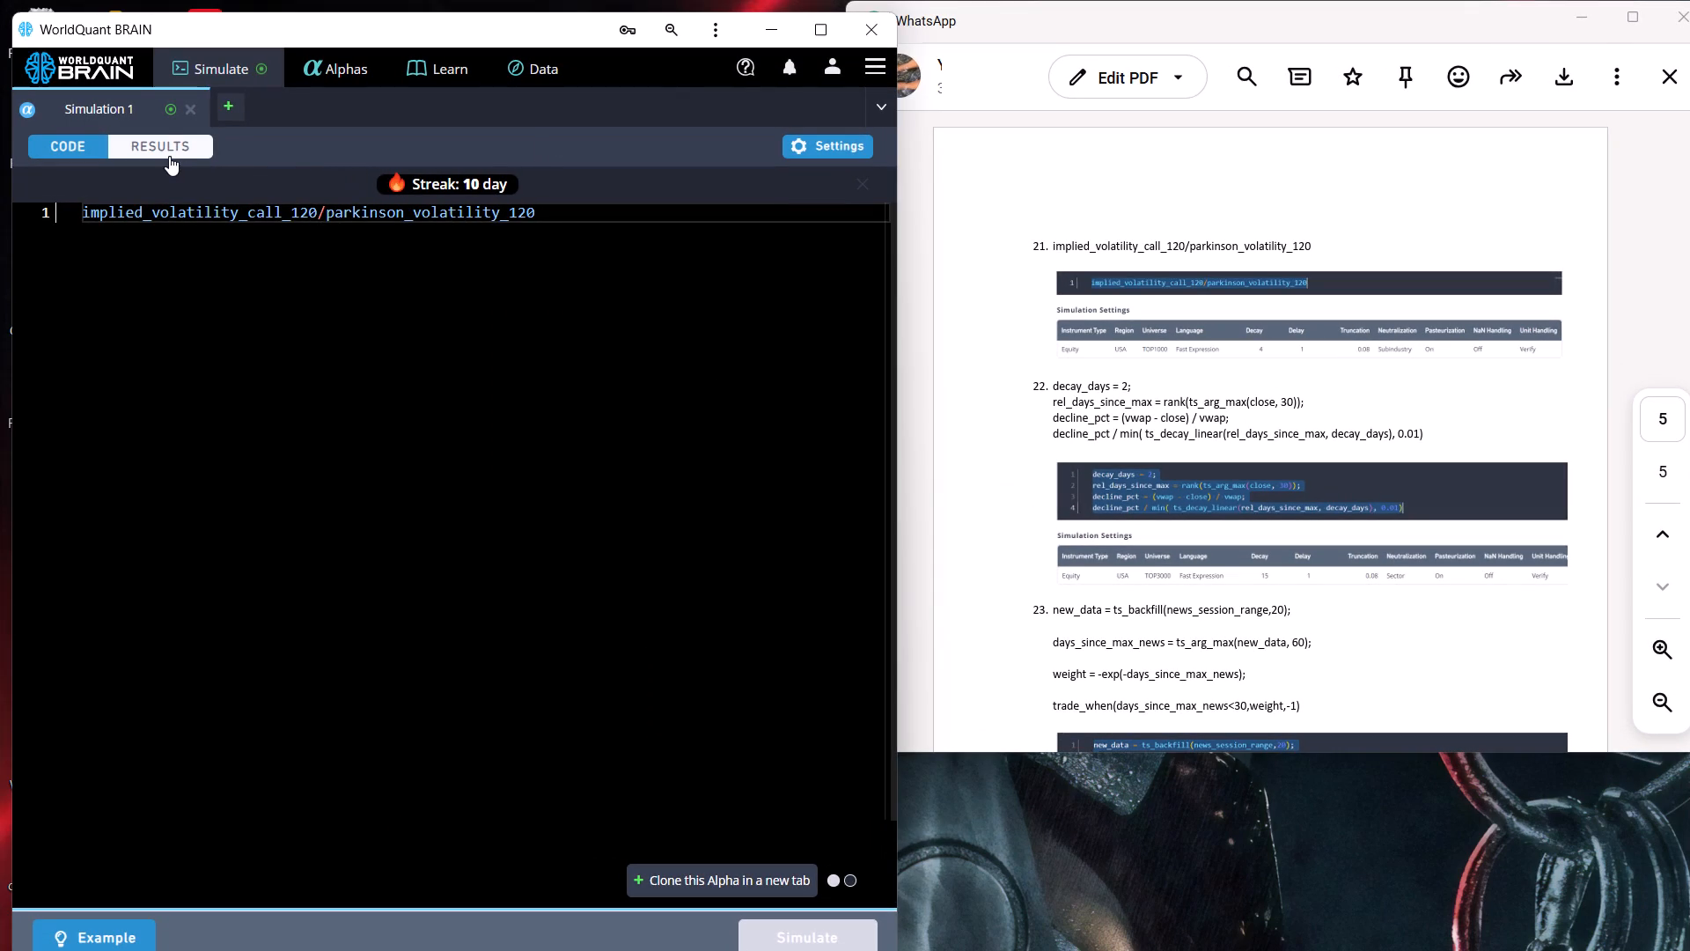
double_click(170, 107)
Change the alpha expression to implied_volatility_call_10/parkinson_volatility_10.
left_click(305, 210)
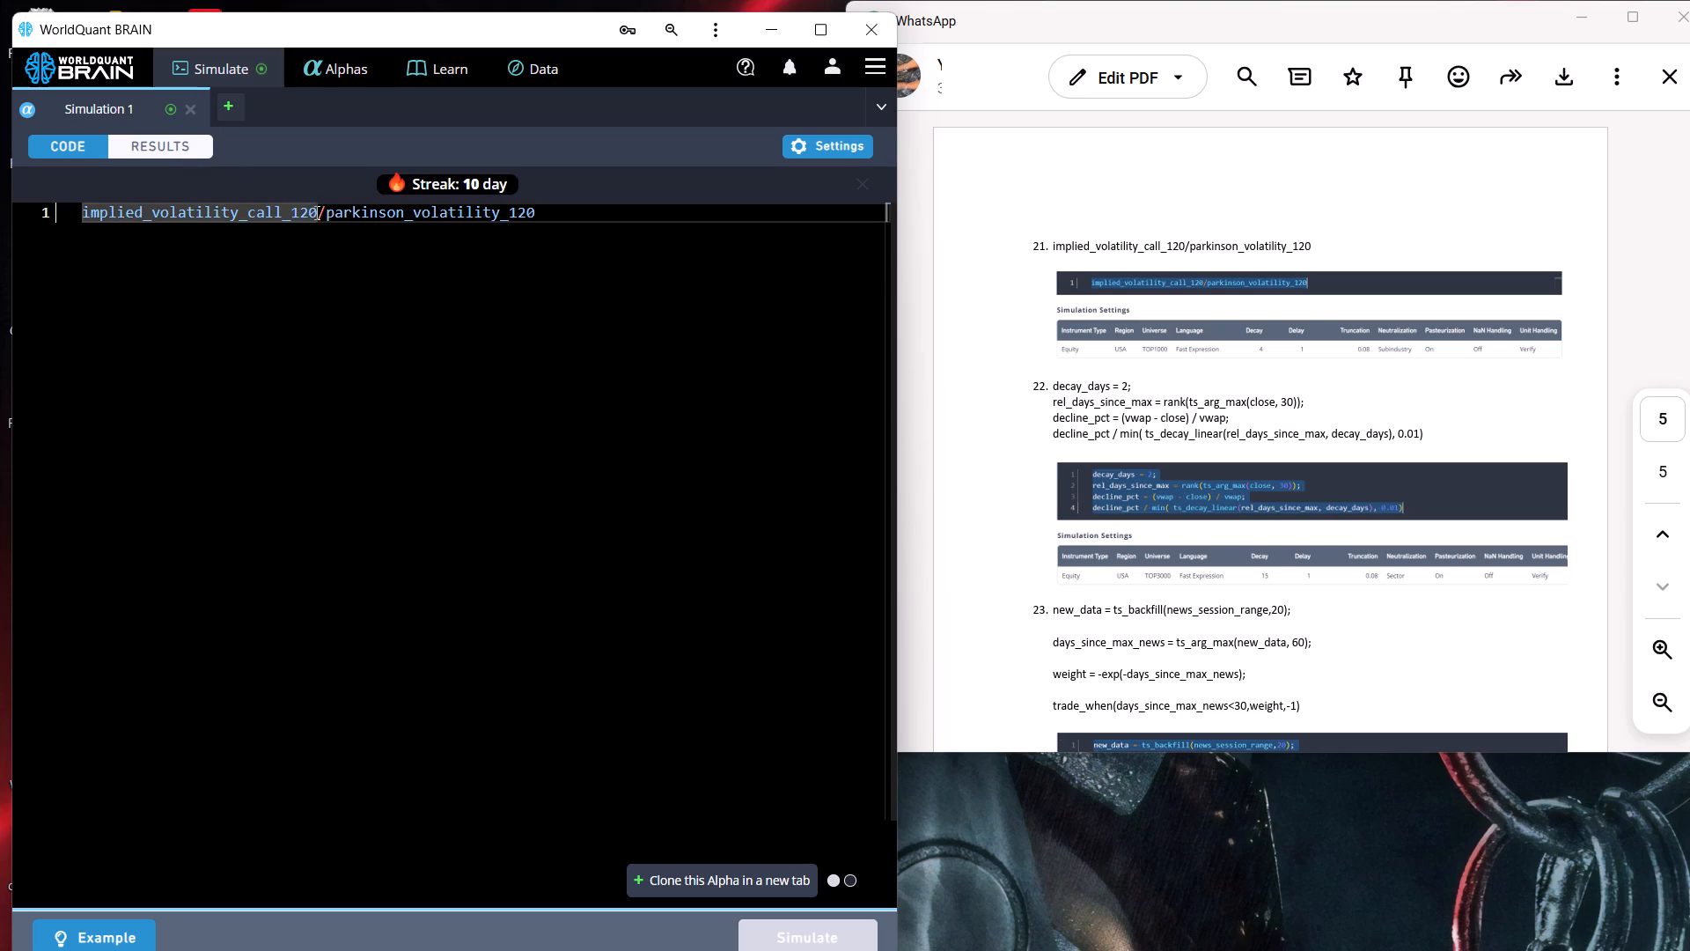
left_click(315, 212)
key("BackSpace")
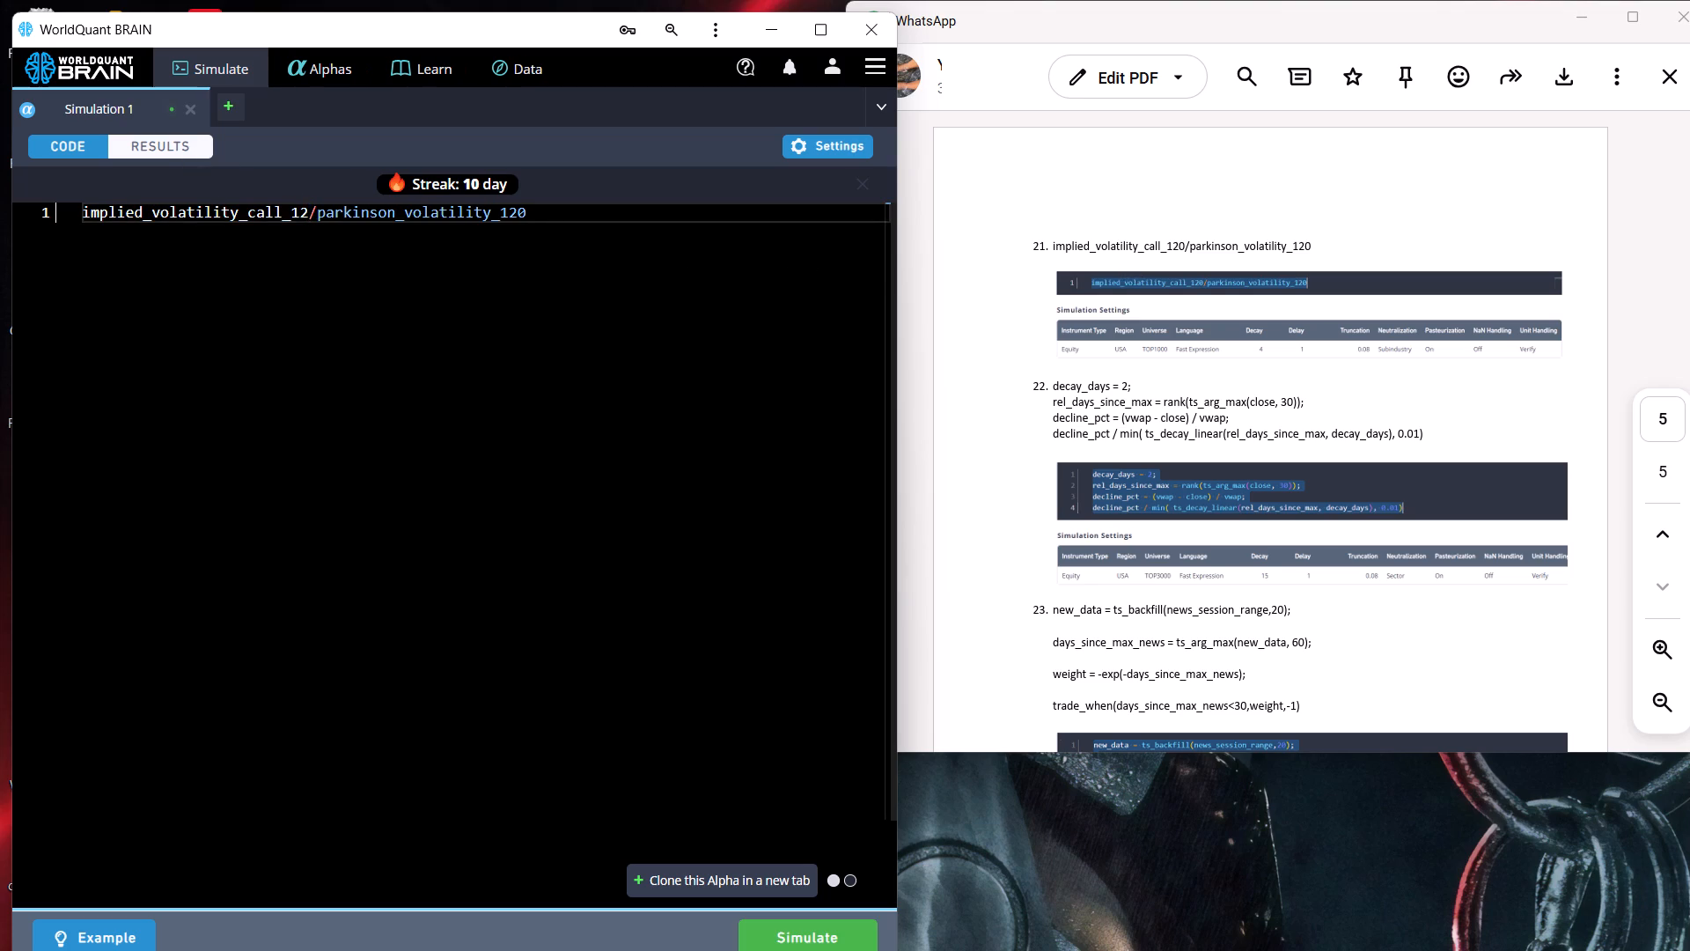
key("BackSpace")
key("BackSpace")
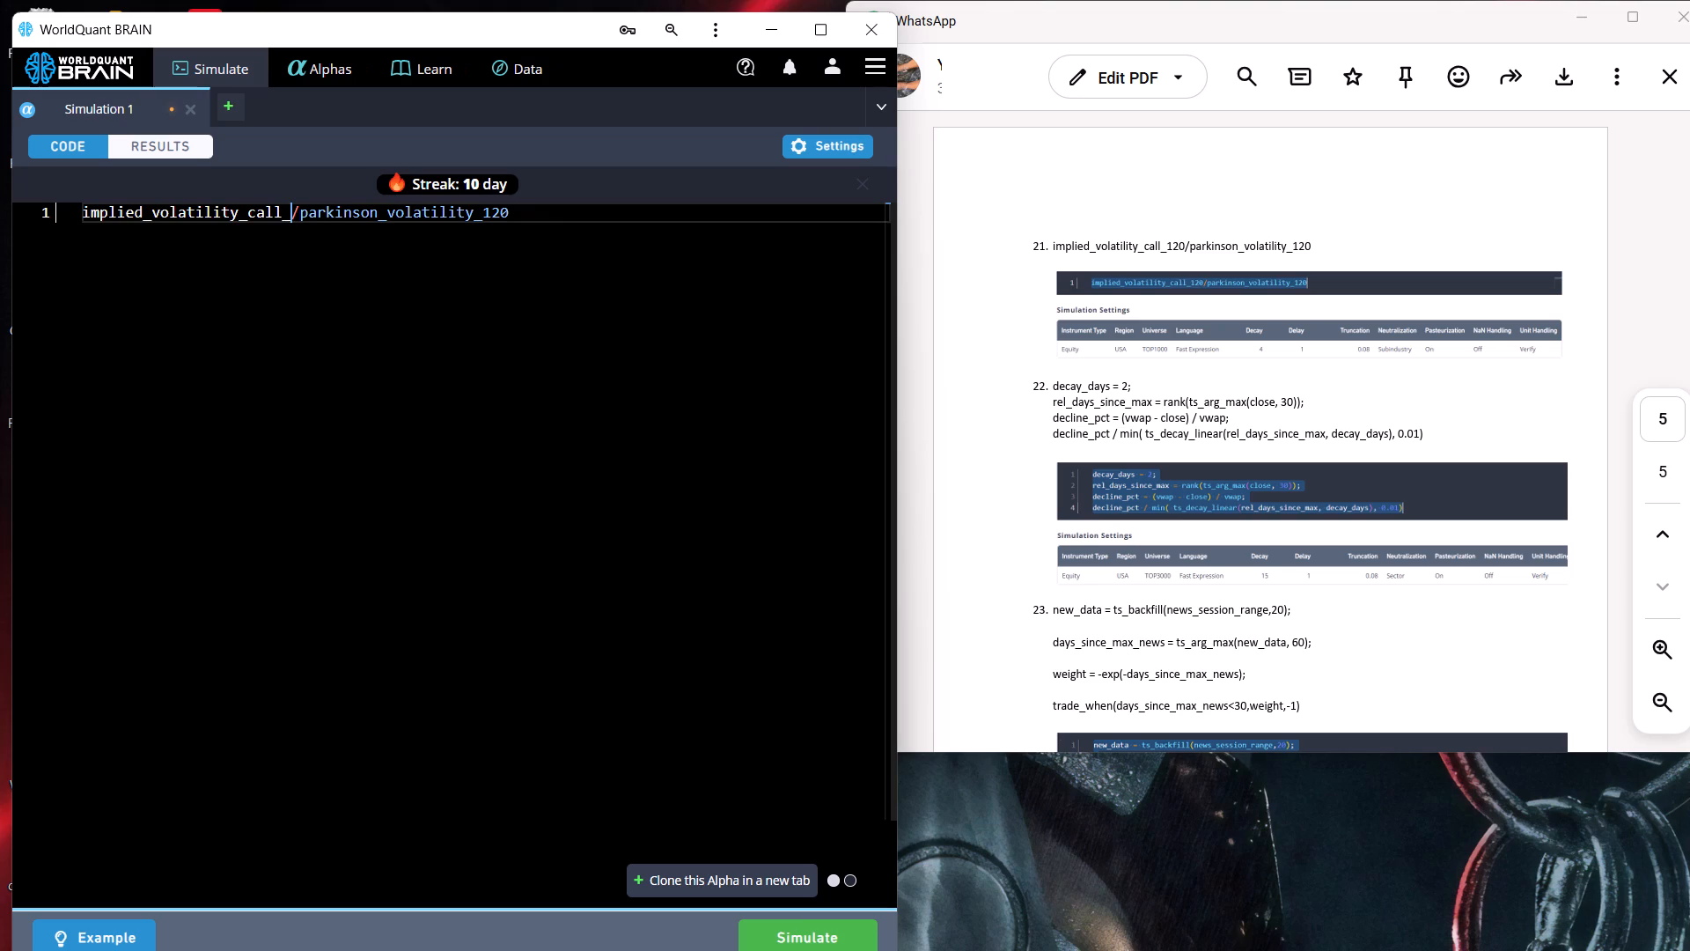
key("1")
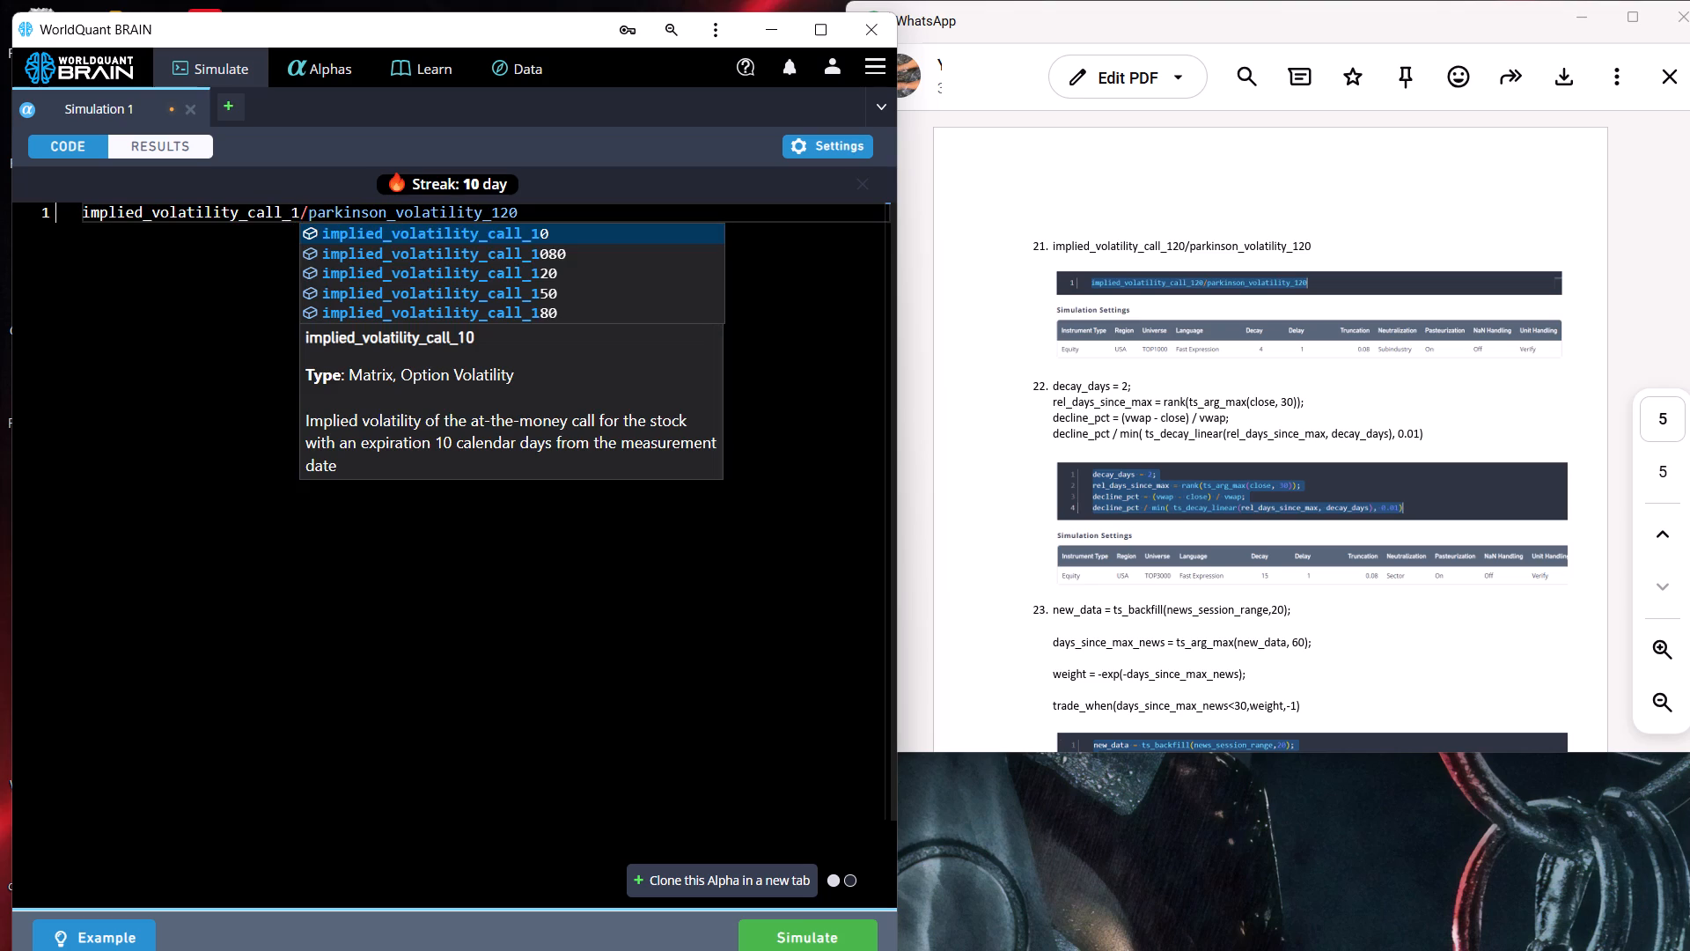
key("0")
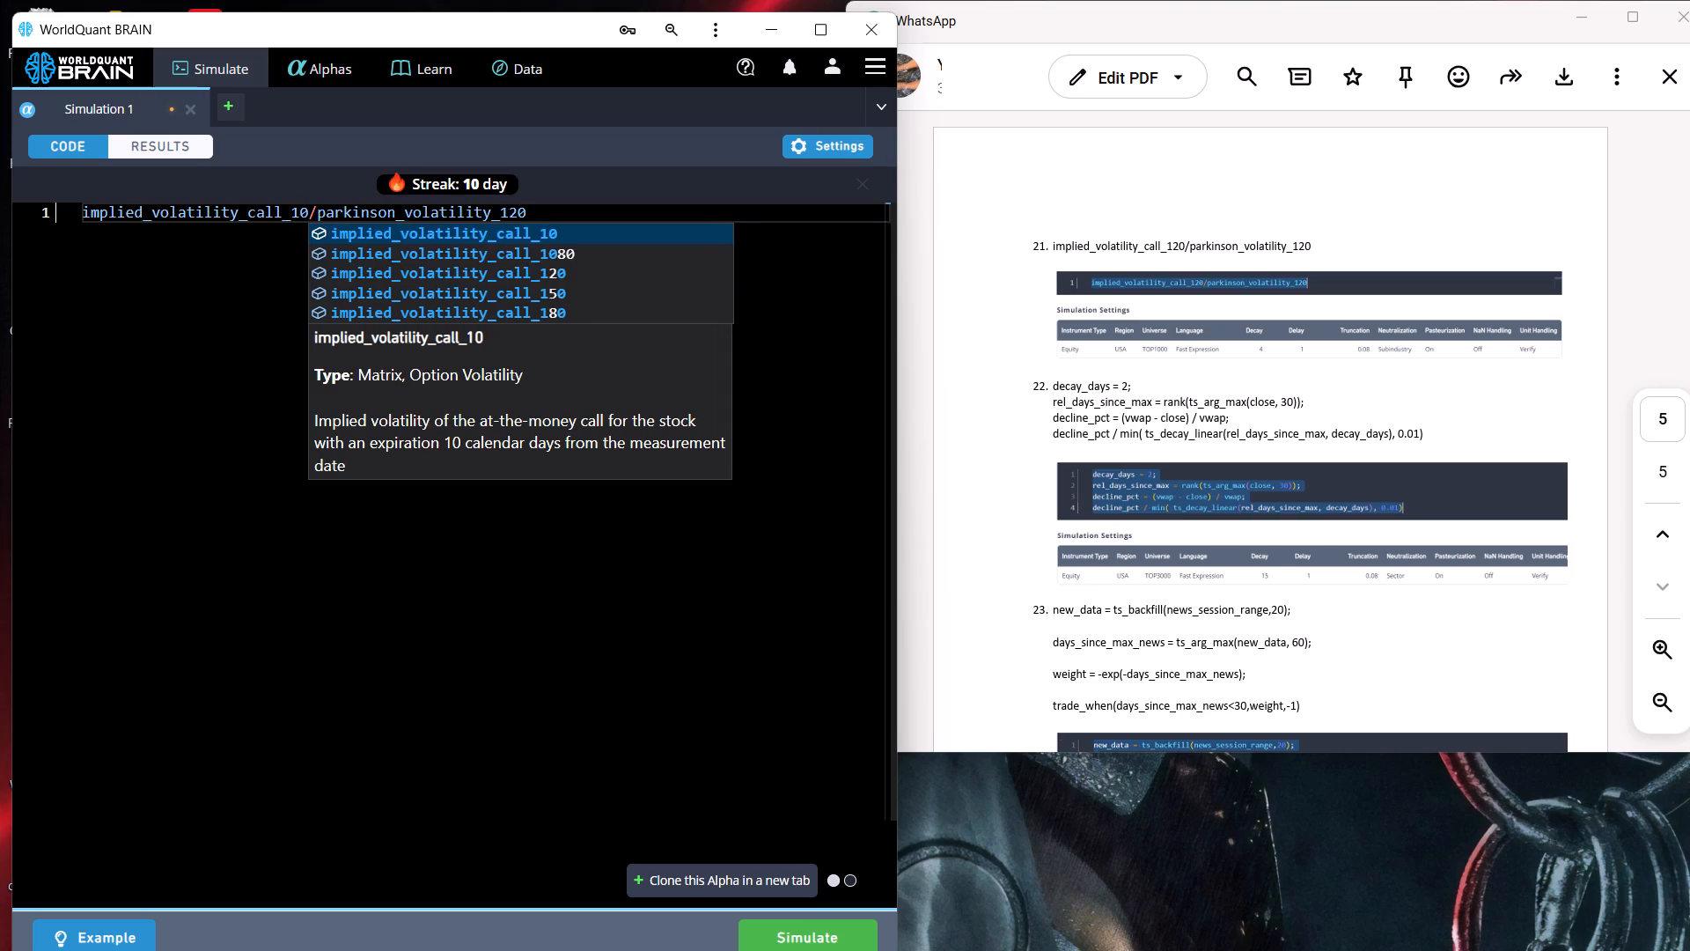
left_click(533, 211)
key("BackSpace")
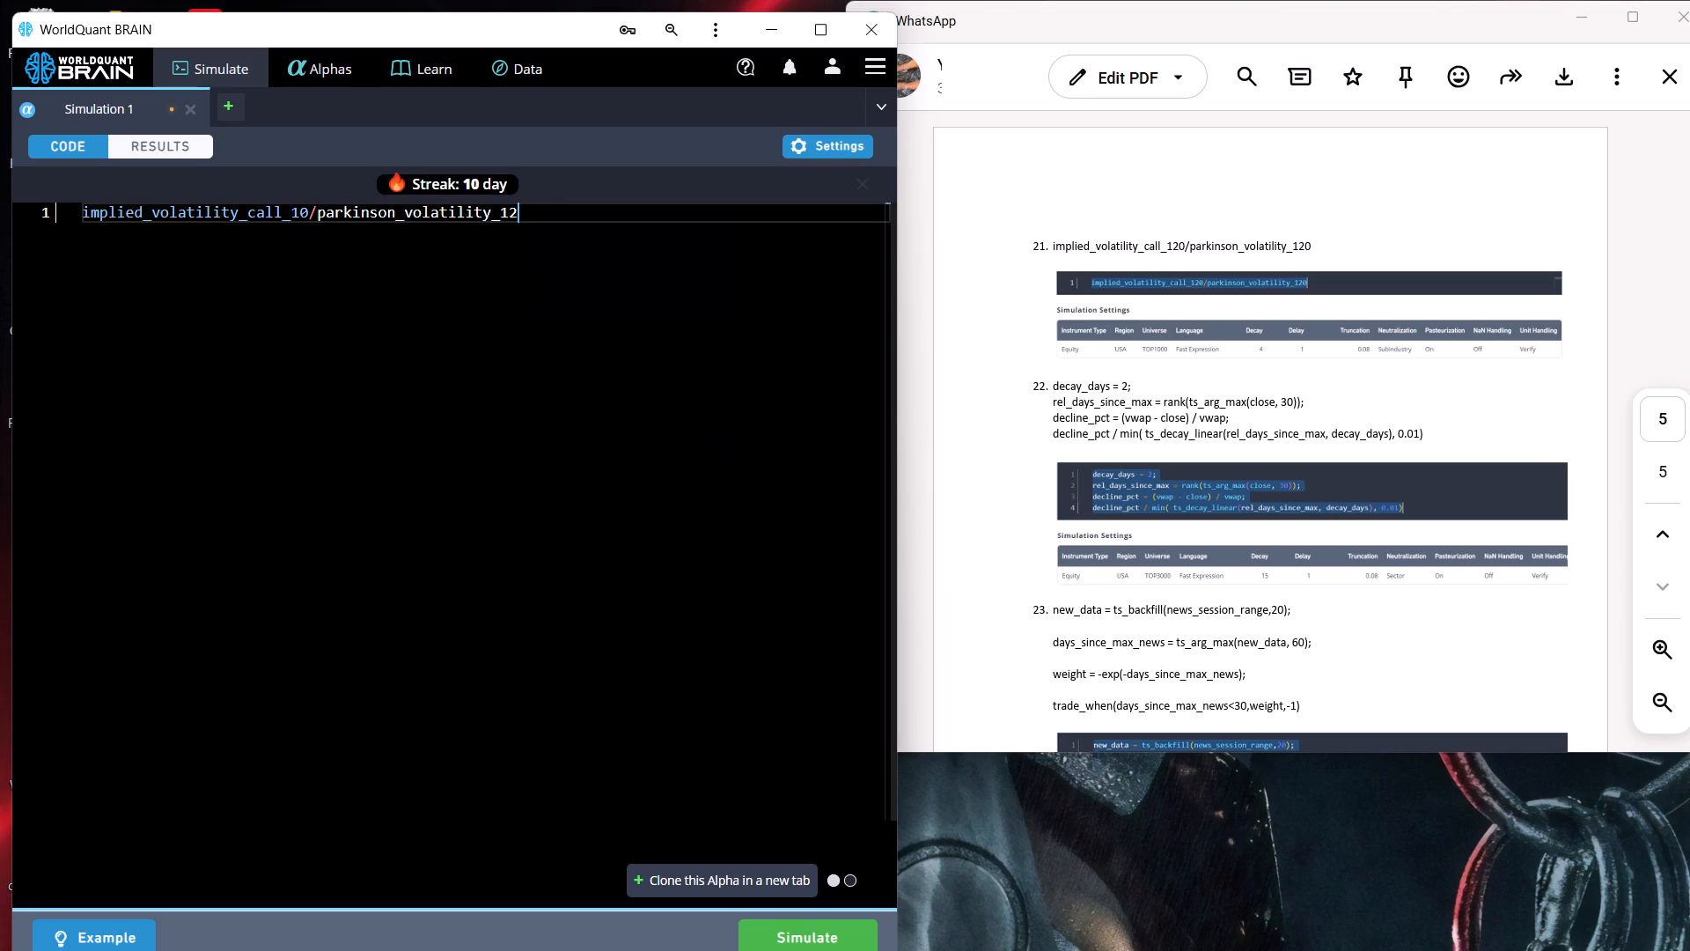
key("BackSpace")
key("BackSpace")
key("1")
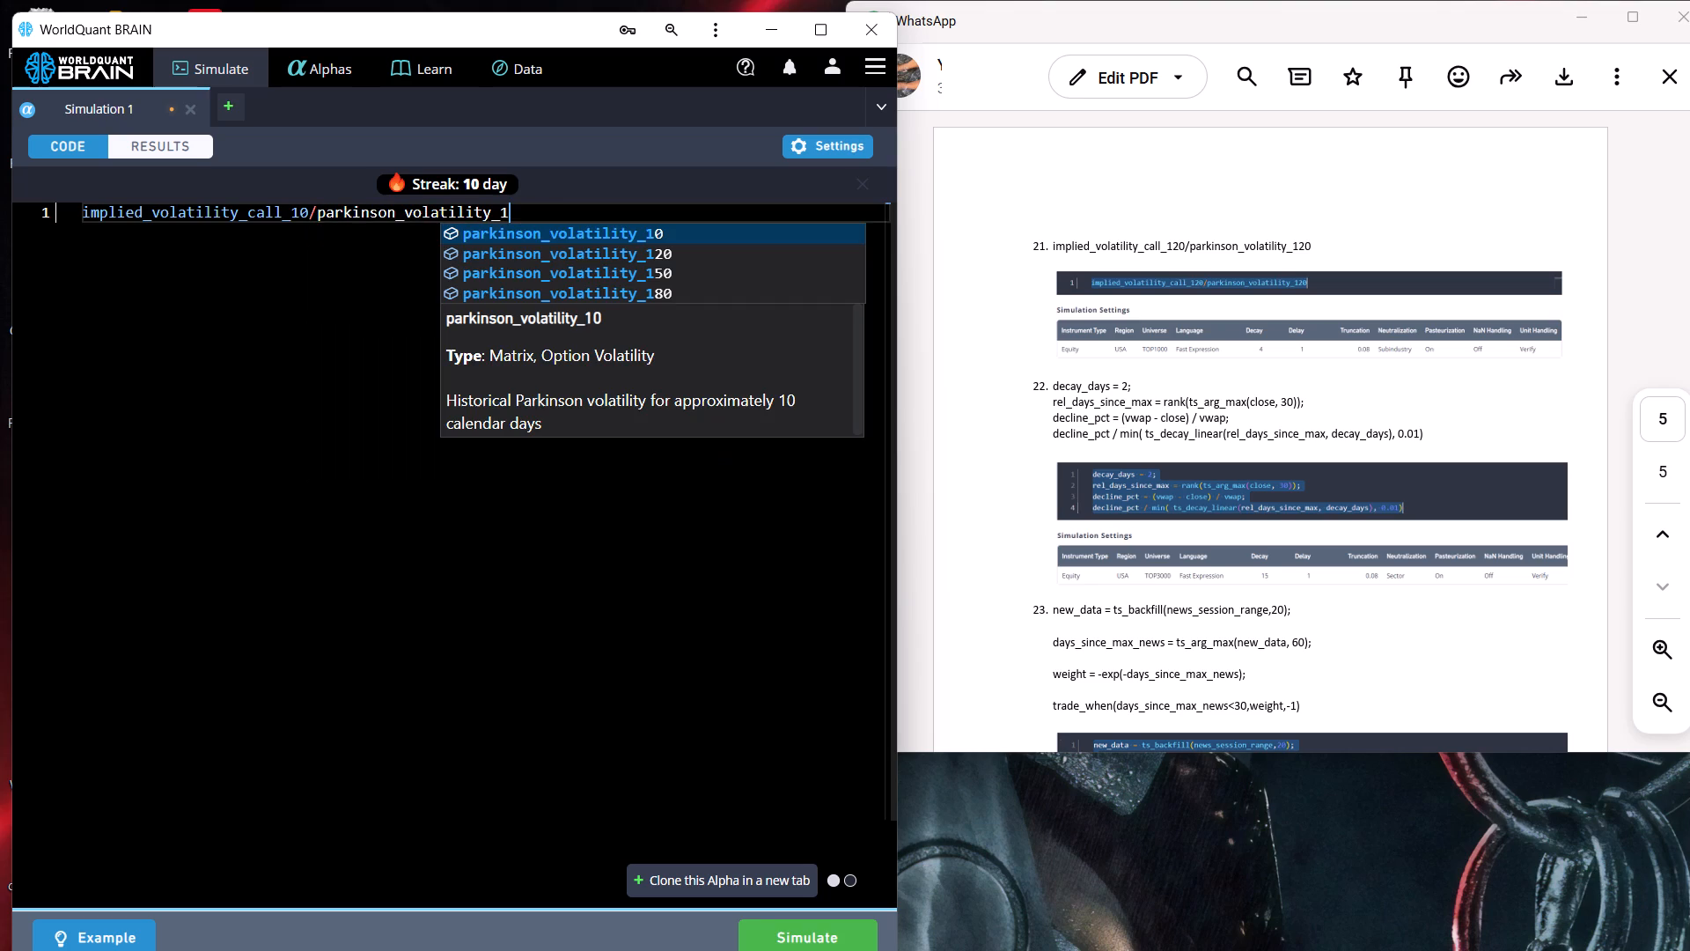
key("0")
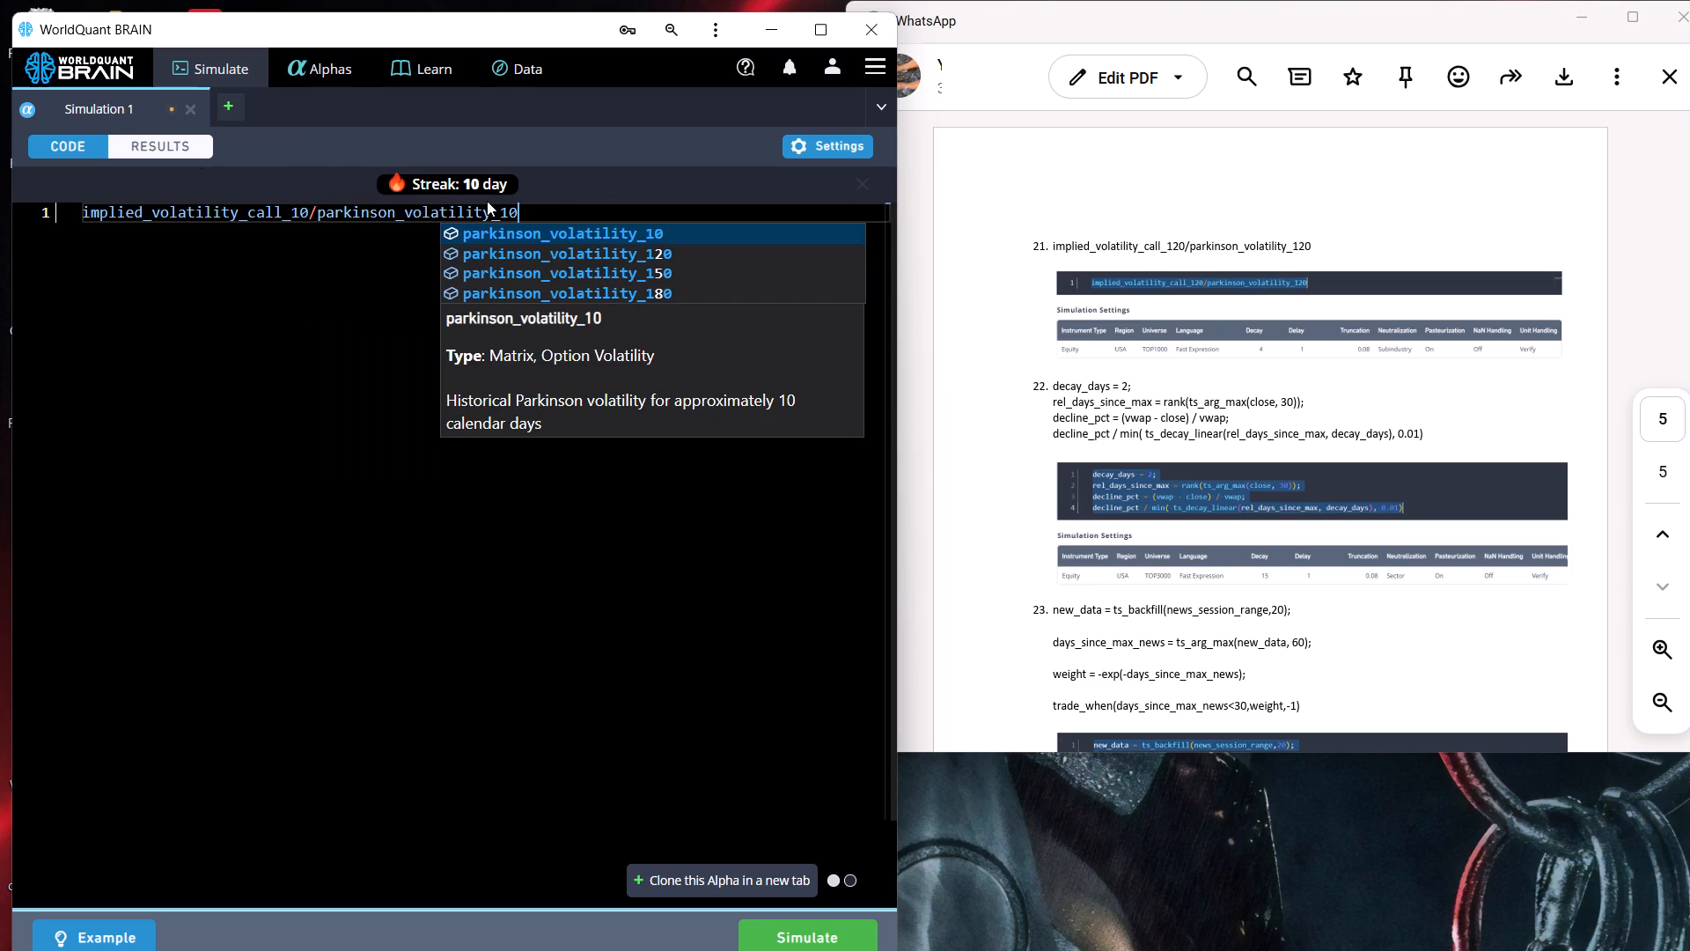
Check and reapply the Simulation 1 settings, and simulate the edited 10-day volatility ratio expression.
left_click(844, 150)
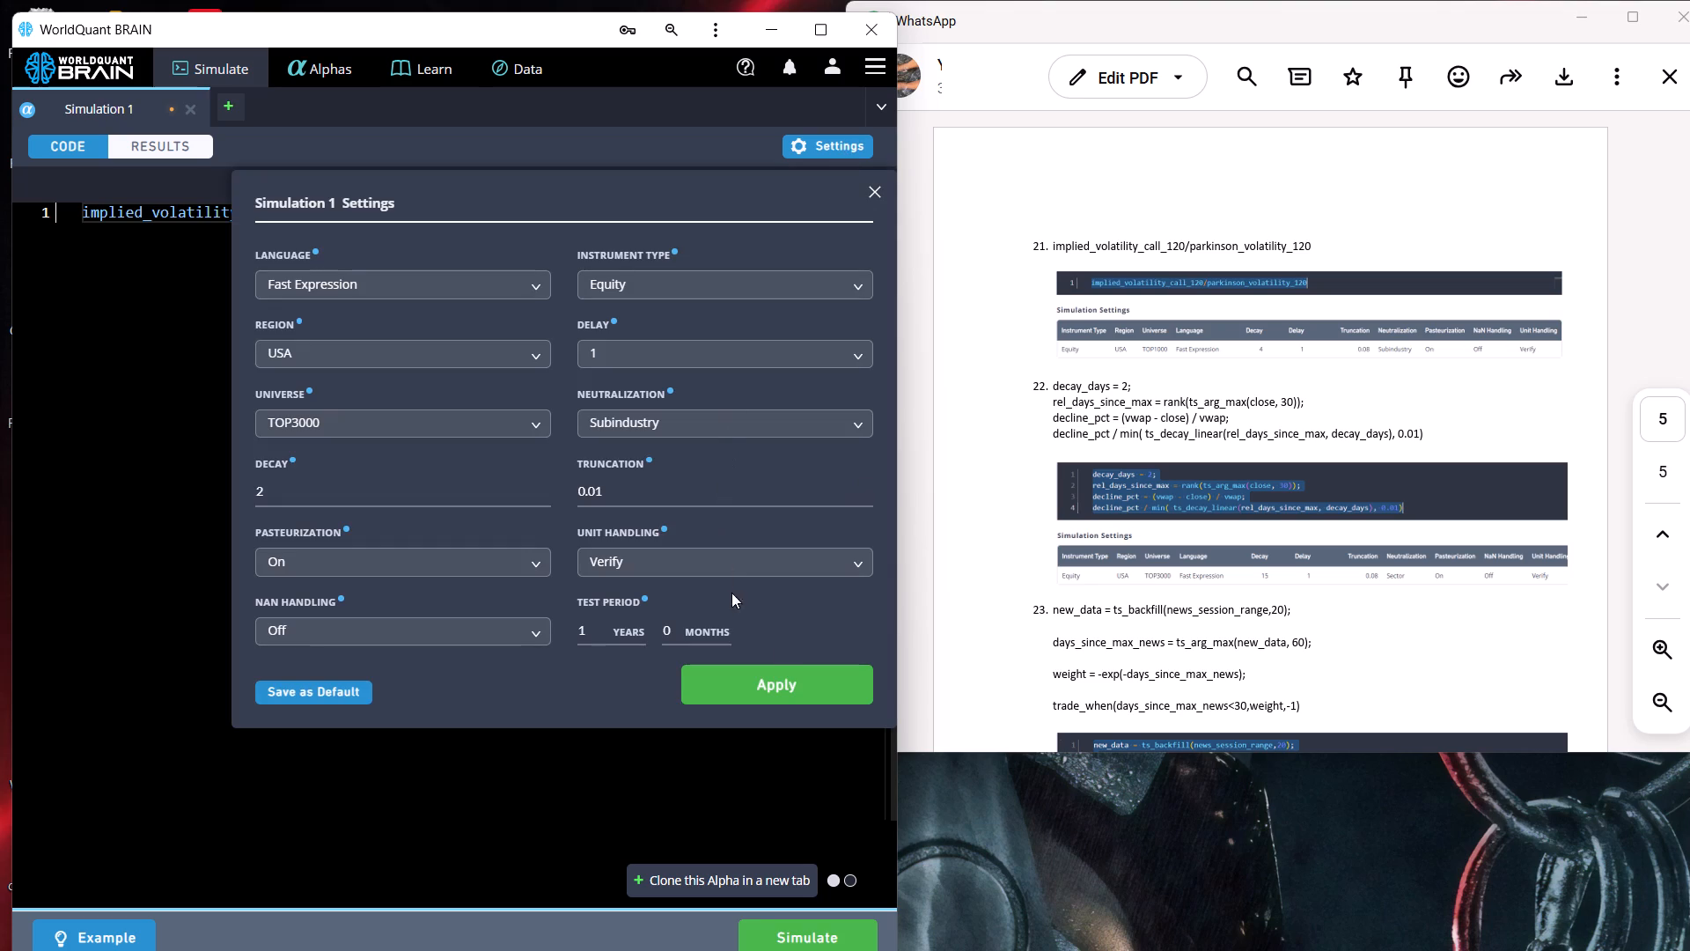
left_click(765, 684)
left_click_drag(765, 684, 797, 824)
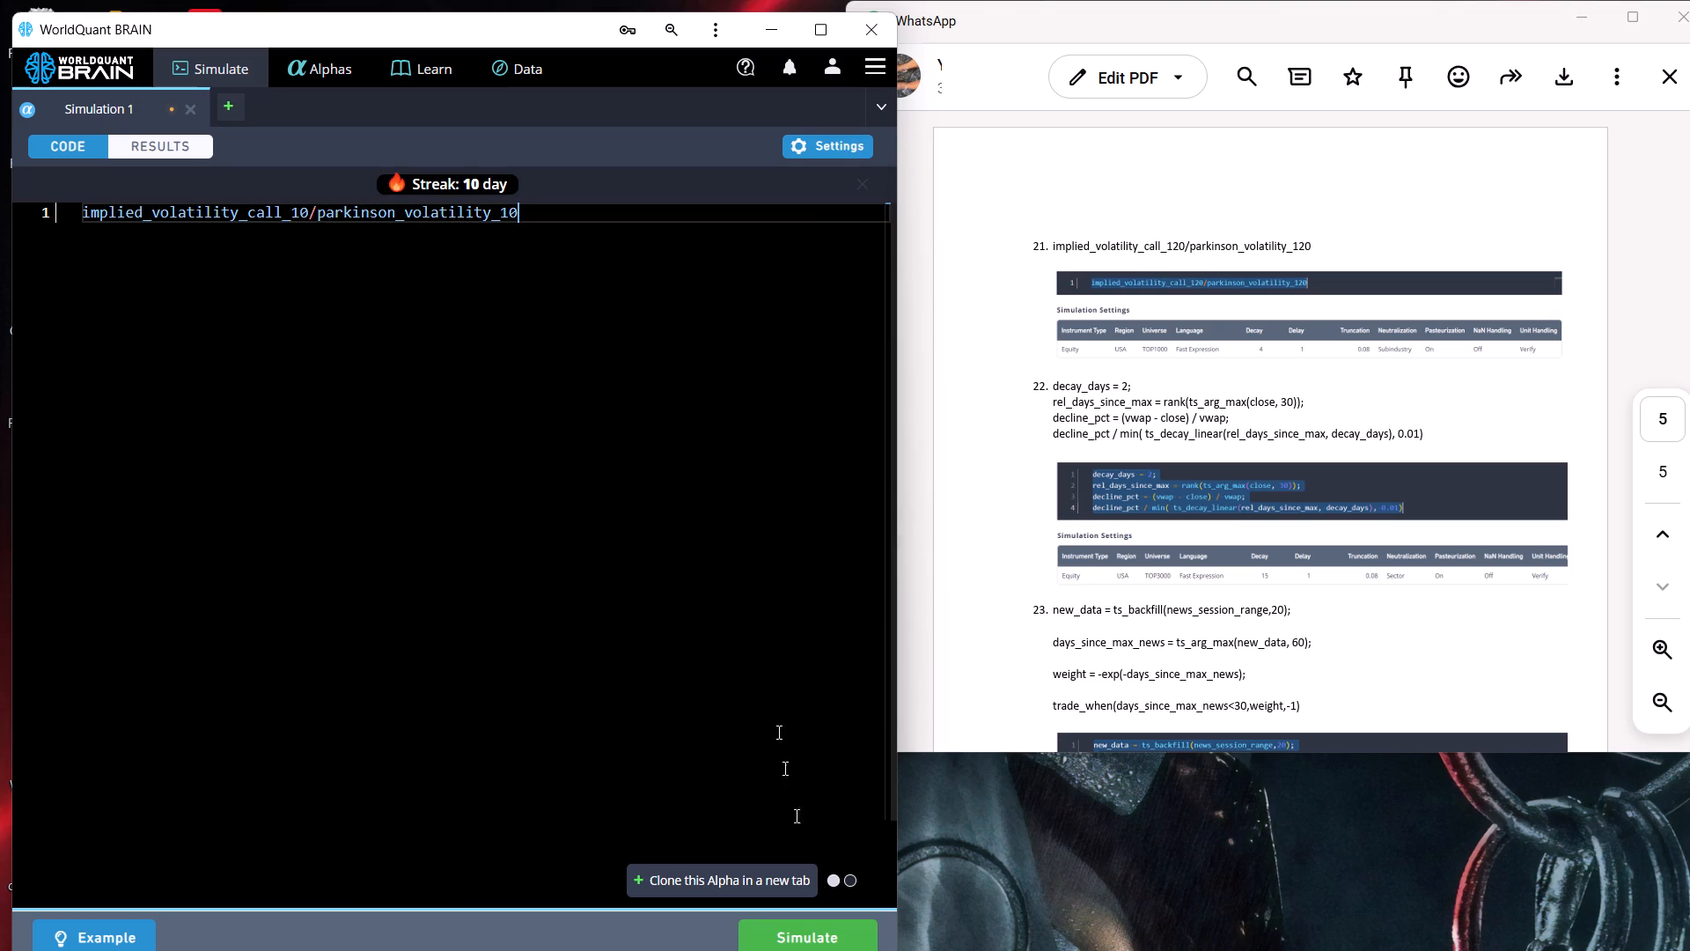
left_click_drag(797, 824, 802, 868)
left_click(807, 947)
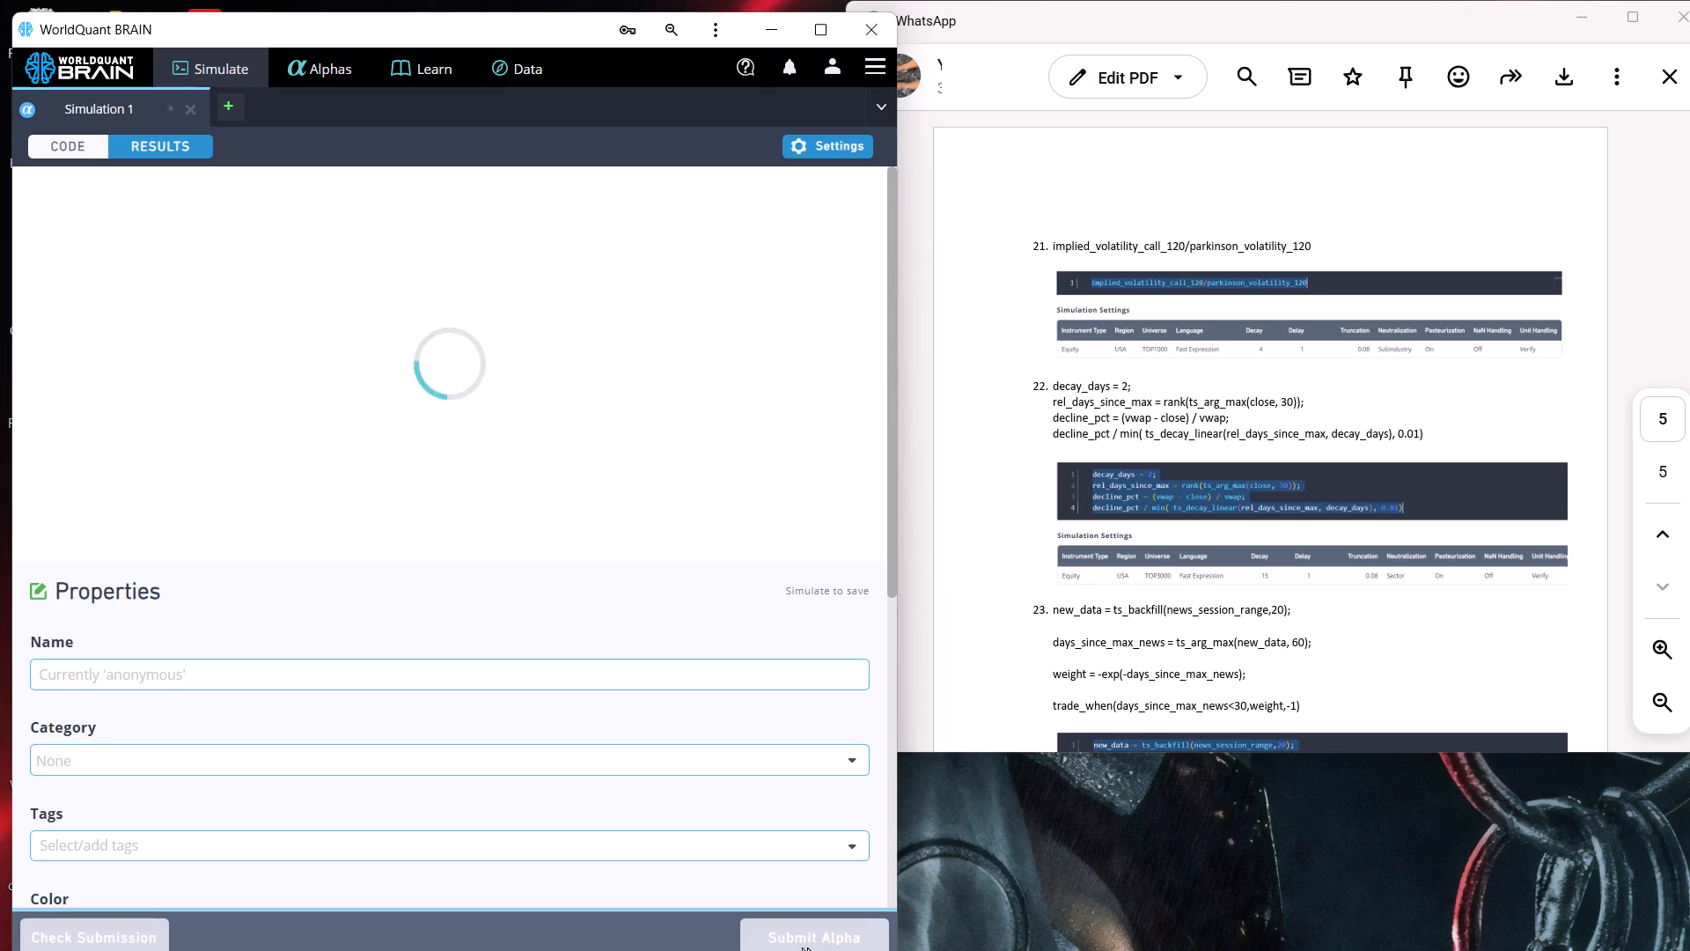
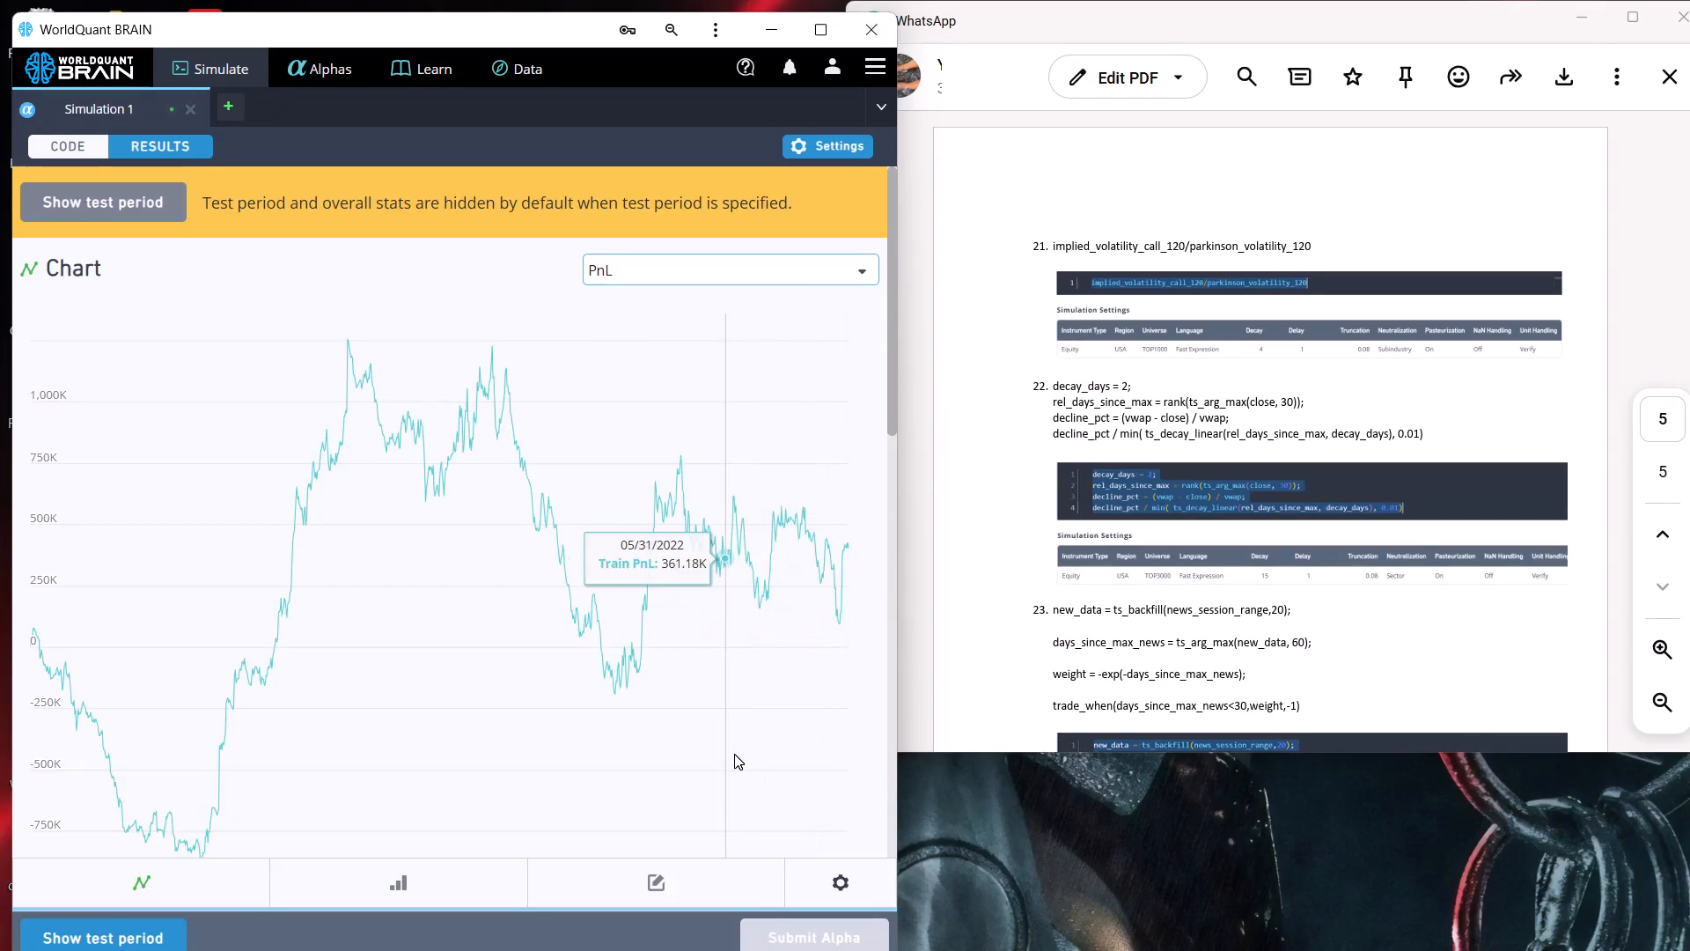
Set the Simulation 1 universe to TOP200 and neutralization to Industry, and apply the settings.
scroll(734, 754, "down", 4)
scroll(734, 754, "up", 3)
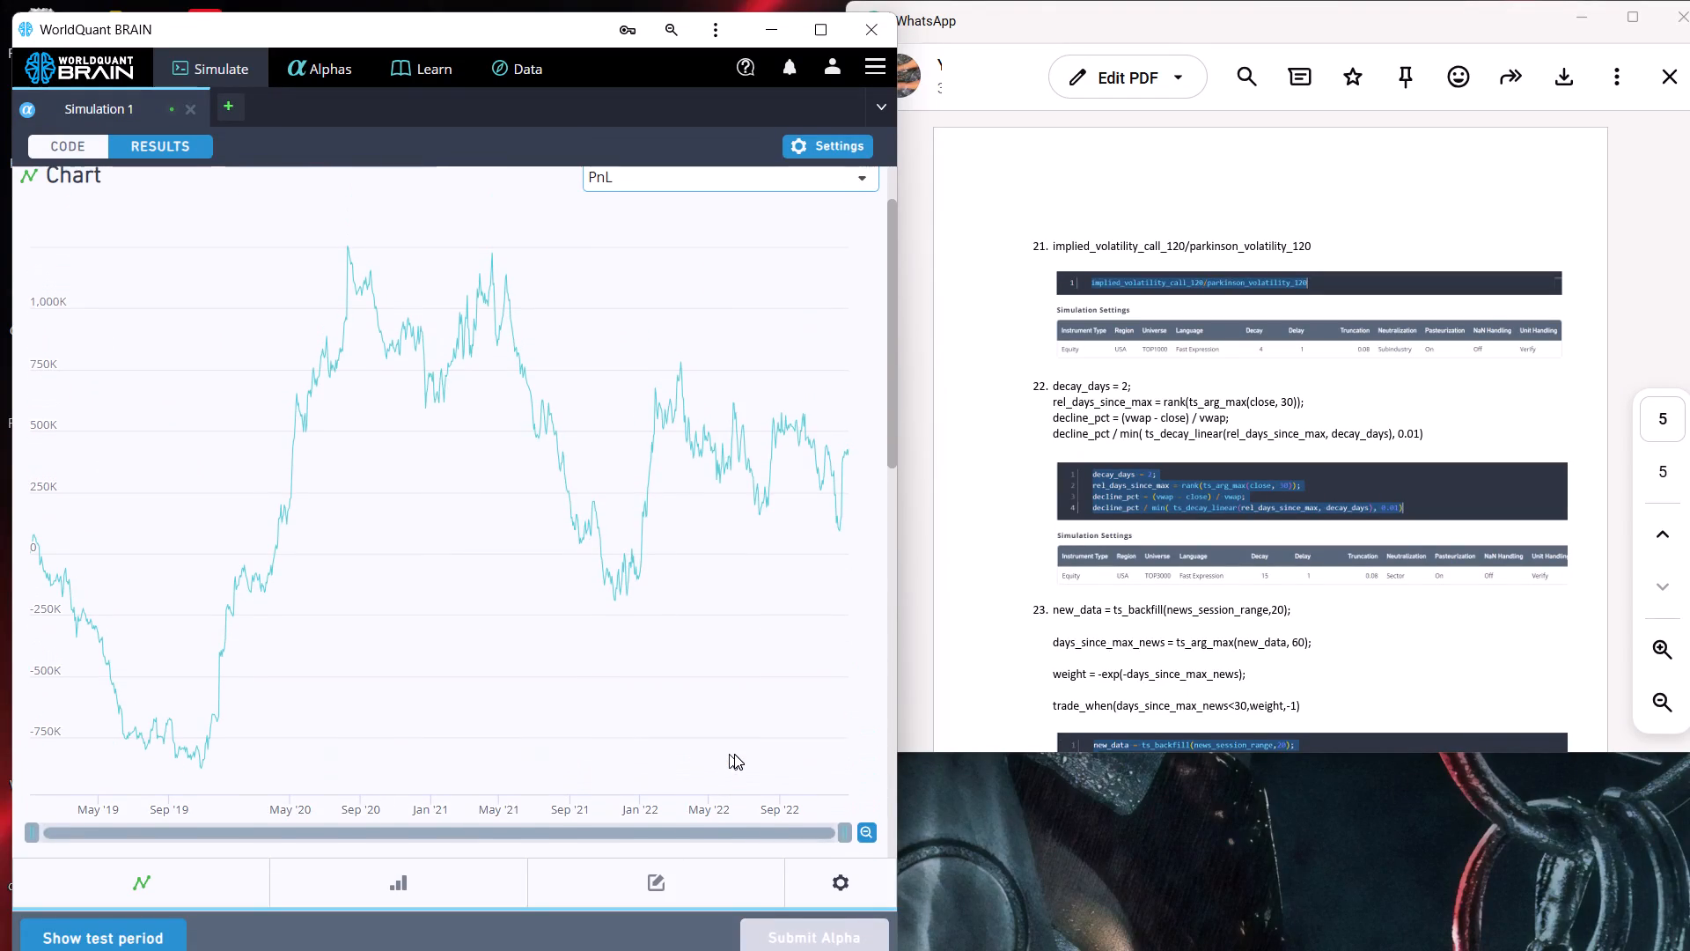
left_click(844, 138)
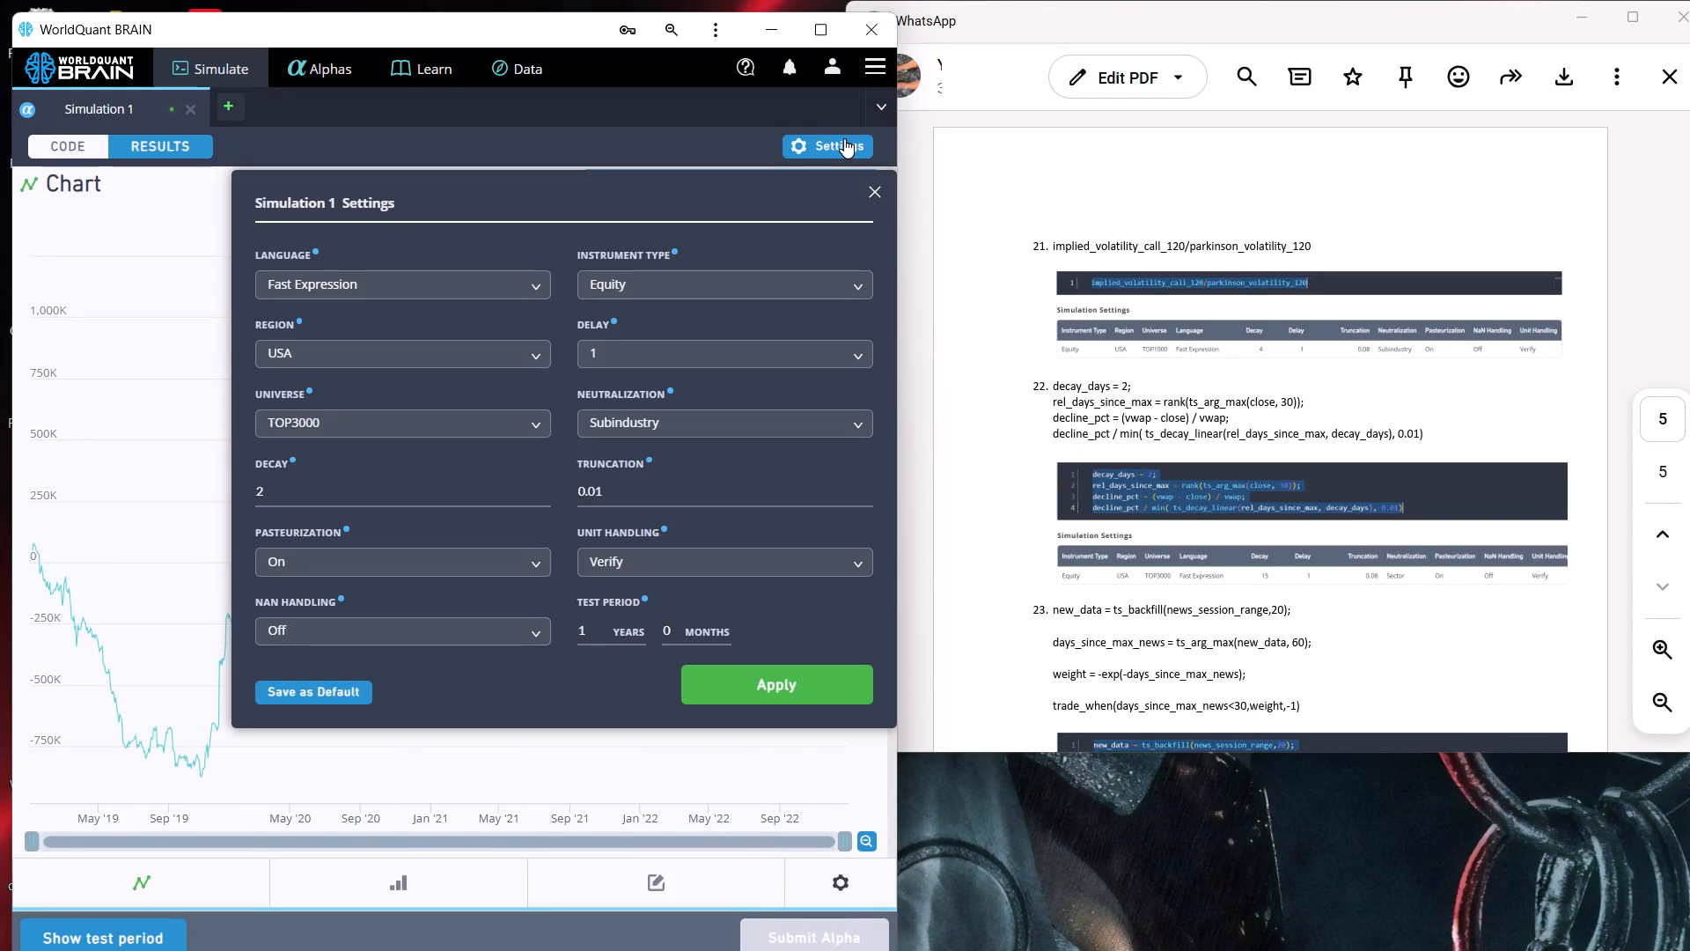
left_click(535, 429)
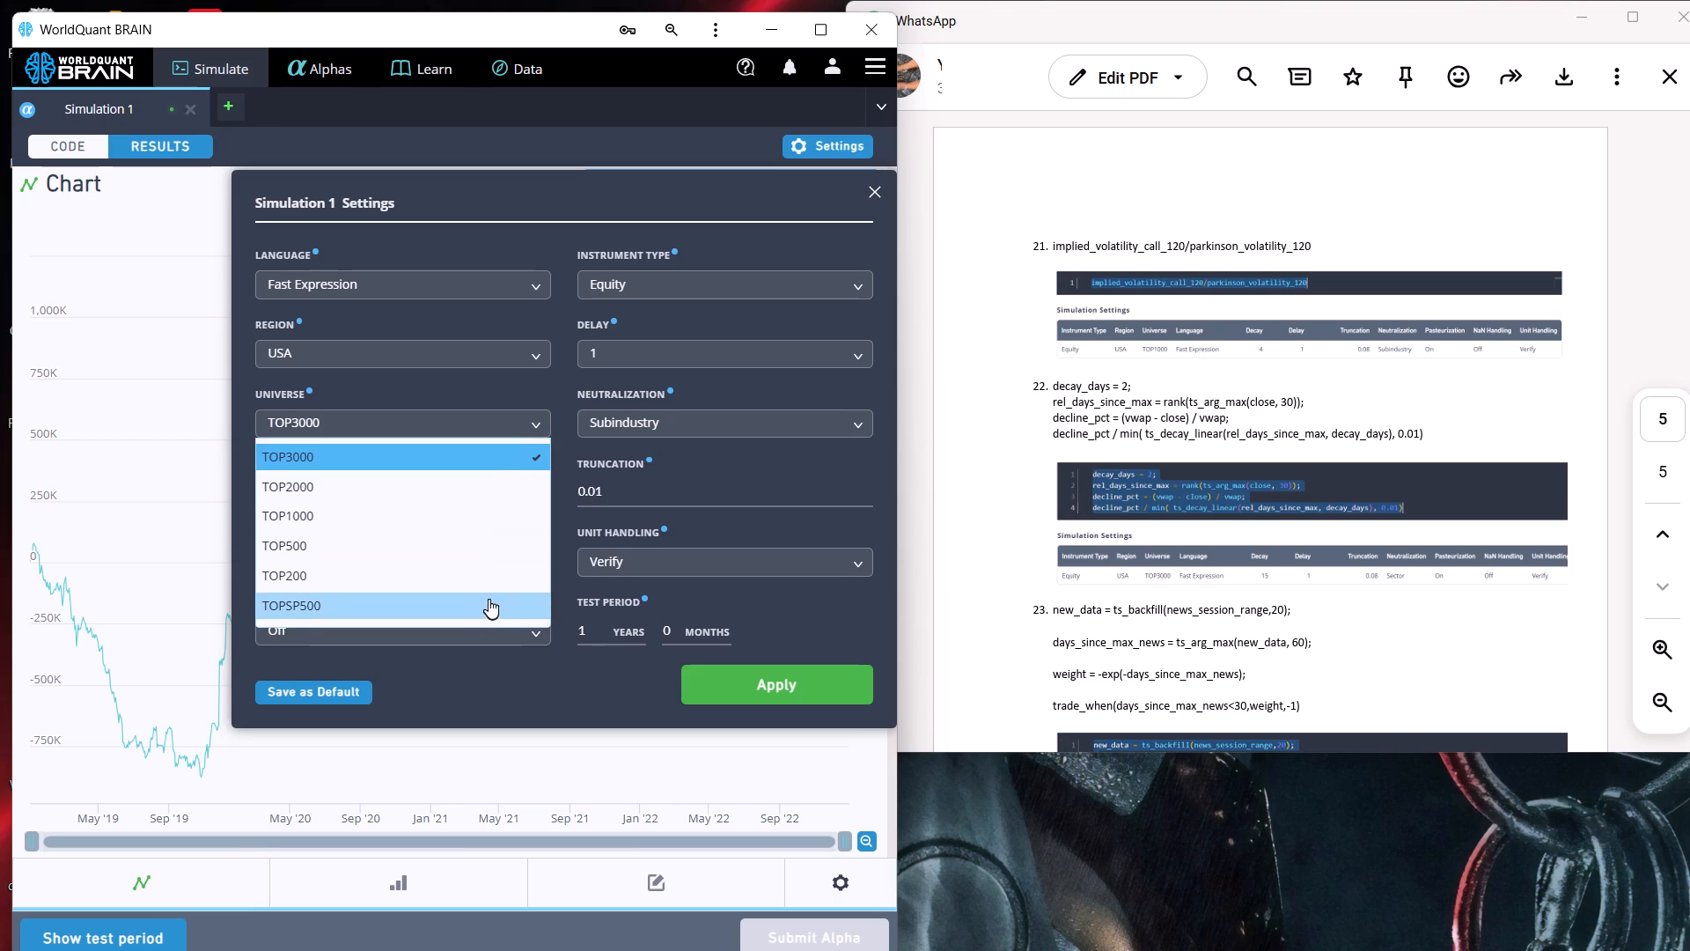
left_click(489, 581)
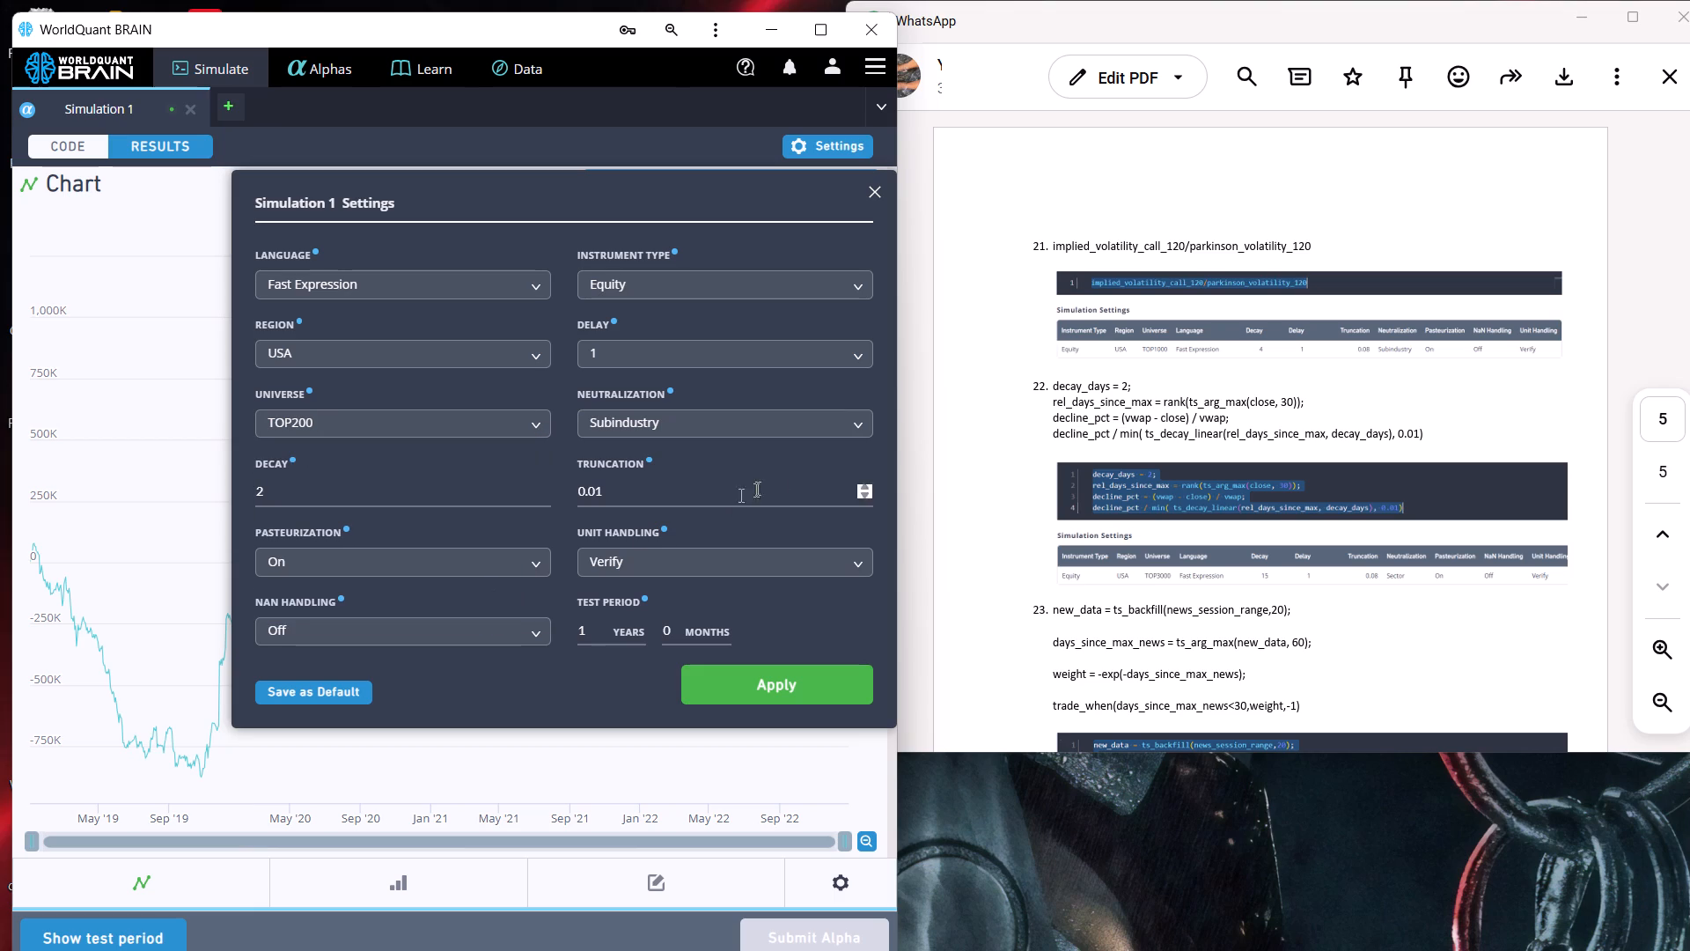
left_click(858, 425)
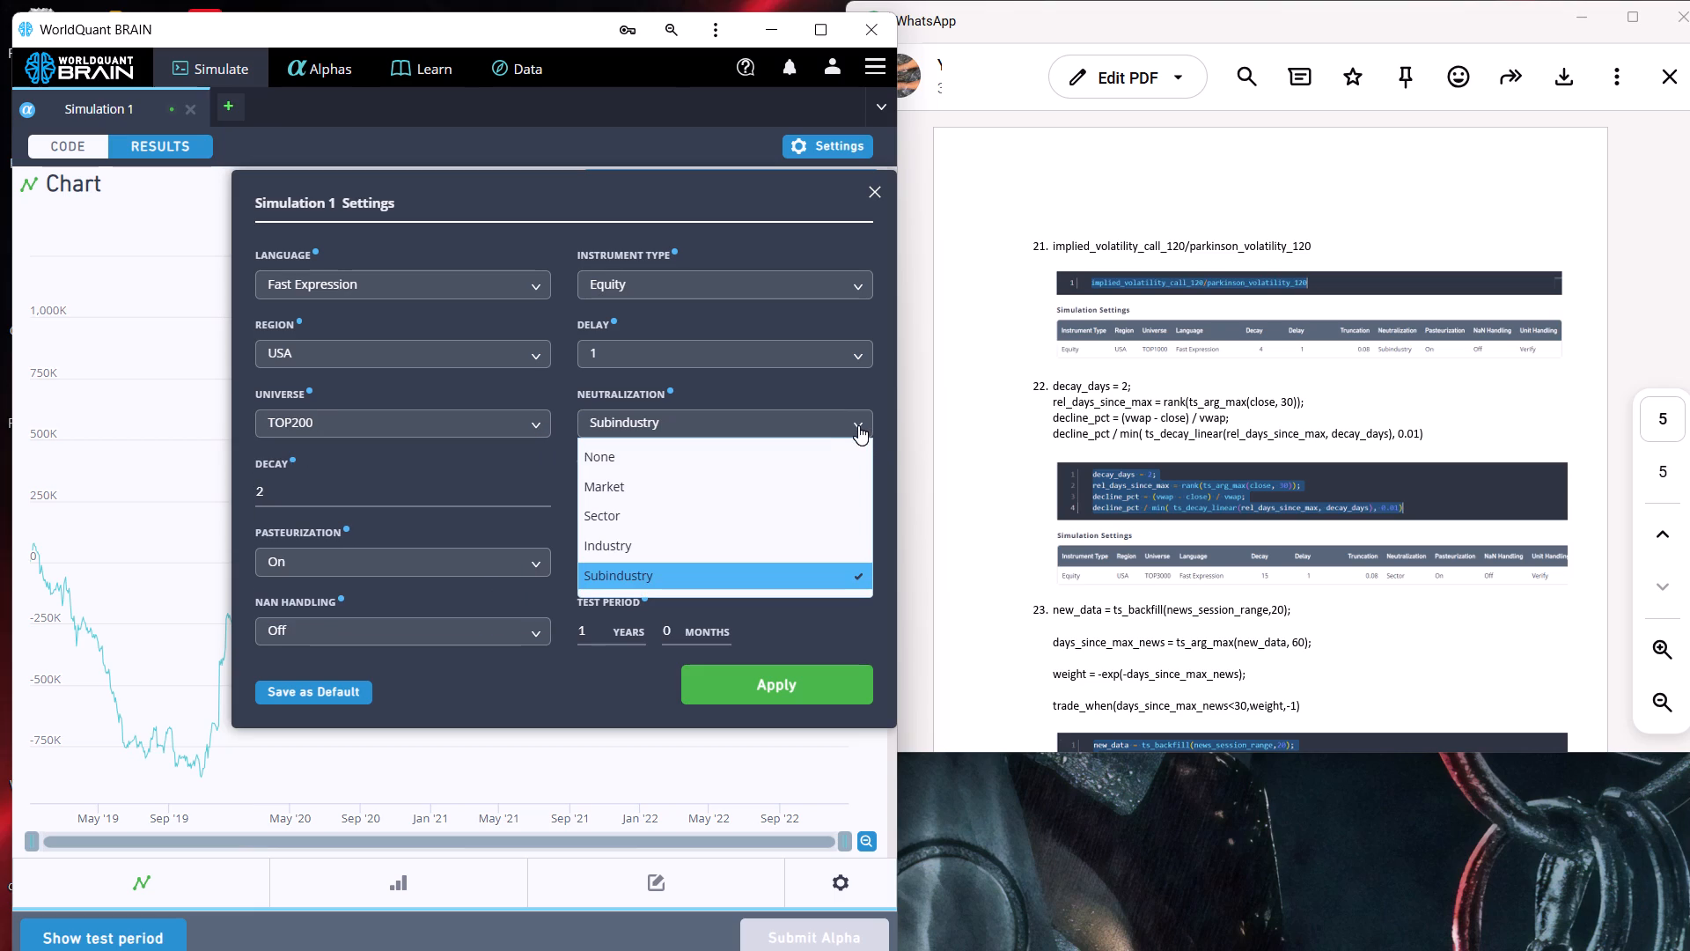
left_click(742, 554)
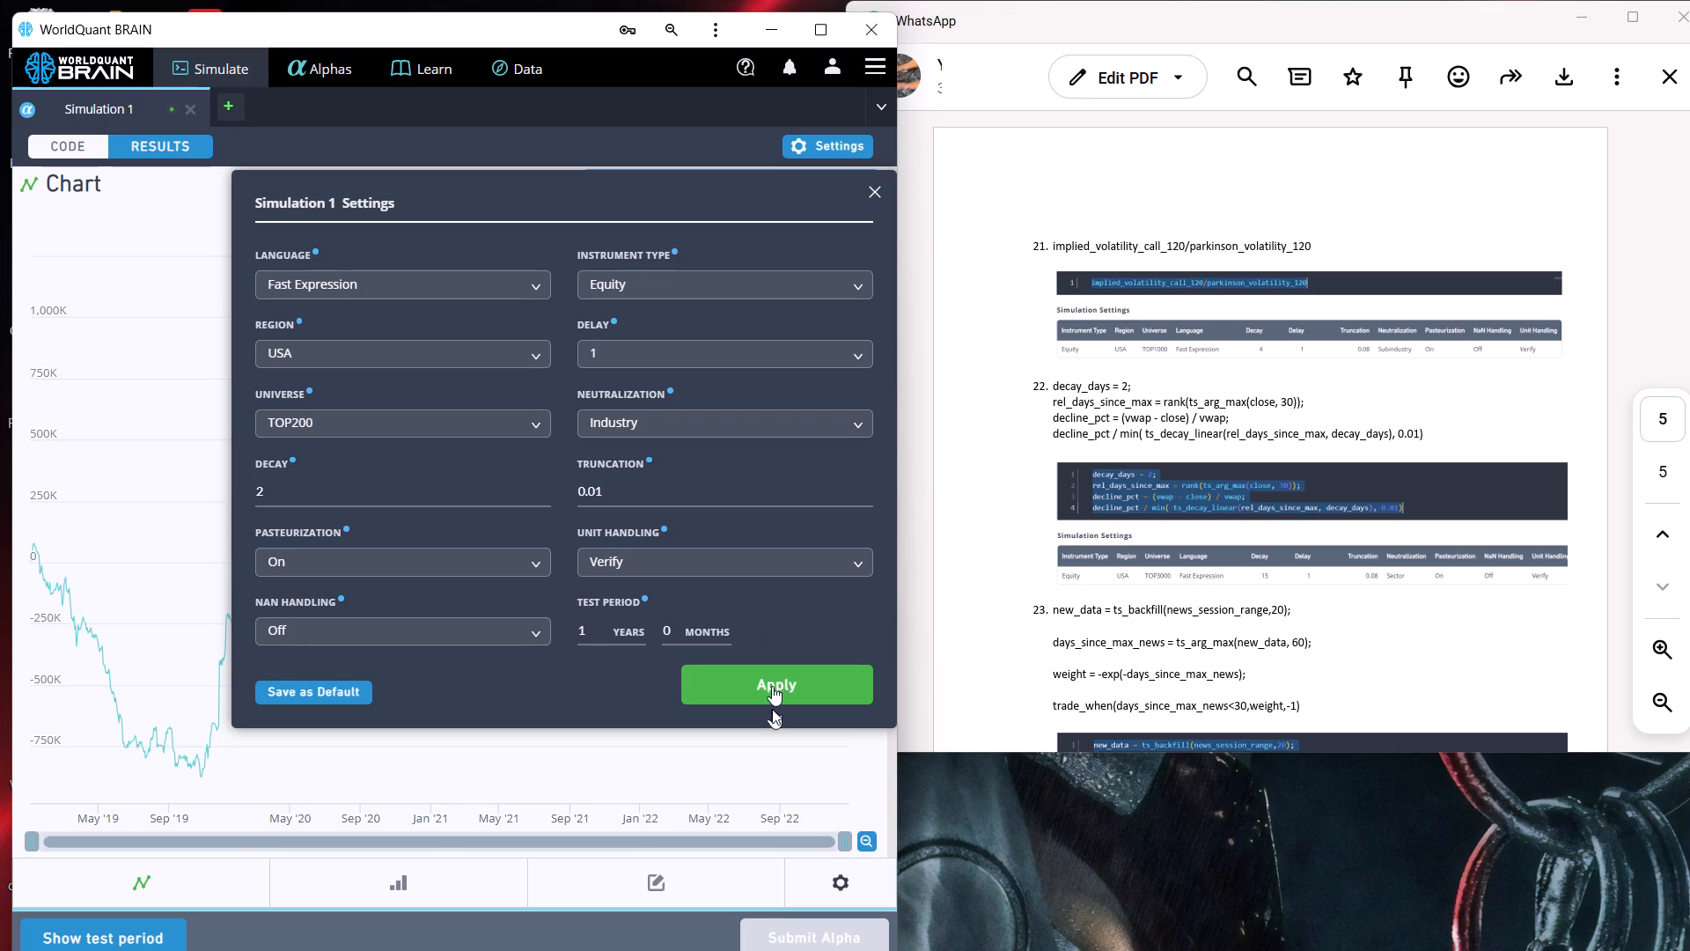
left_click(782, 682)
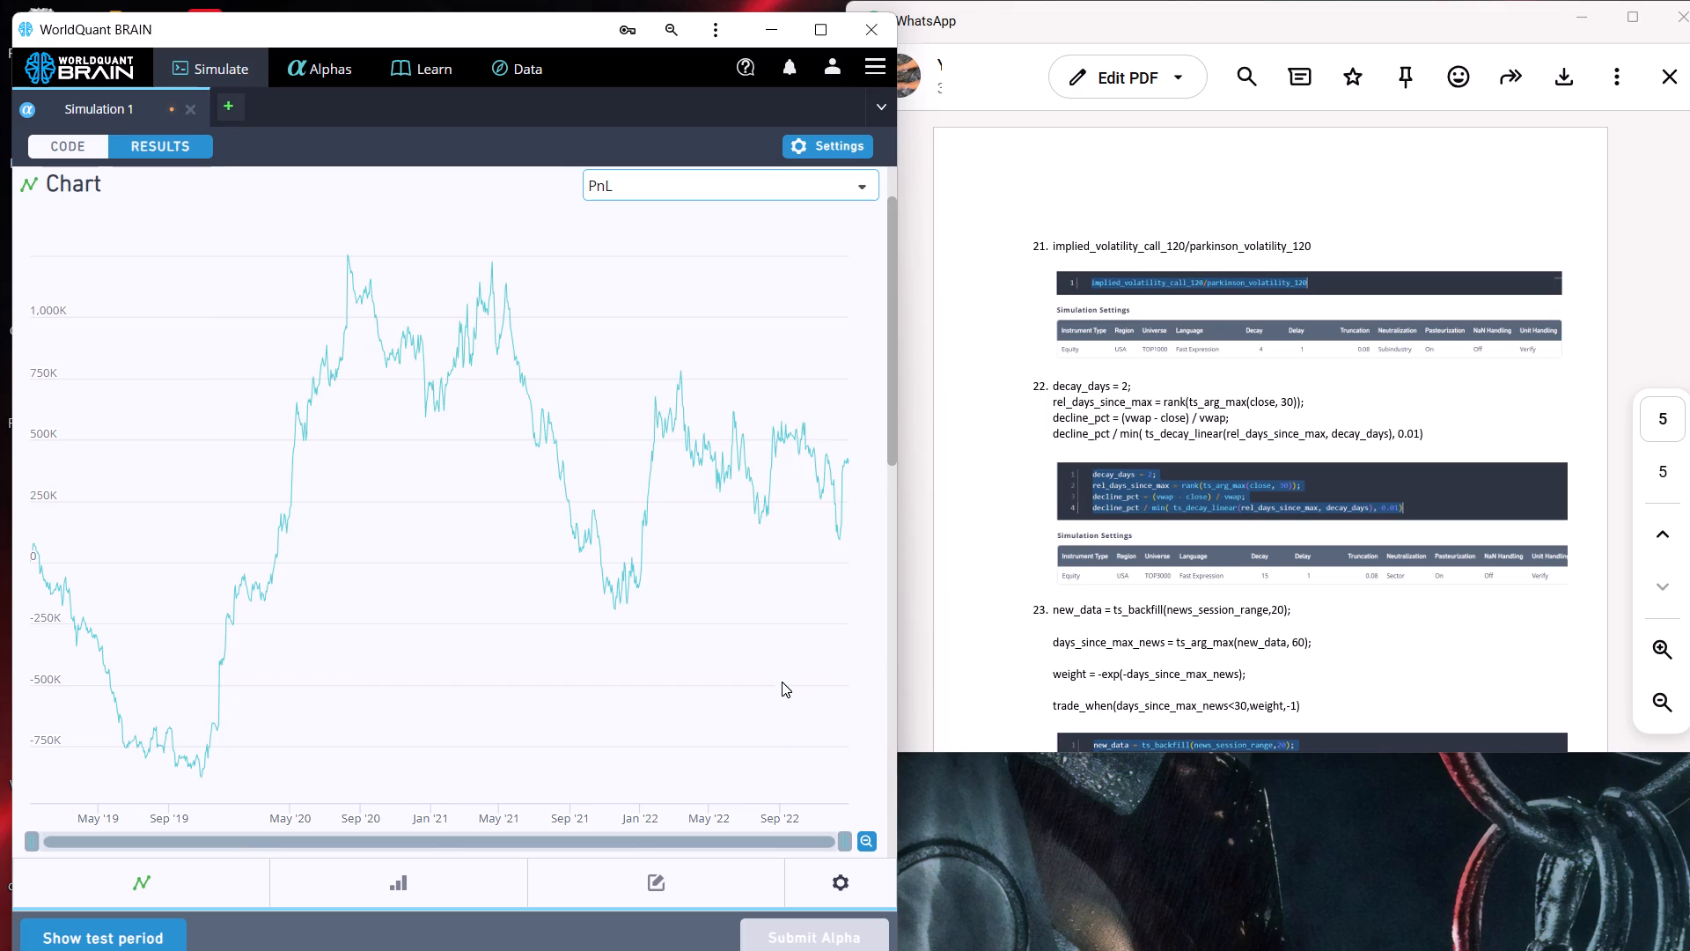
Return to the alpha's code and rerun the simulation of implied_volatility_call_10/parkinson_volatility_10.
left_click(76, 153)
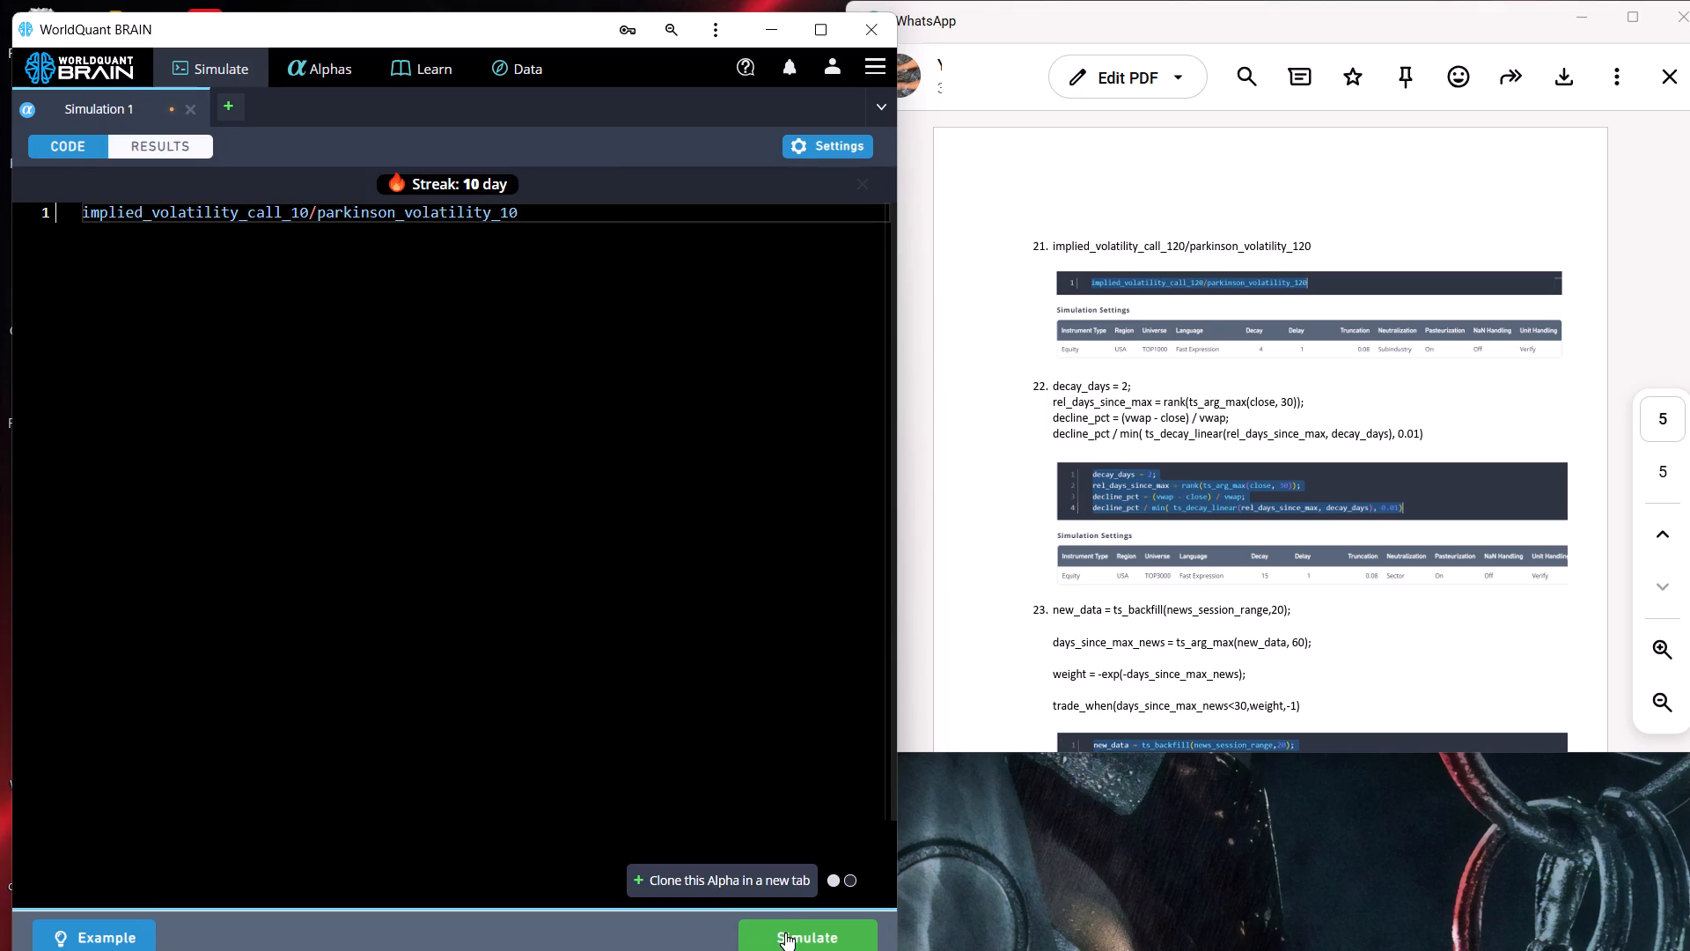
left_click(785, 933)
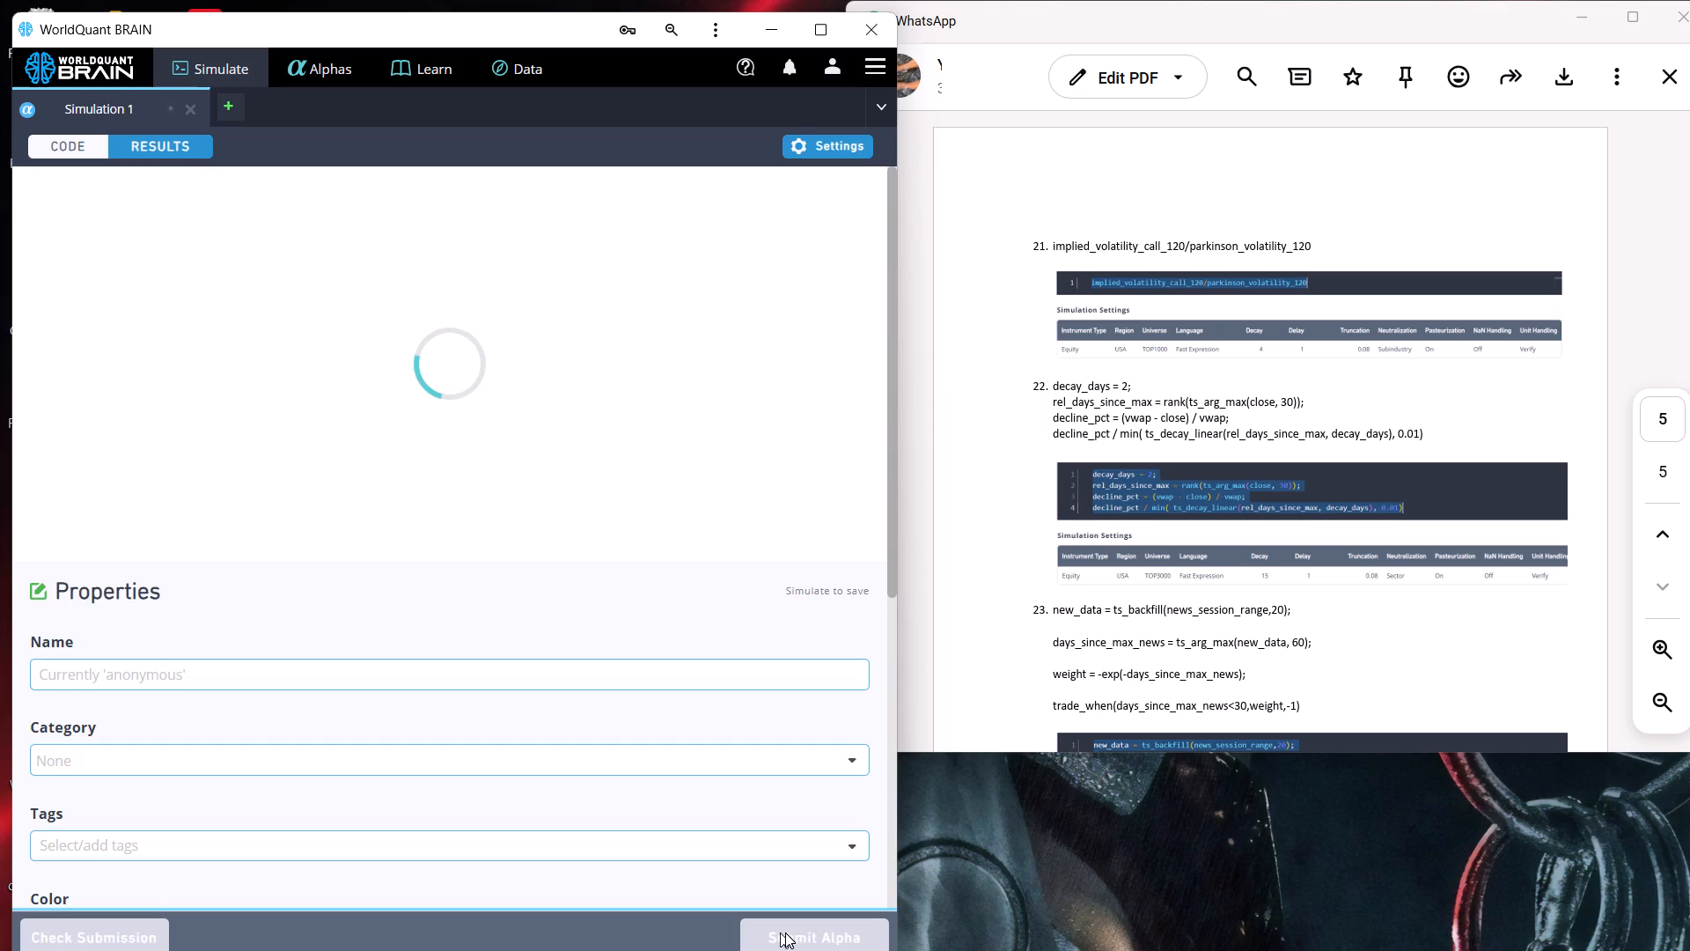
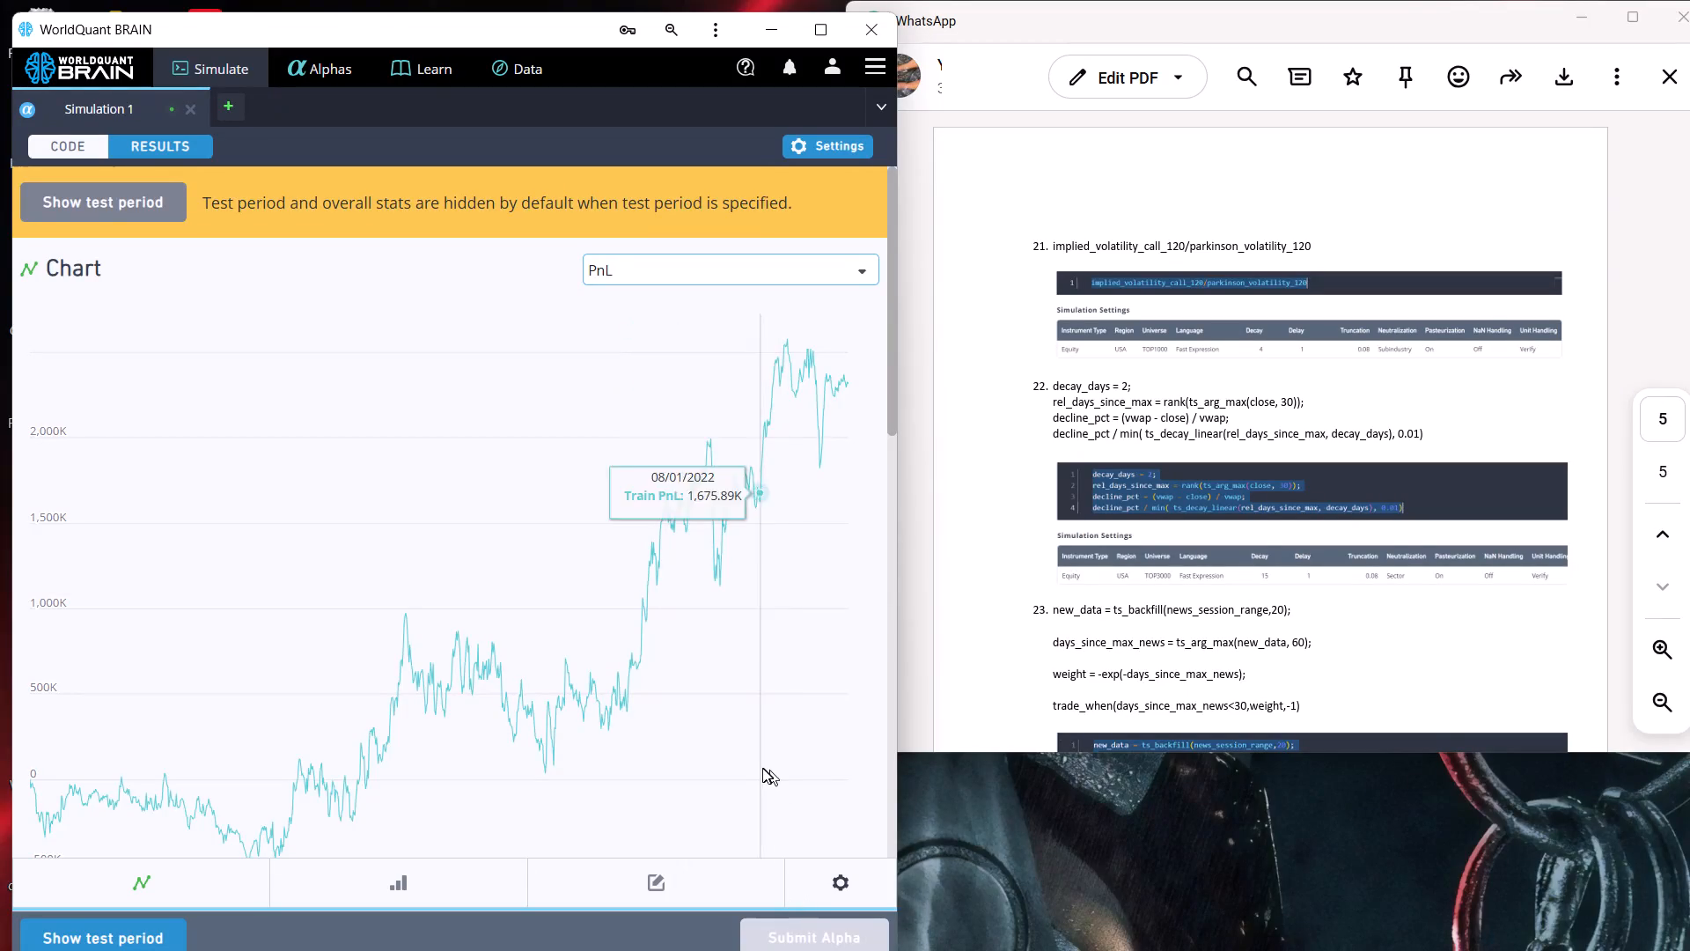
Check the IS Summary, return to the code and change the expression to implied_volatility_call_150/parkinson_volatility_150.
scroll(760, 768, "down", 3)
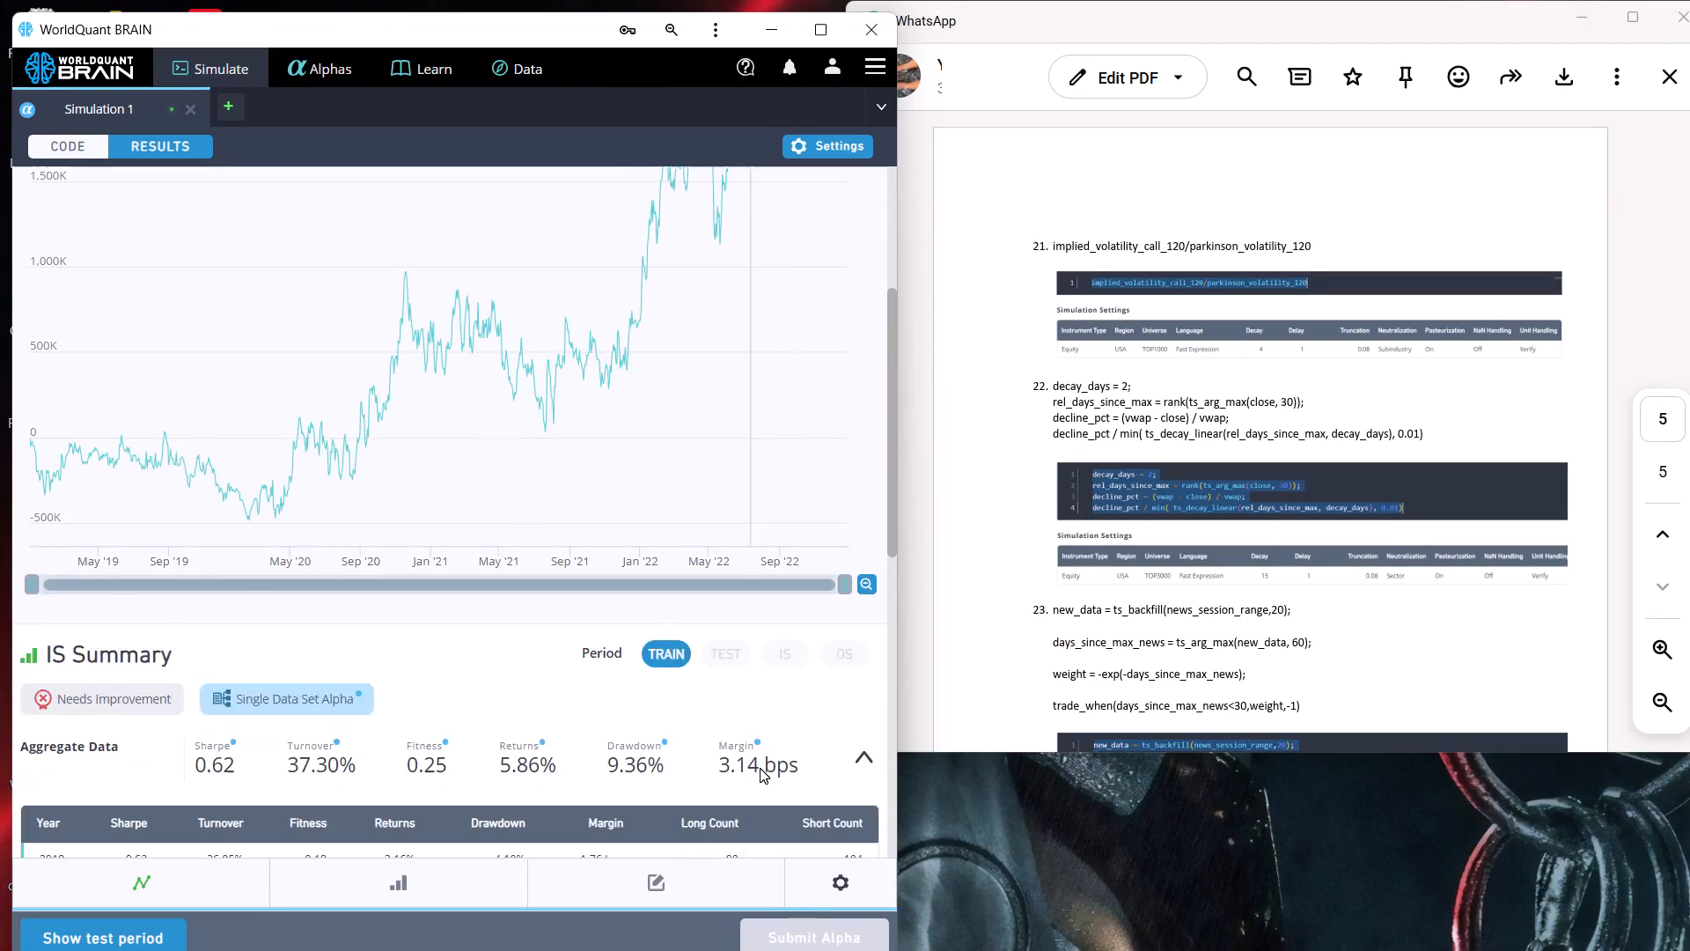
scroll(760, 768, "down", 2)
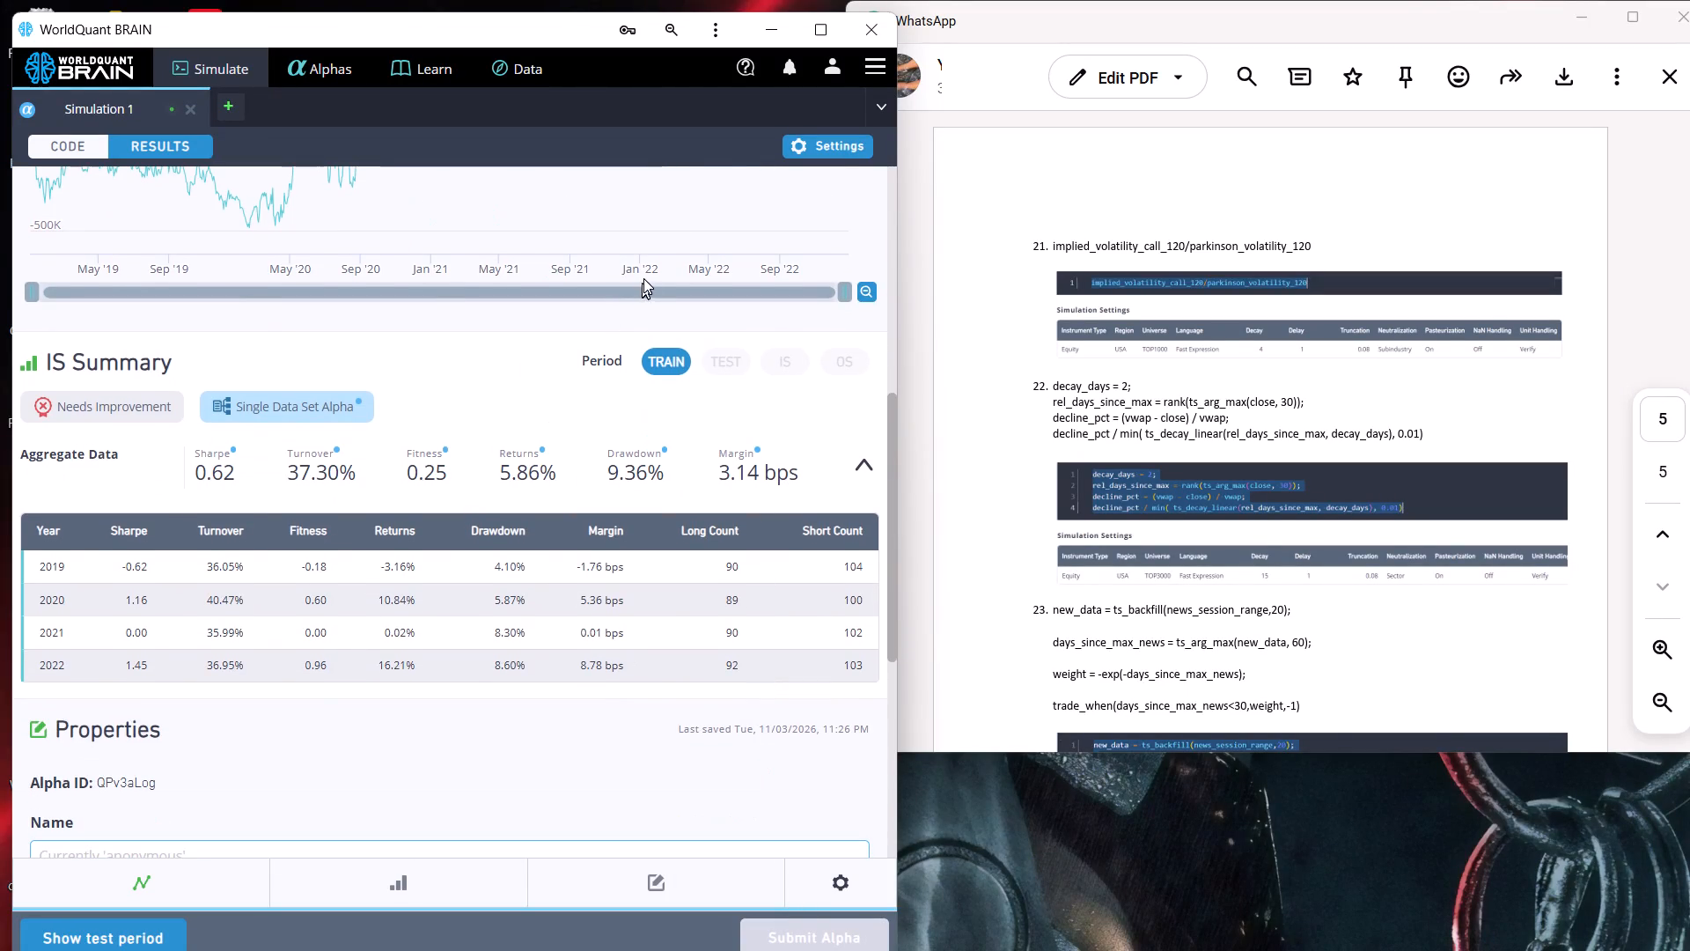
left_click(833, 147)
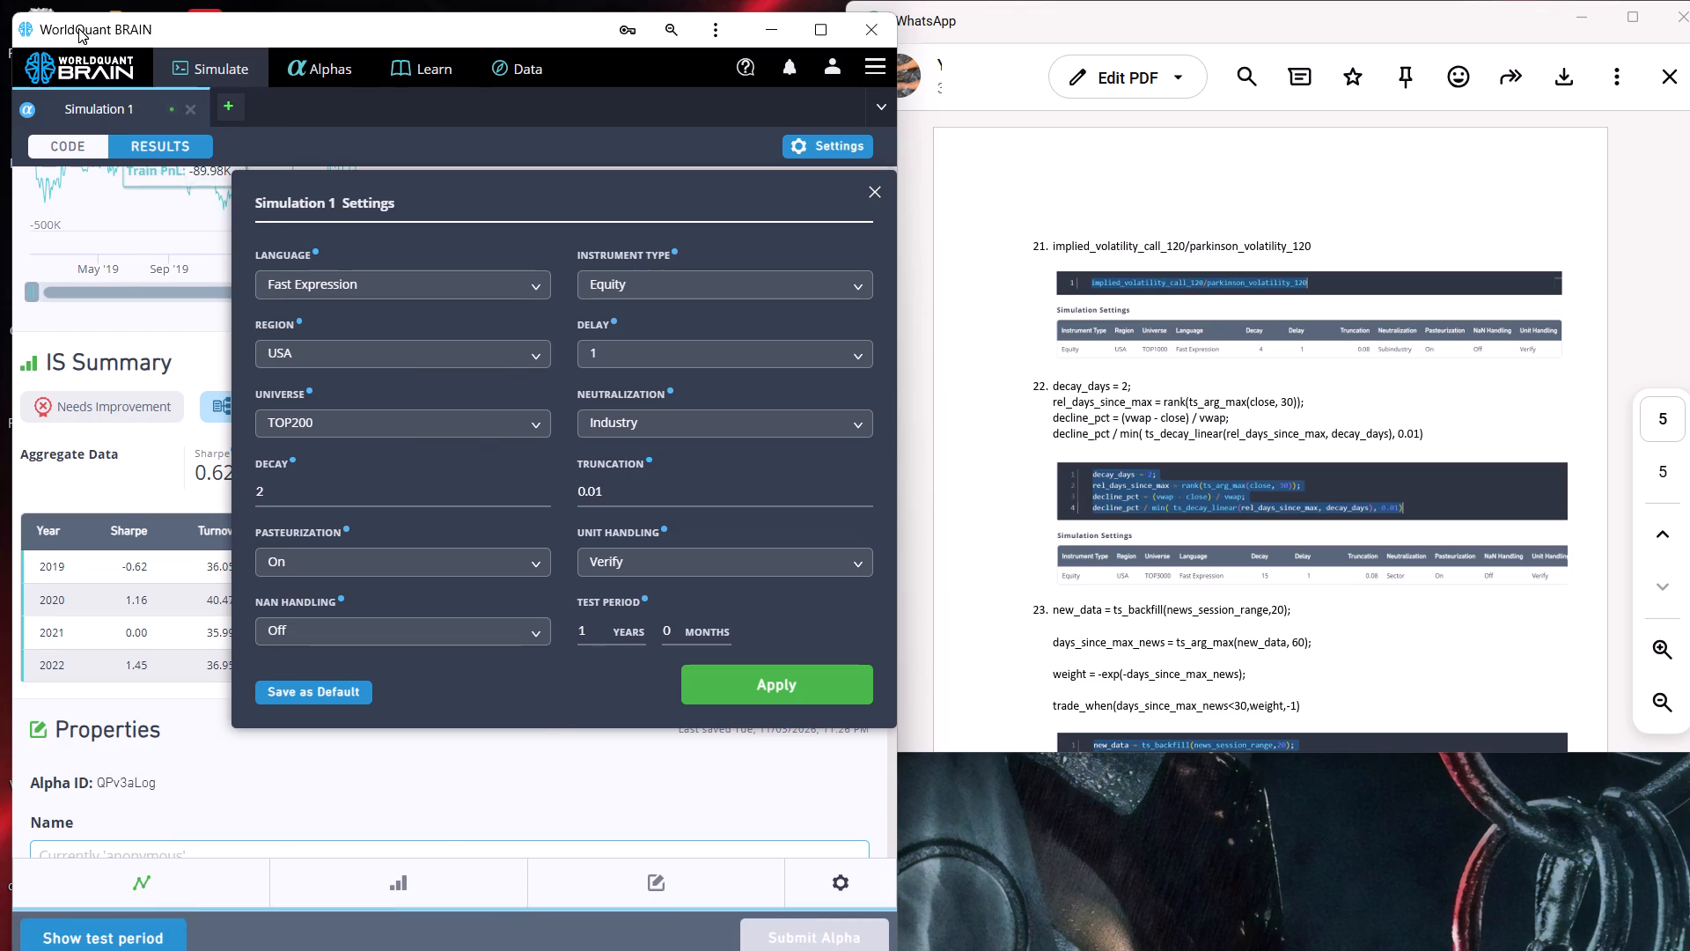
left_click(64, 147)
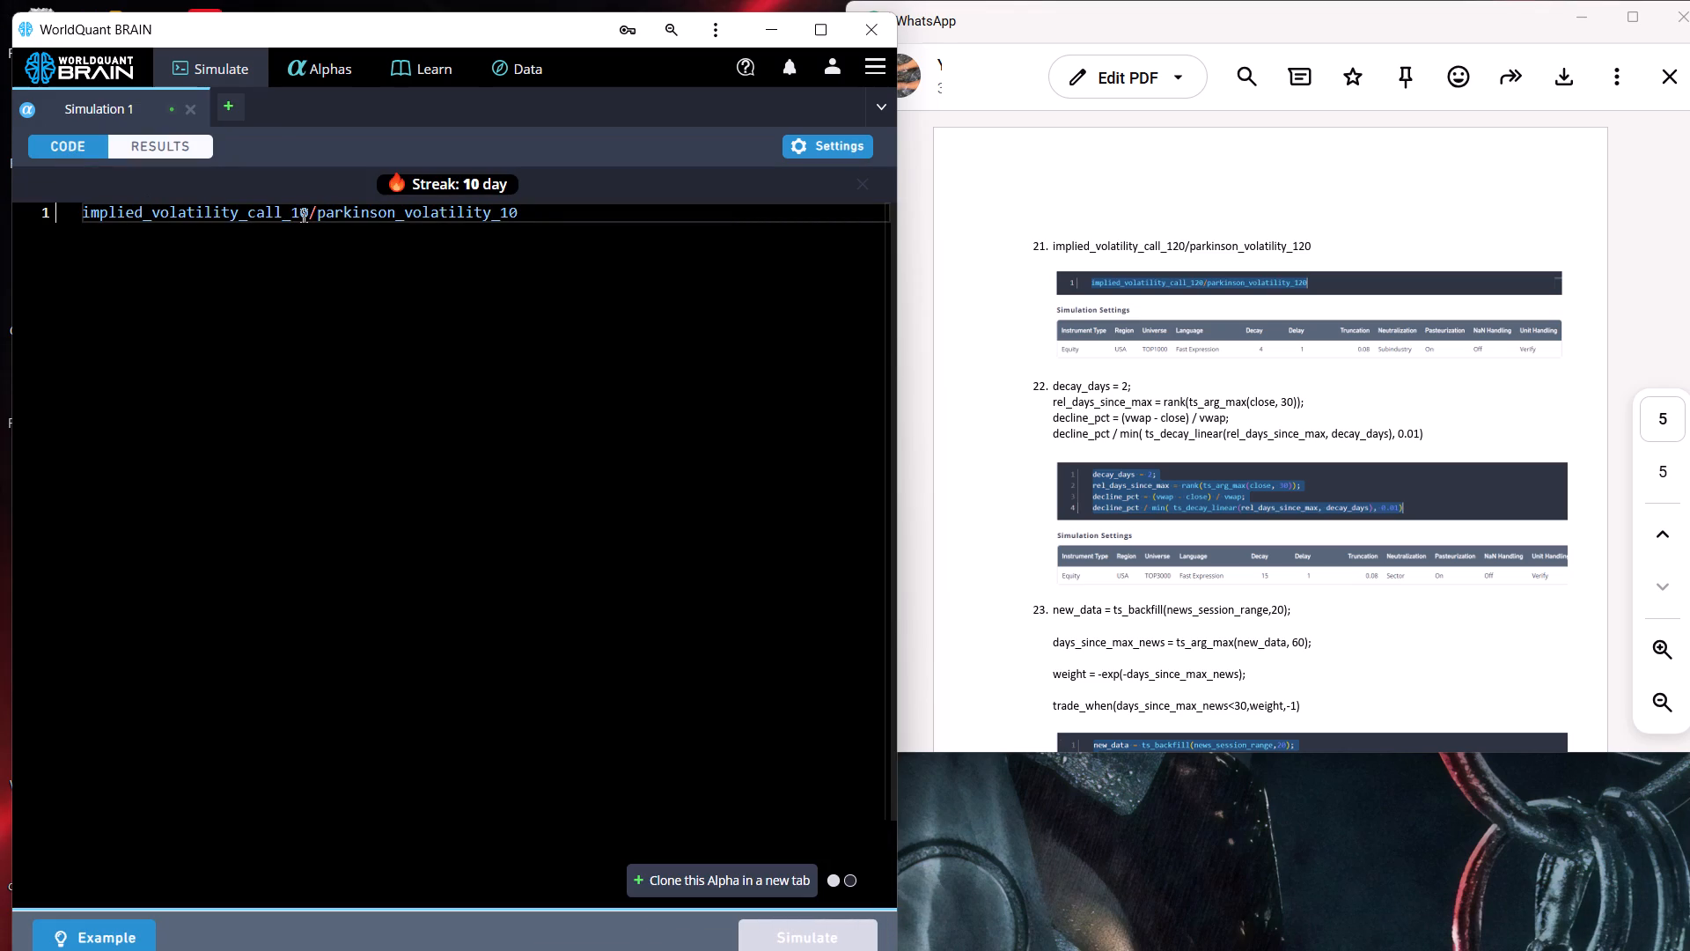
left_click(310, 214)
key("BackSpace")
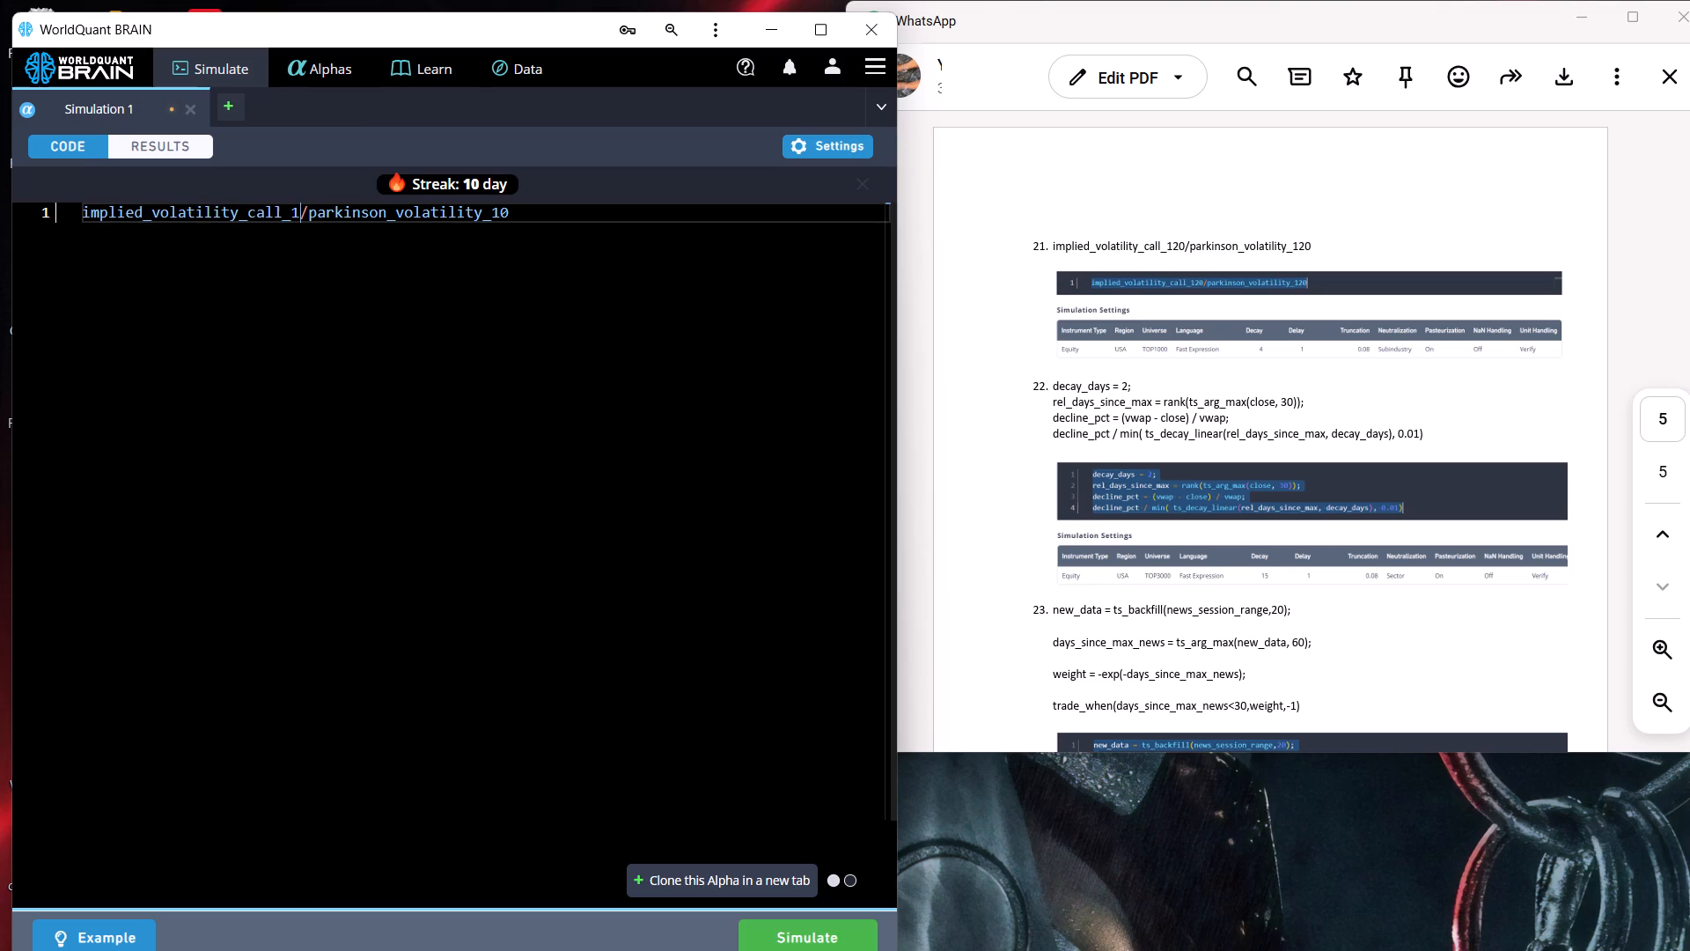
key("5")
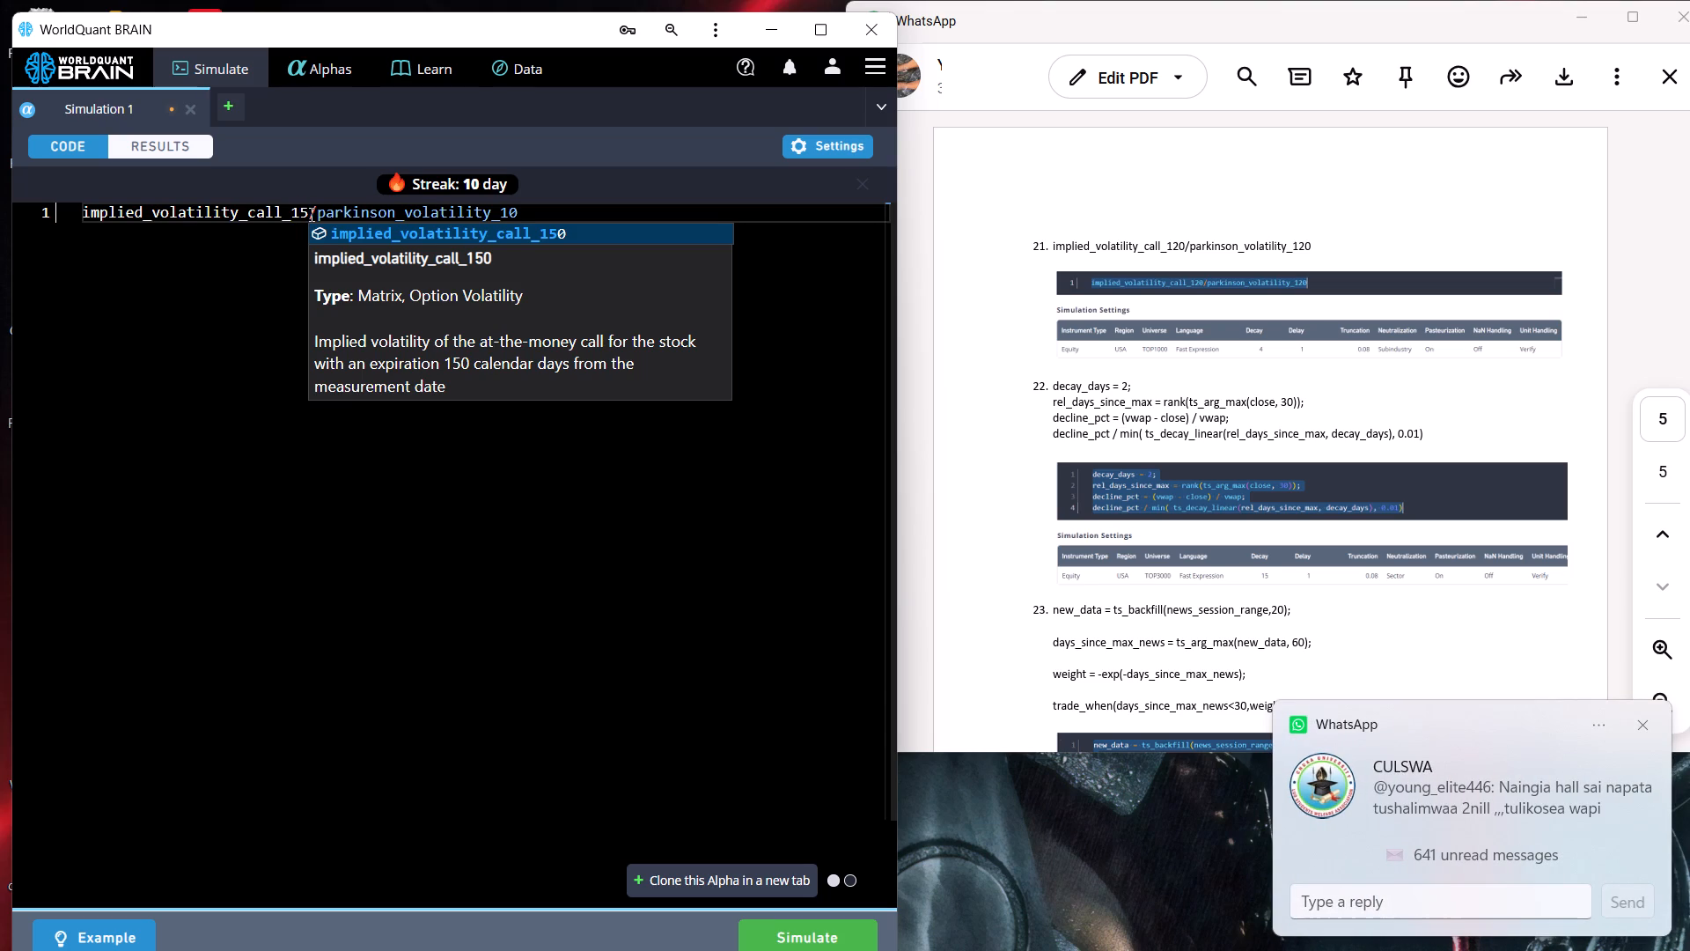
key("0")
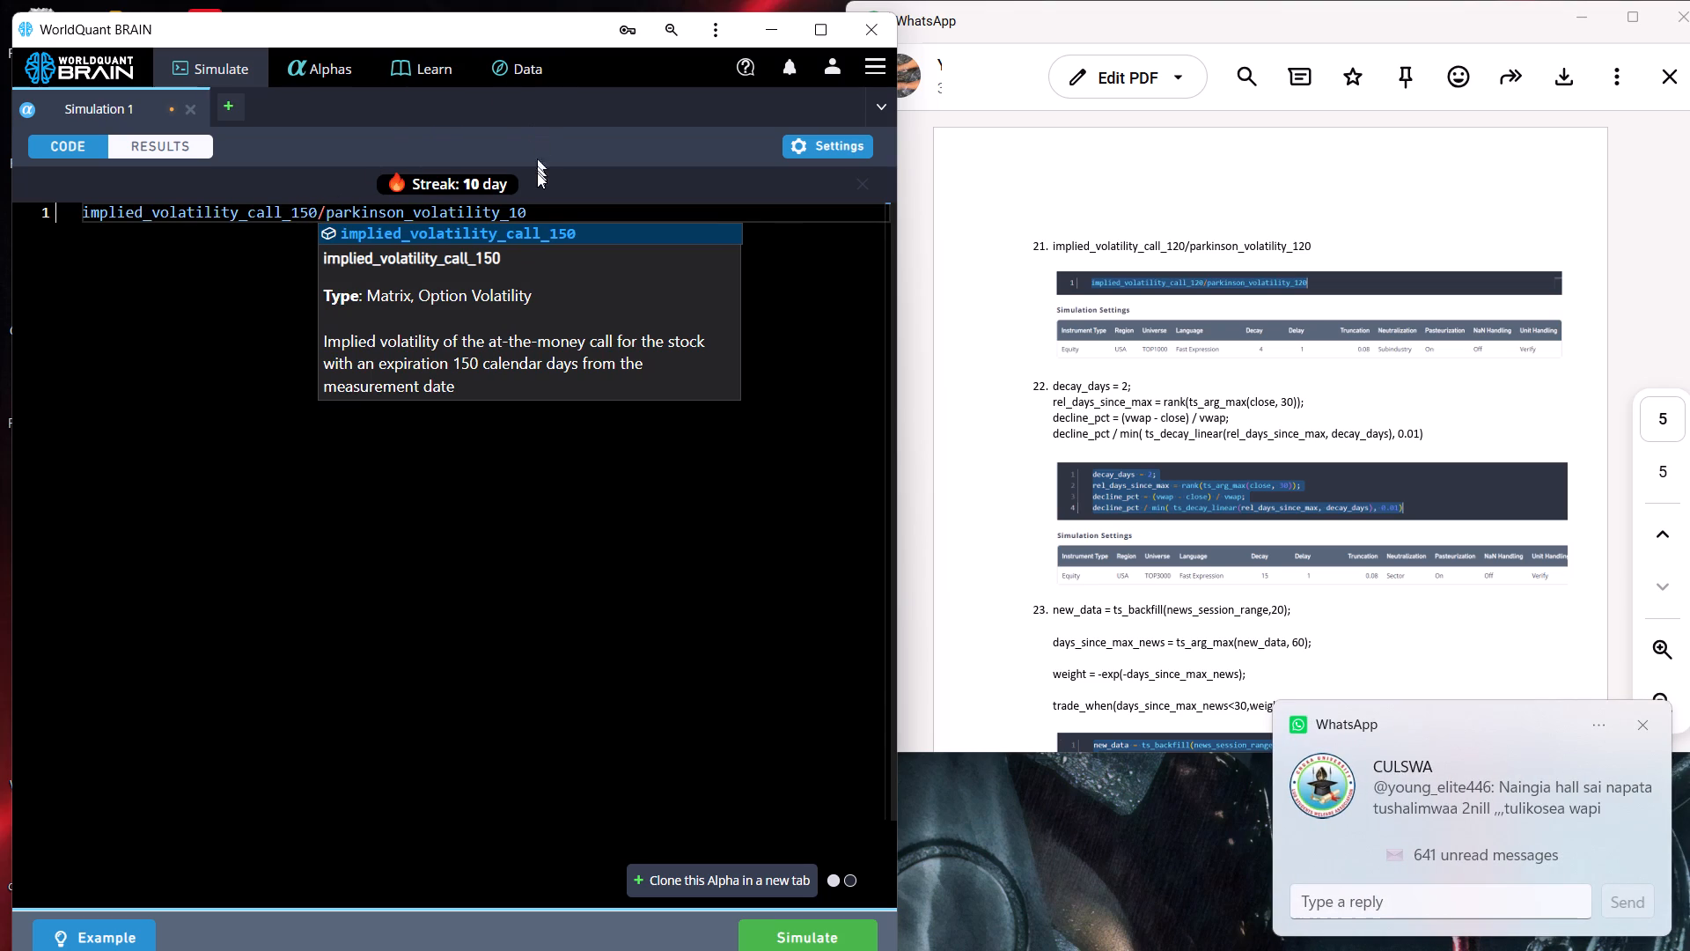
left_click(536, 208)
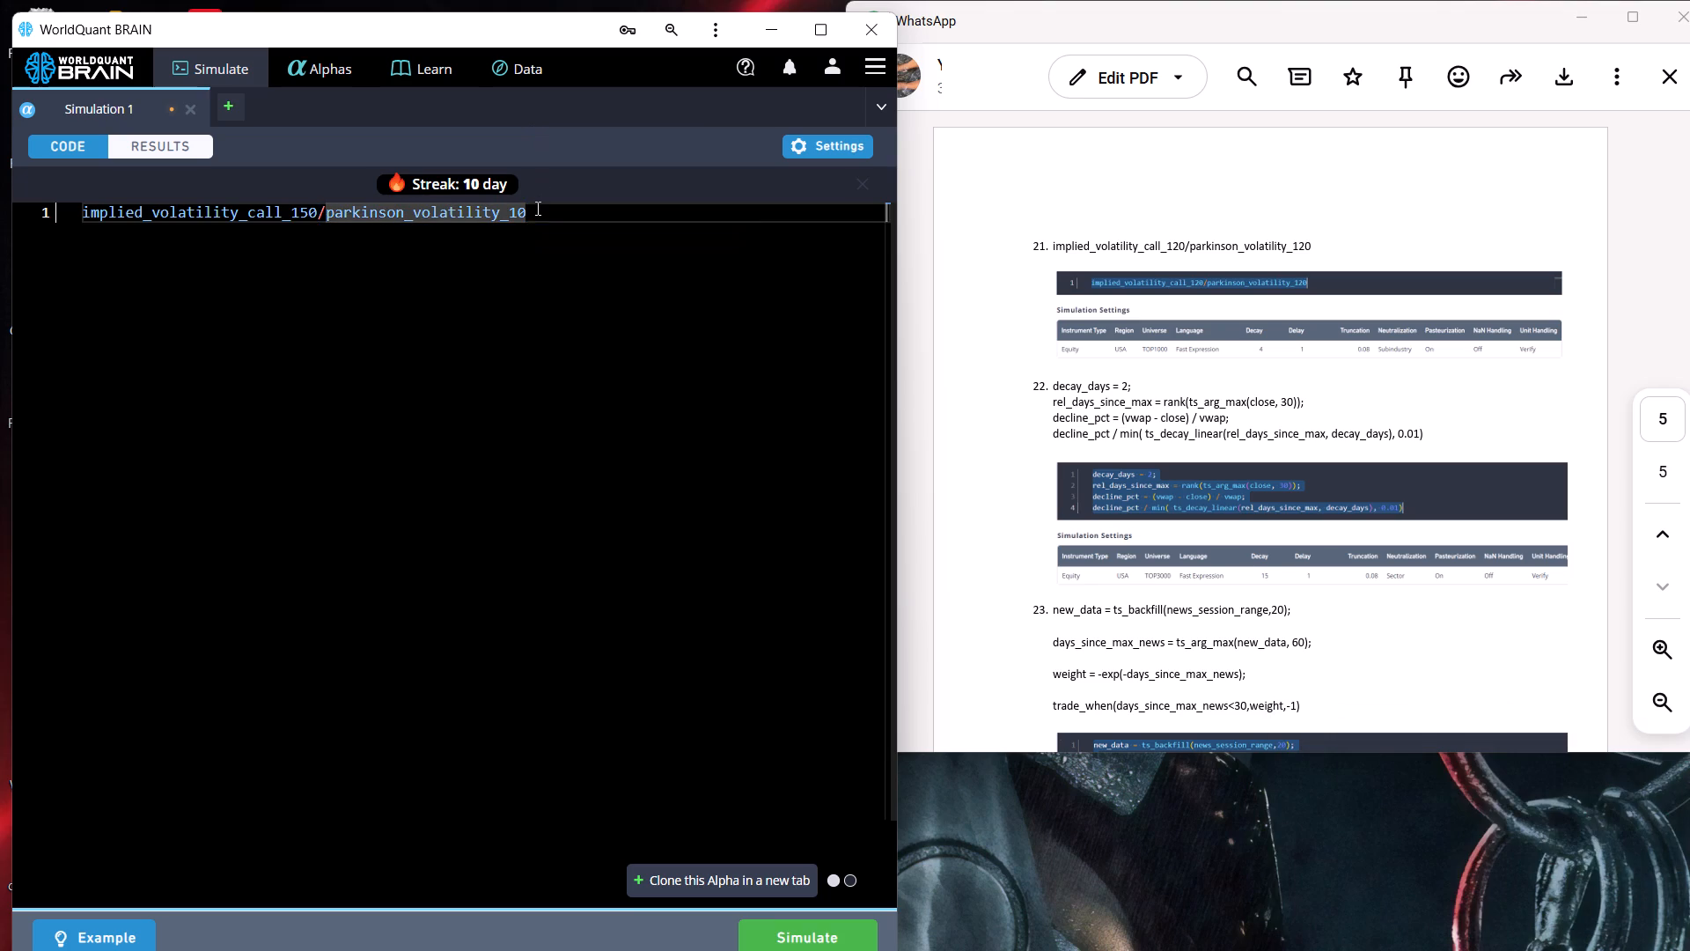
key("BackSpace")
type("50")
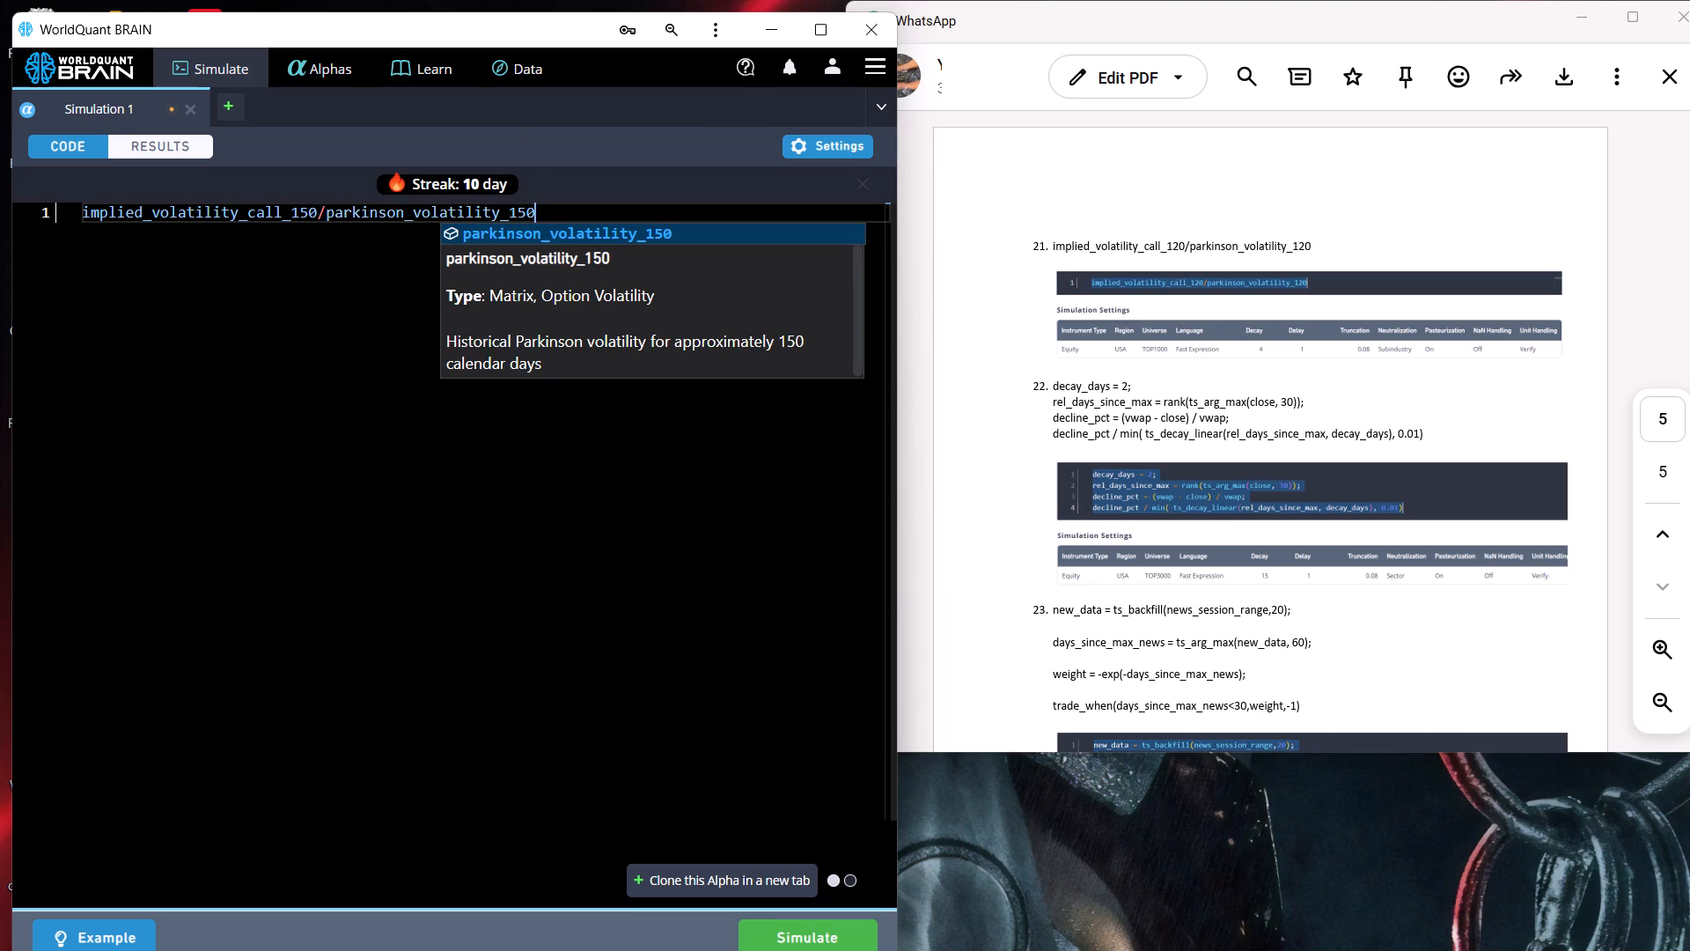
Set the Simulation 1 universe to TOP3000 and decay to 6, and apply the settings.
left_click(819, 150)
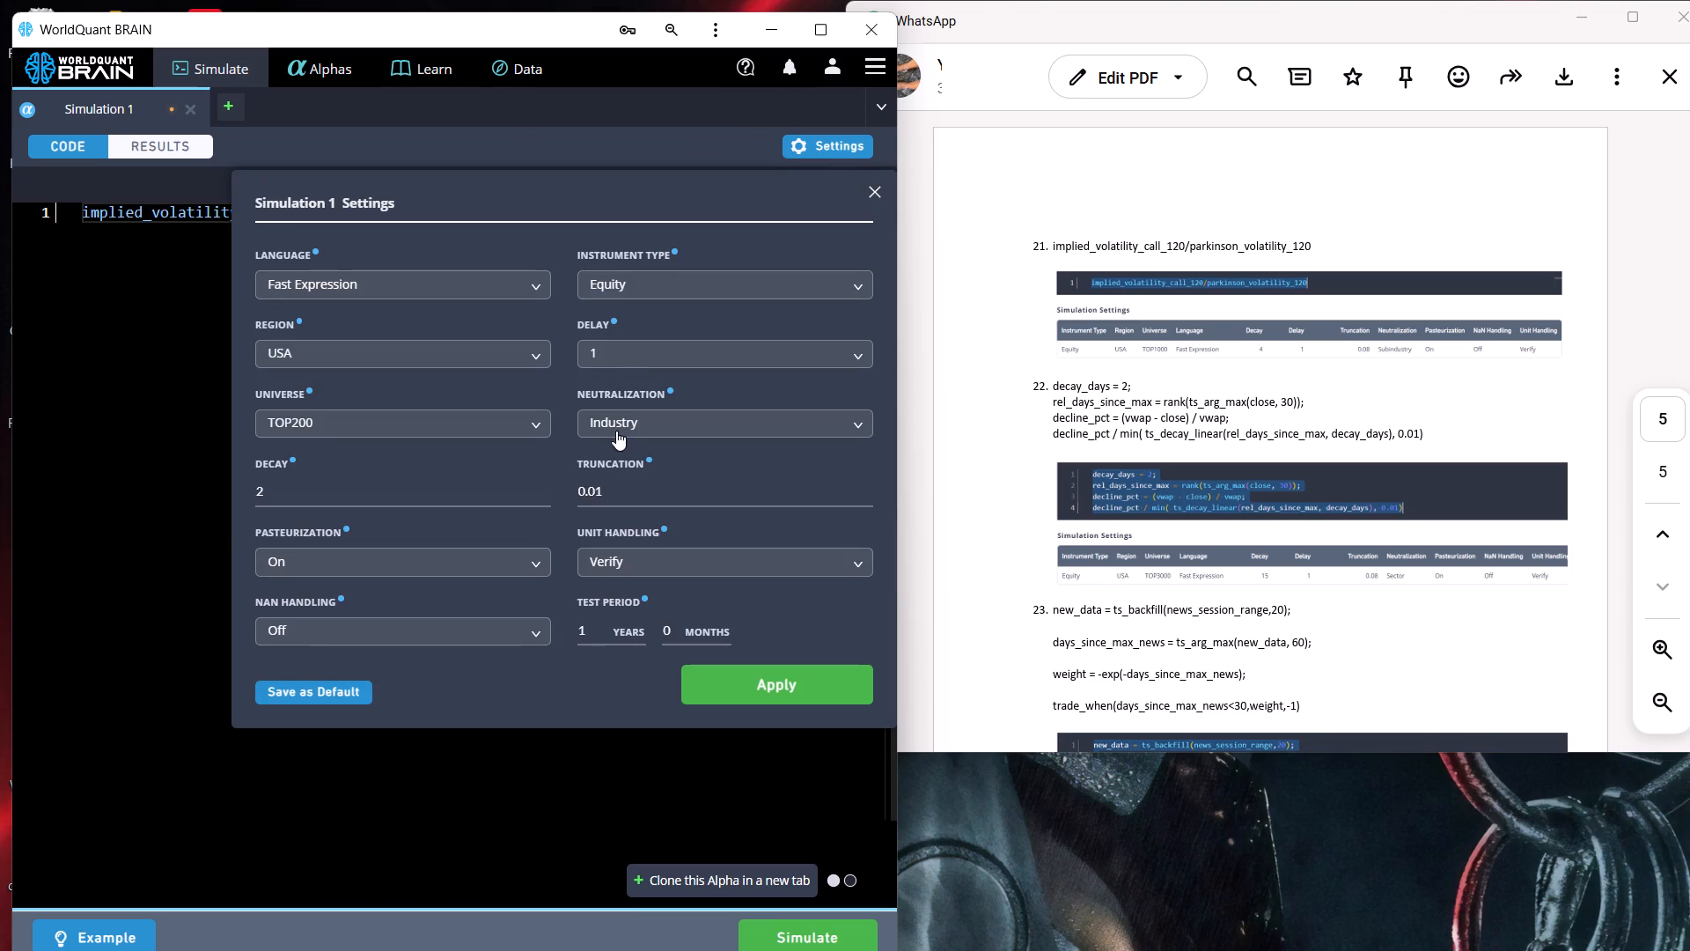
left_click(536, 426)
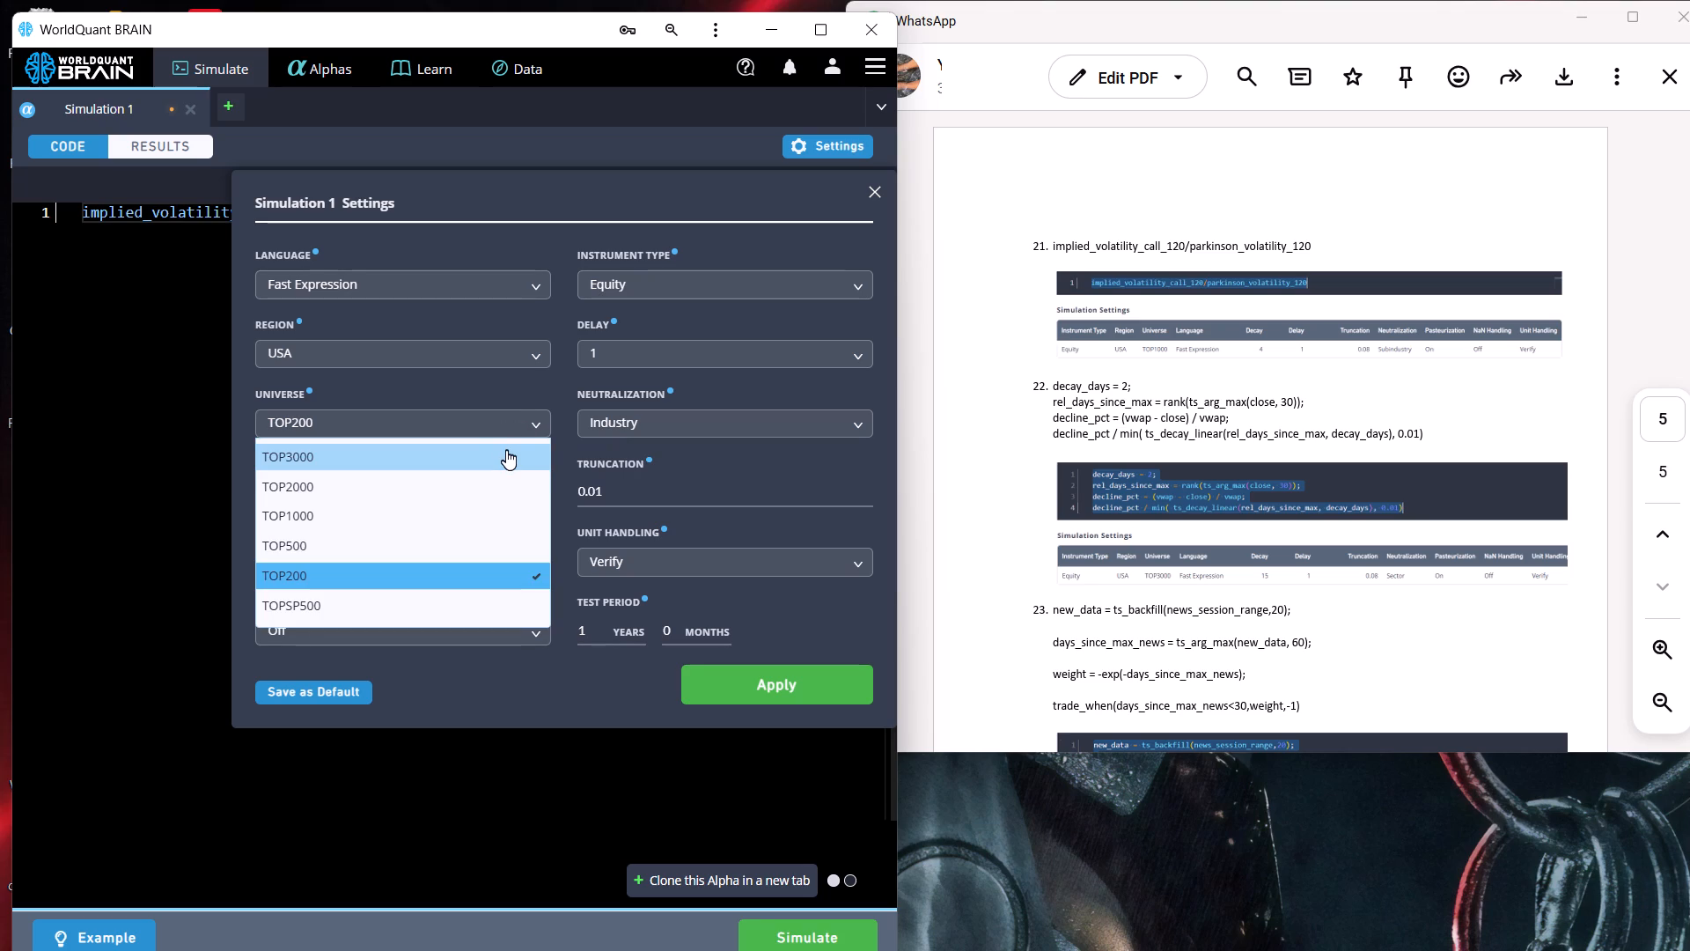
left_click(506, 450)
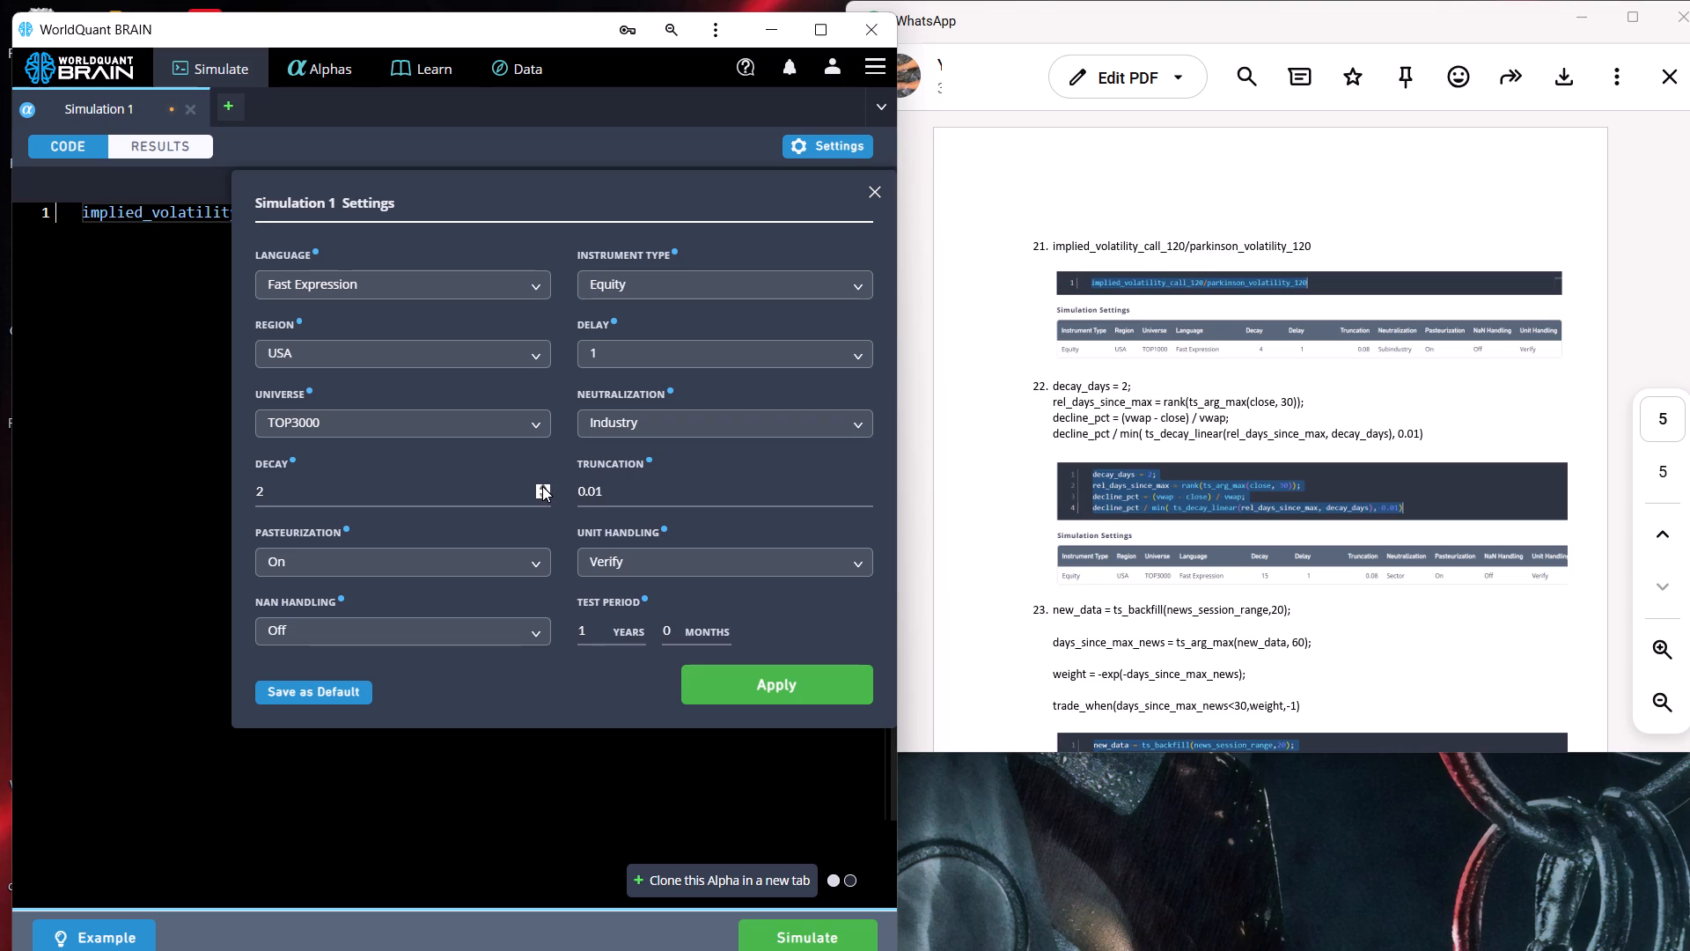
left_click(542, 486)
left_click(542, 486)
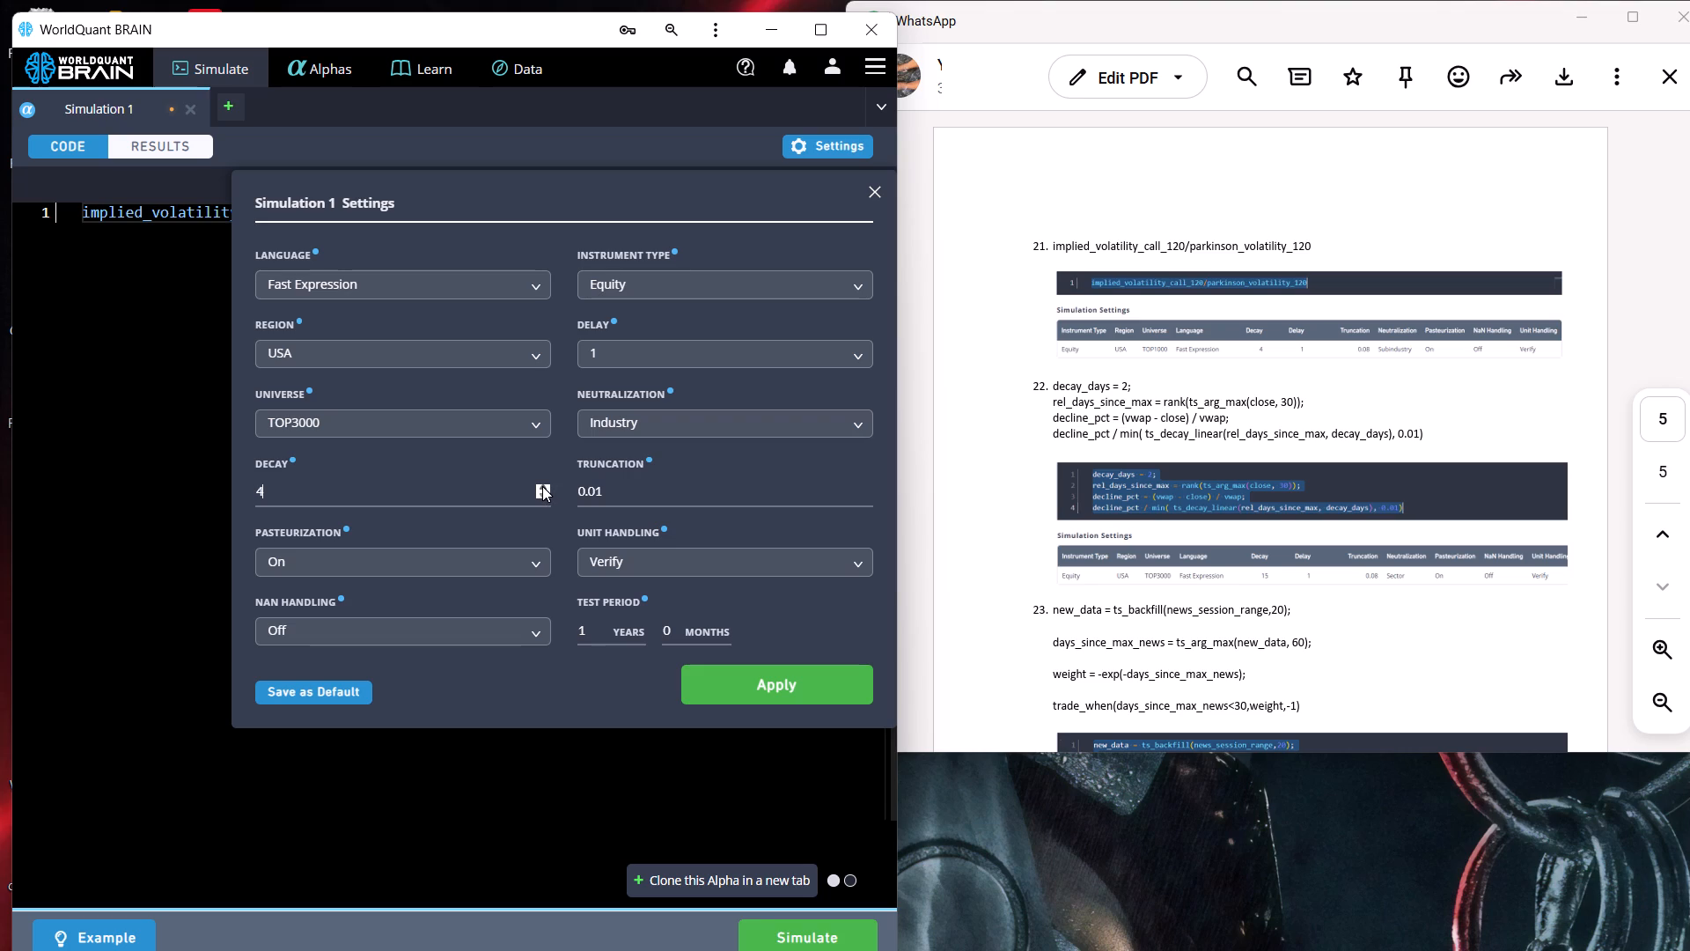
left_click(542, 486)
left_click(542, 486)
left_click(797, 683)
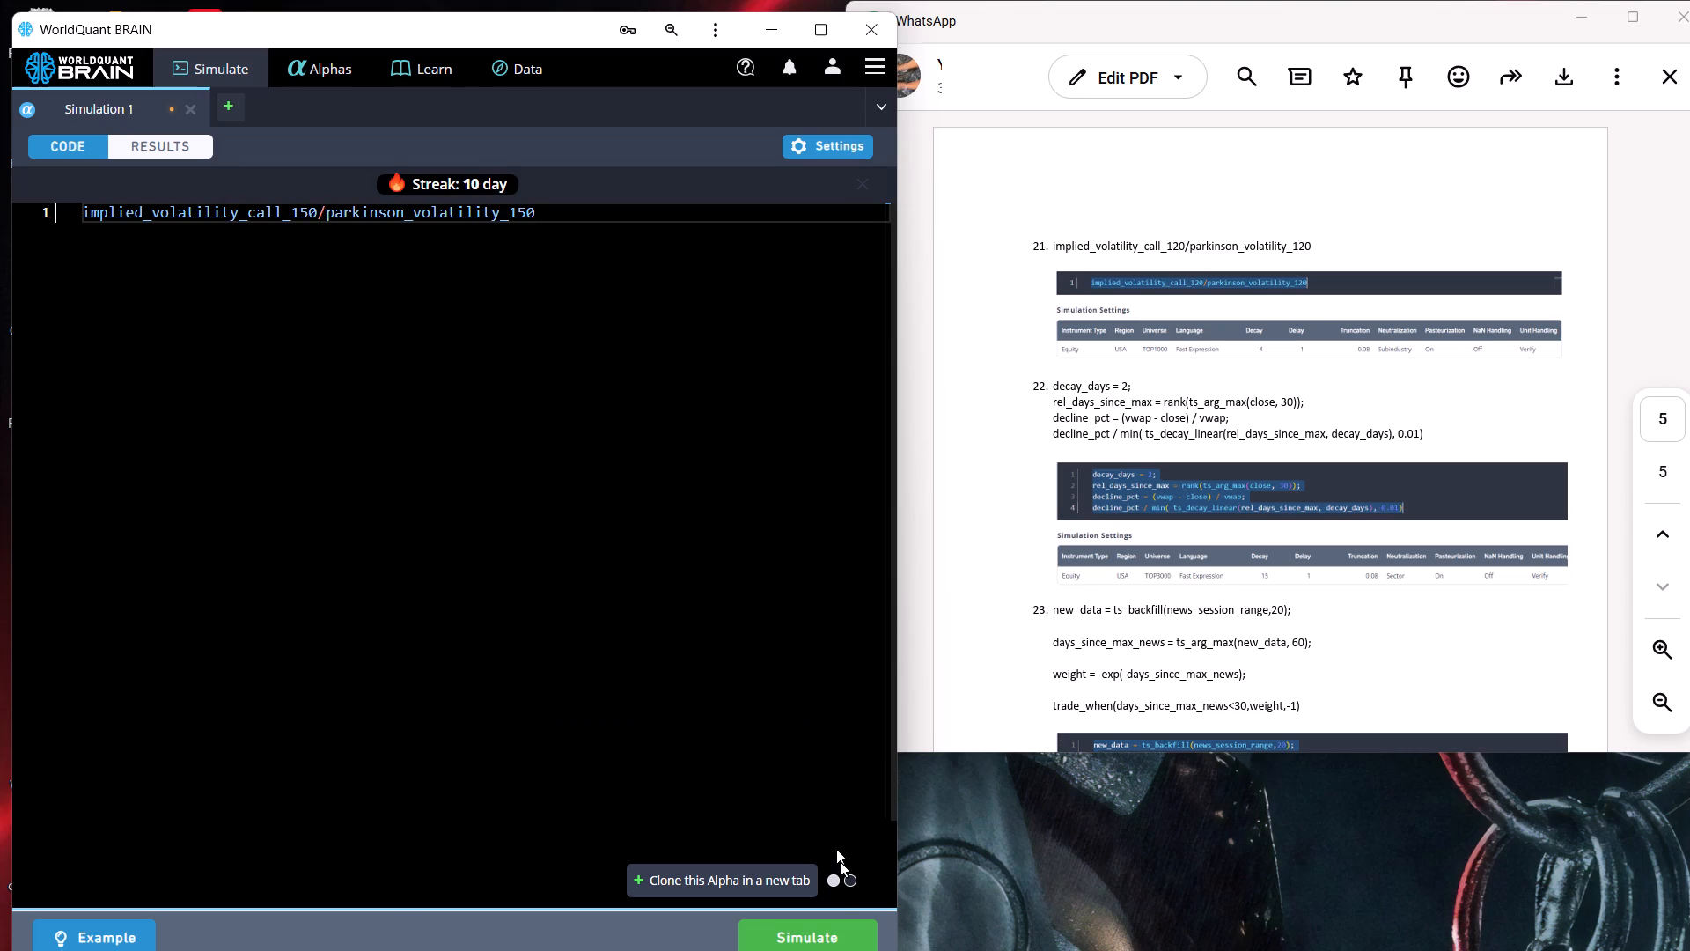
Run the simulation of implied_volatility_call_150/parkinson_volatility_150.
left_click(846, 942)
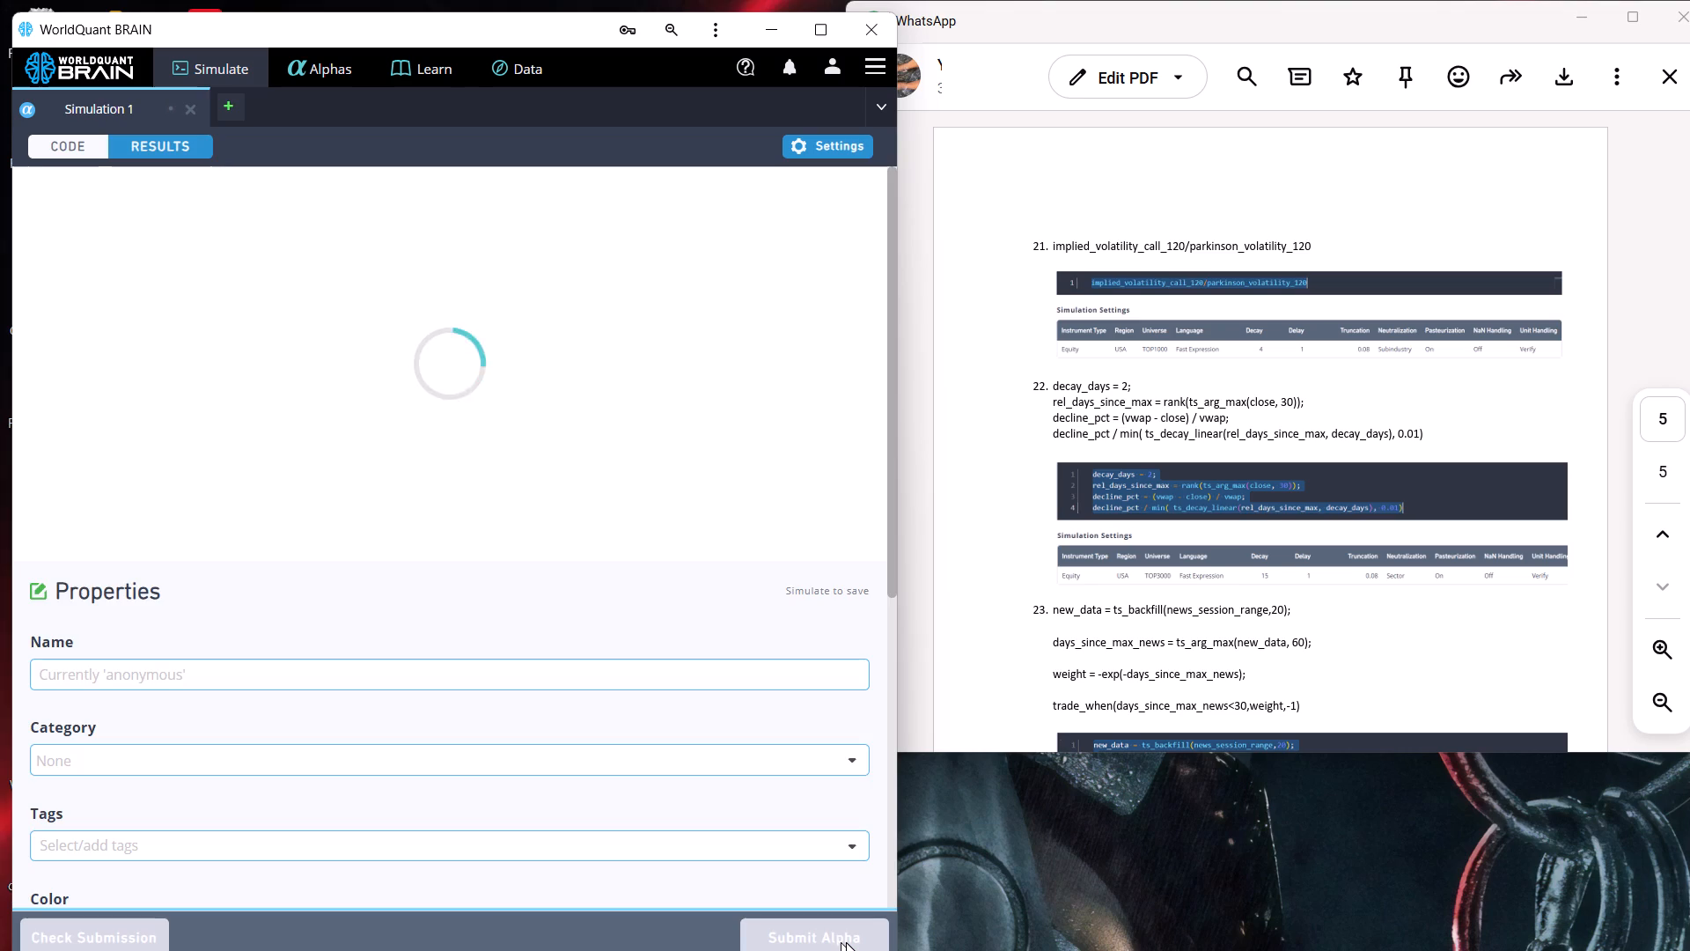
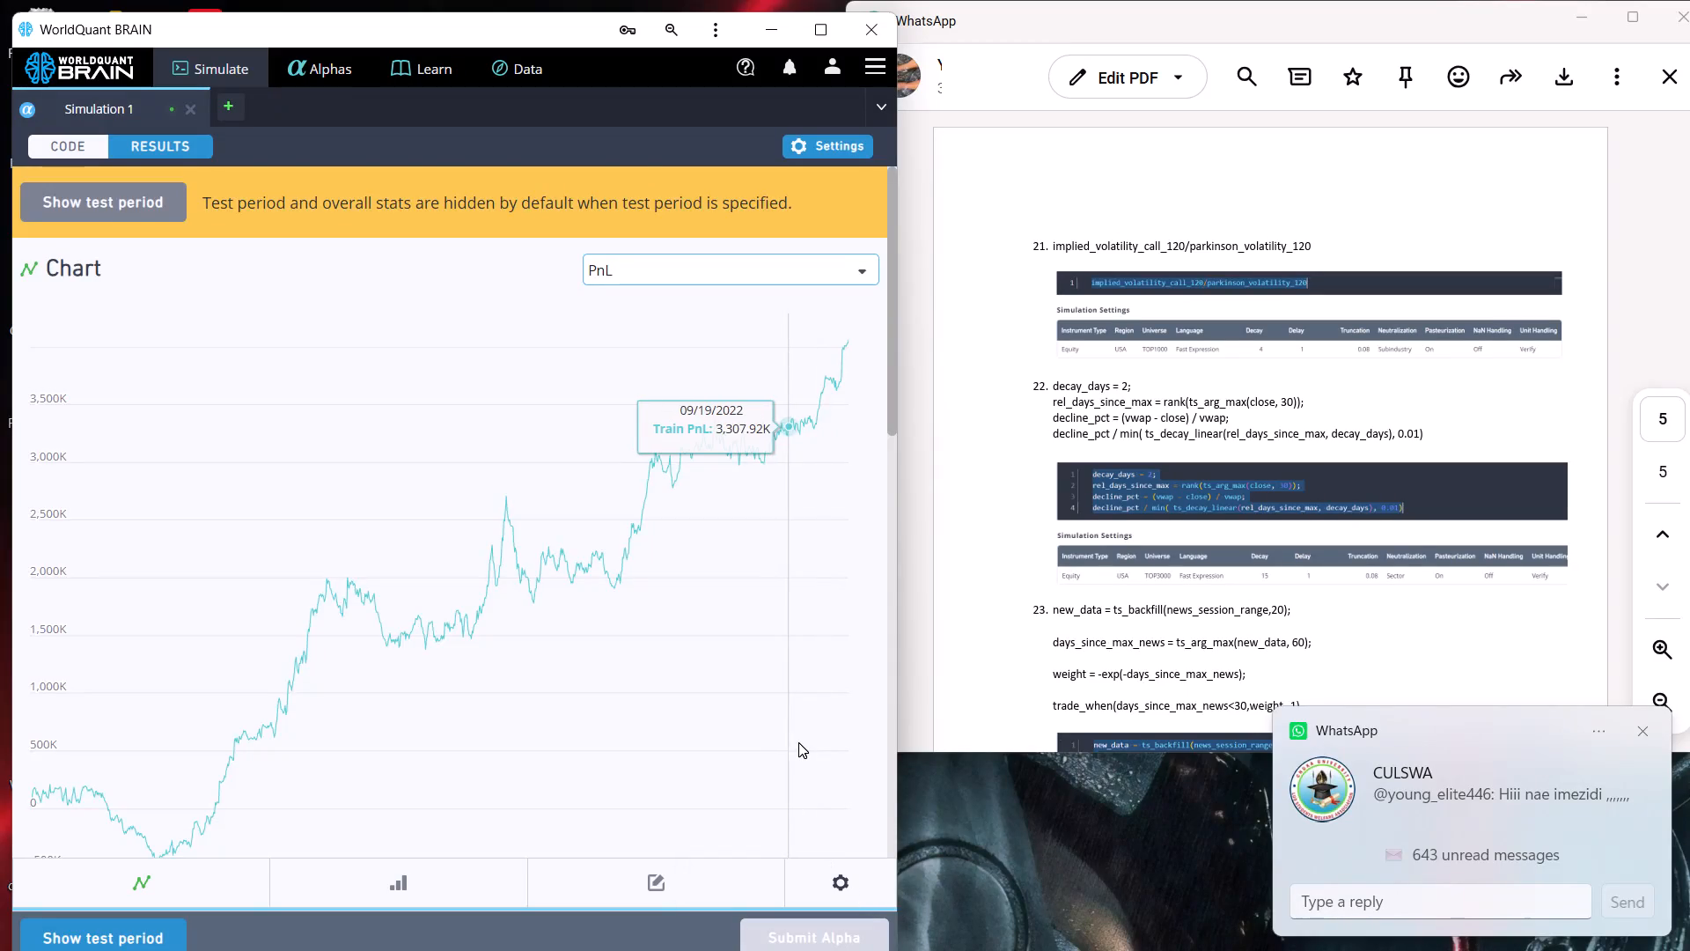
Review the IS Summary, reveal the test period results and expand the failed checks in IS Testing Status.
scroll(798, 742, "down", 3)
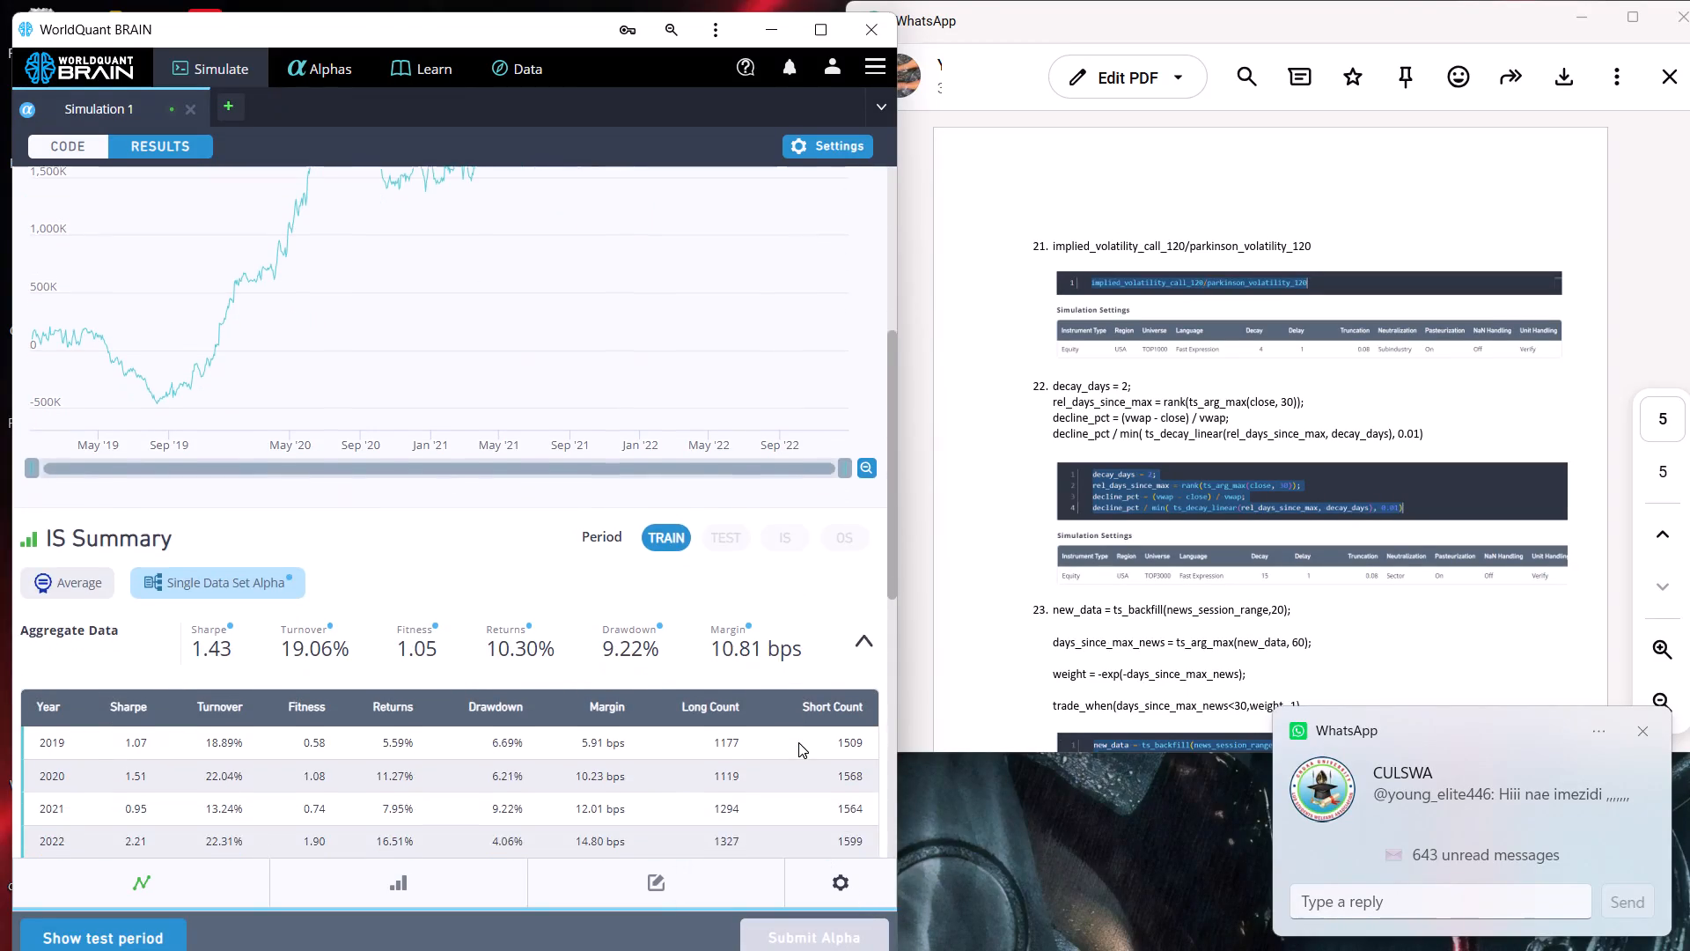
scroll(798, 742, "down", 2)
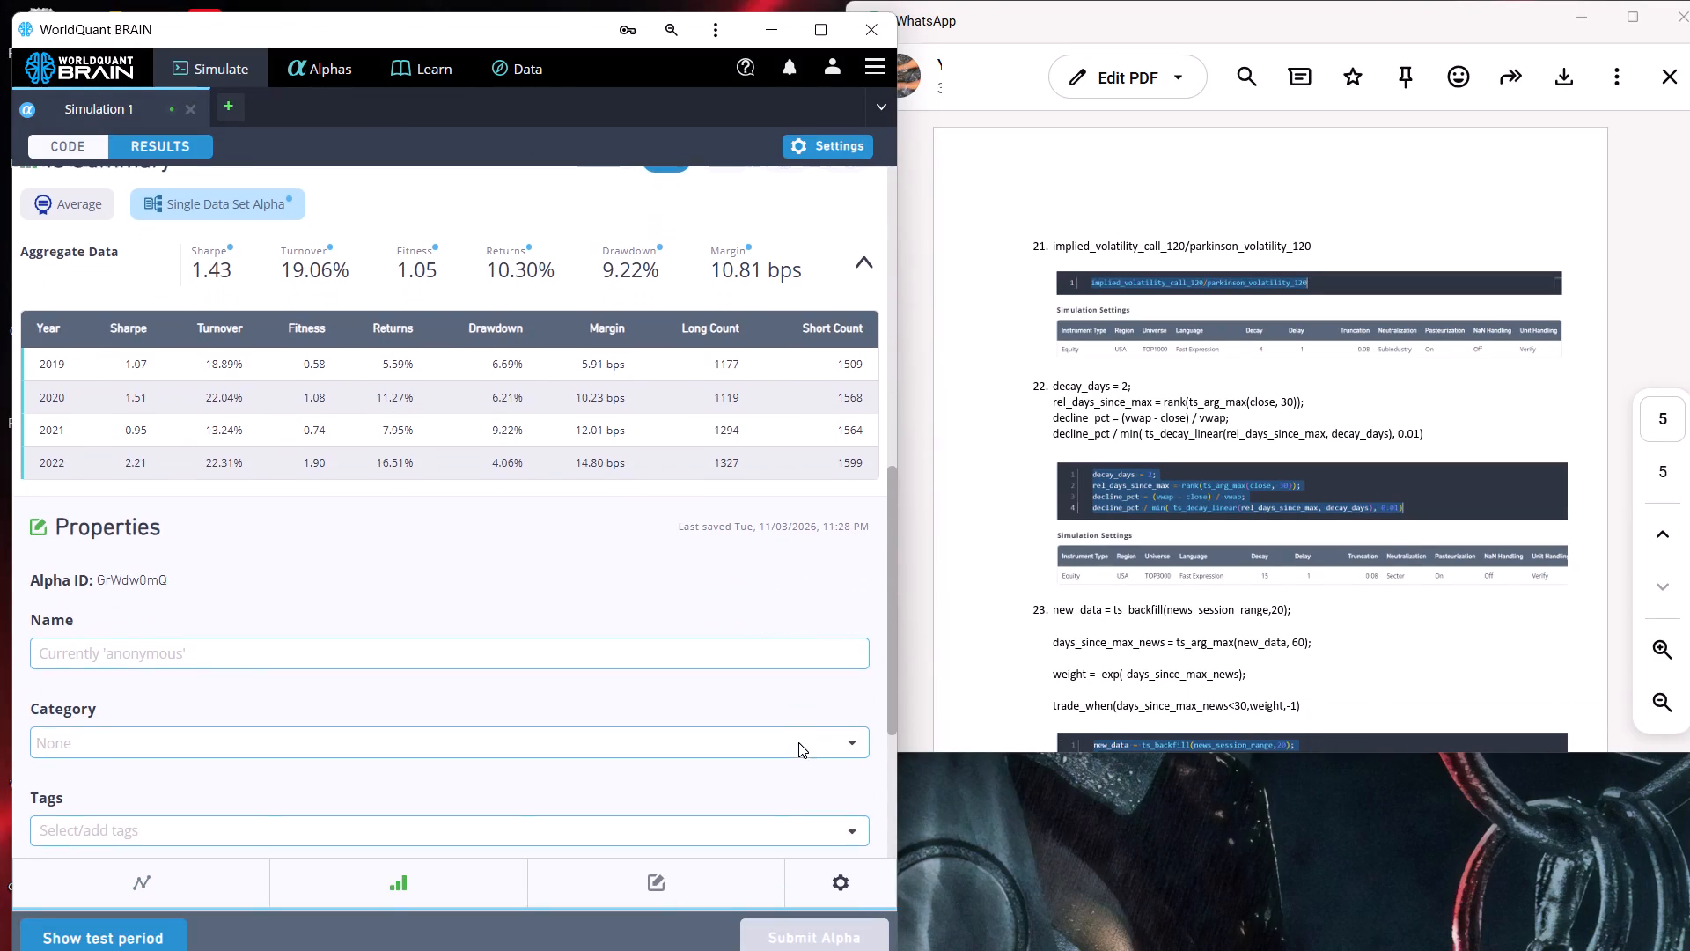
left_click(133, 945)
scroll(133, 945, "down", 1)
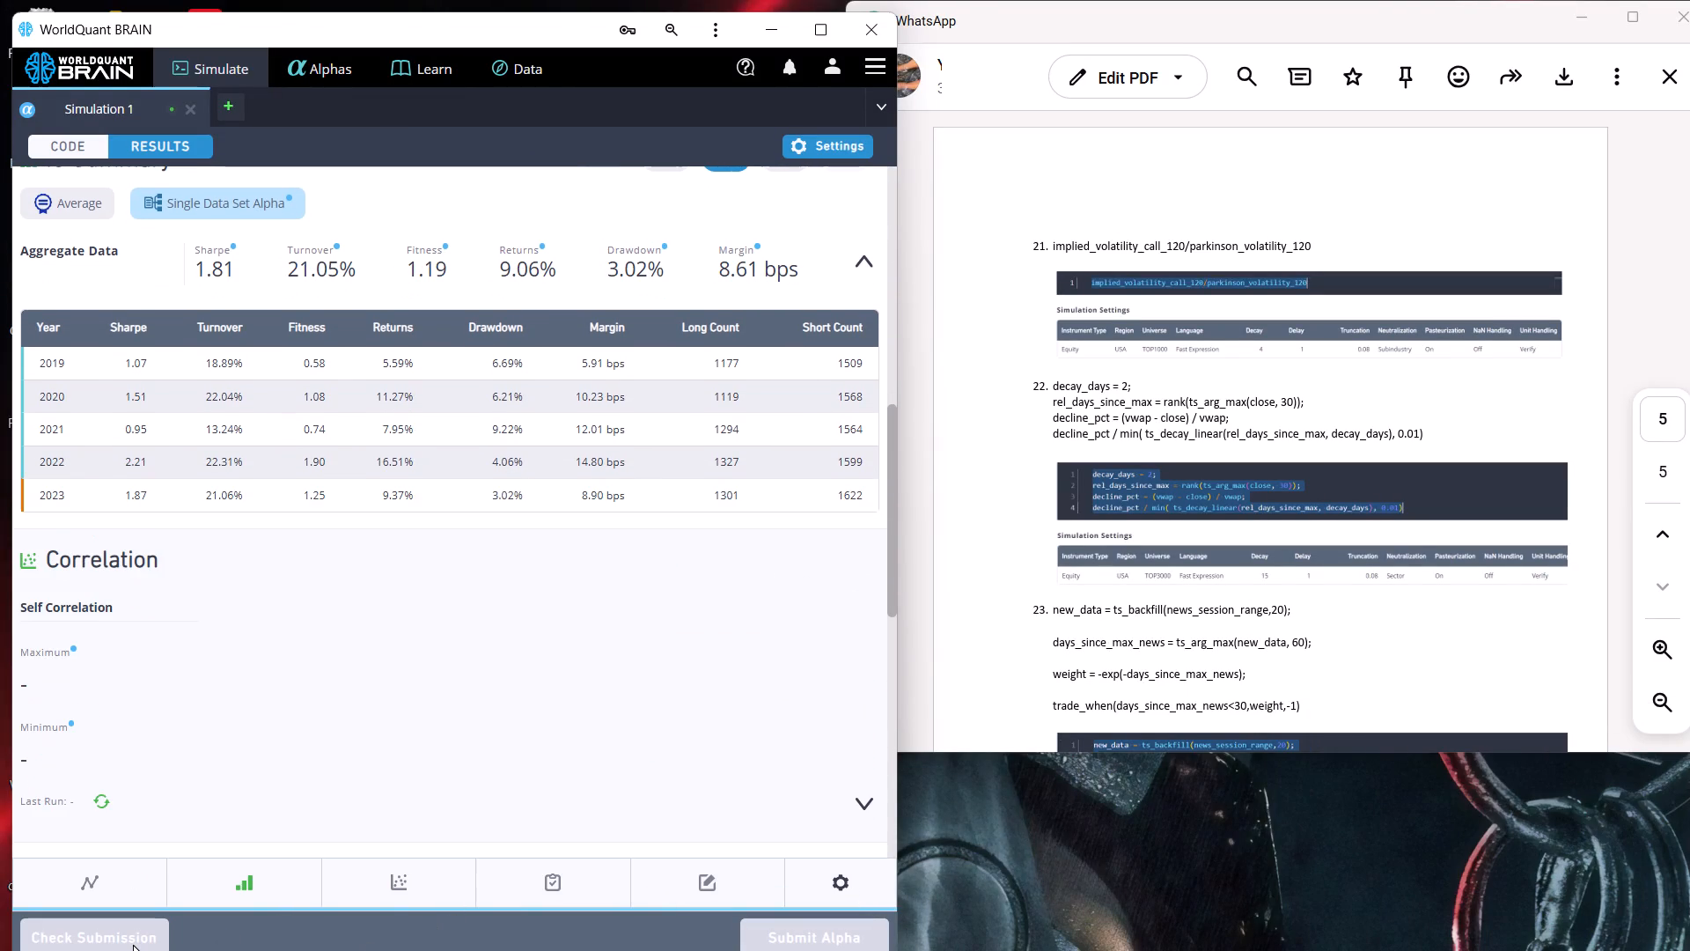
scroll(133, 945, "down", 1)
scroll(245, 783, "down", 3)
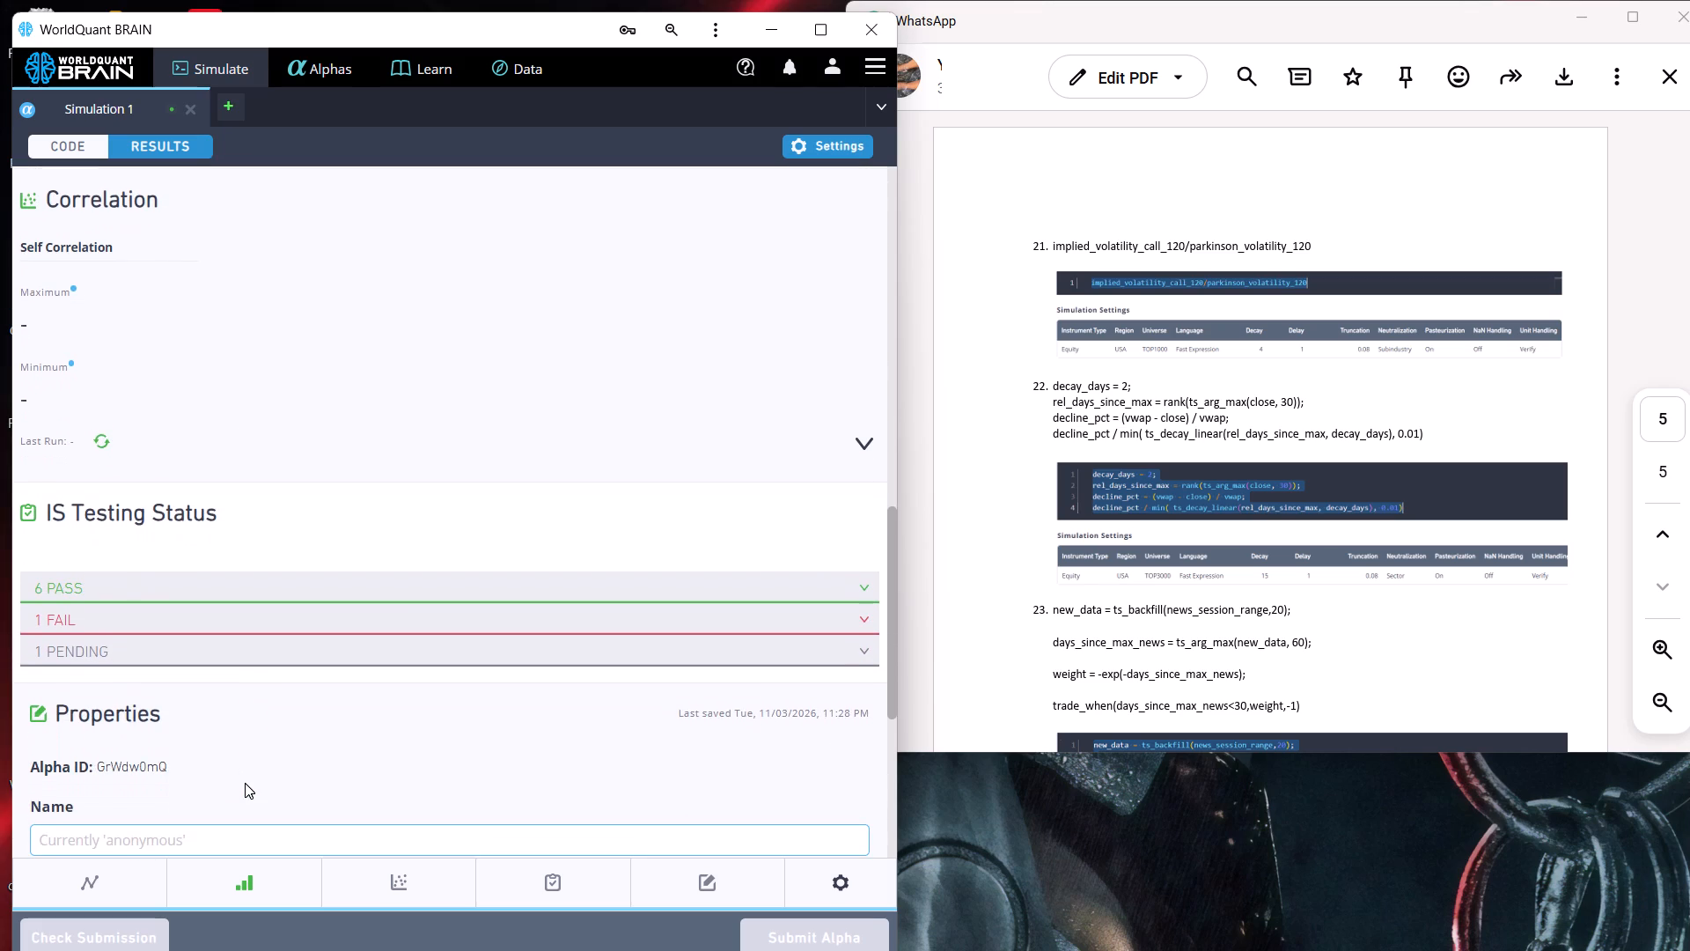
left_click(866, 625)
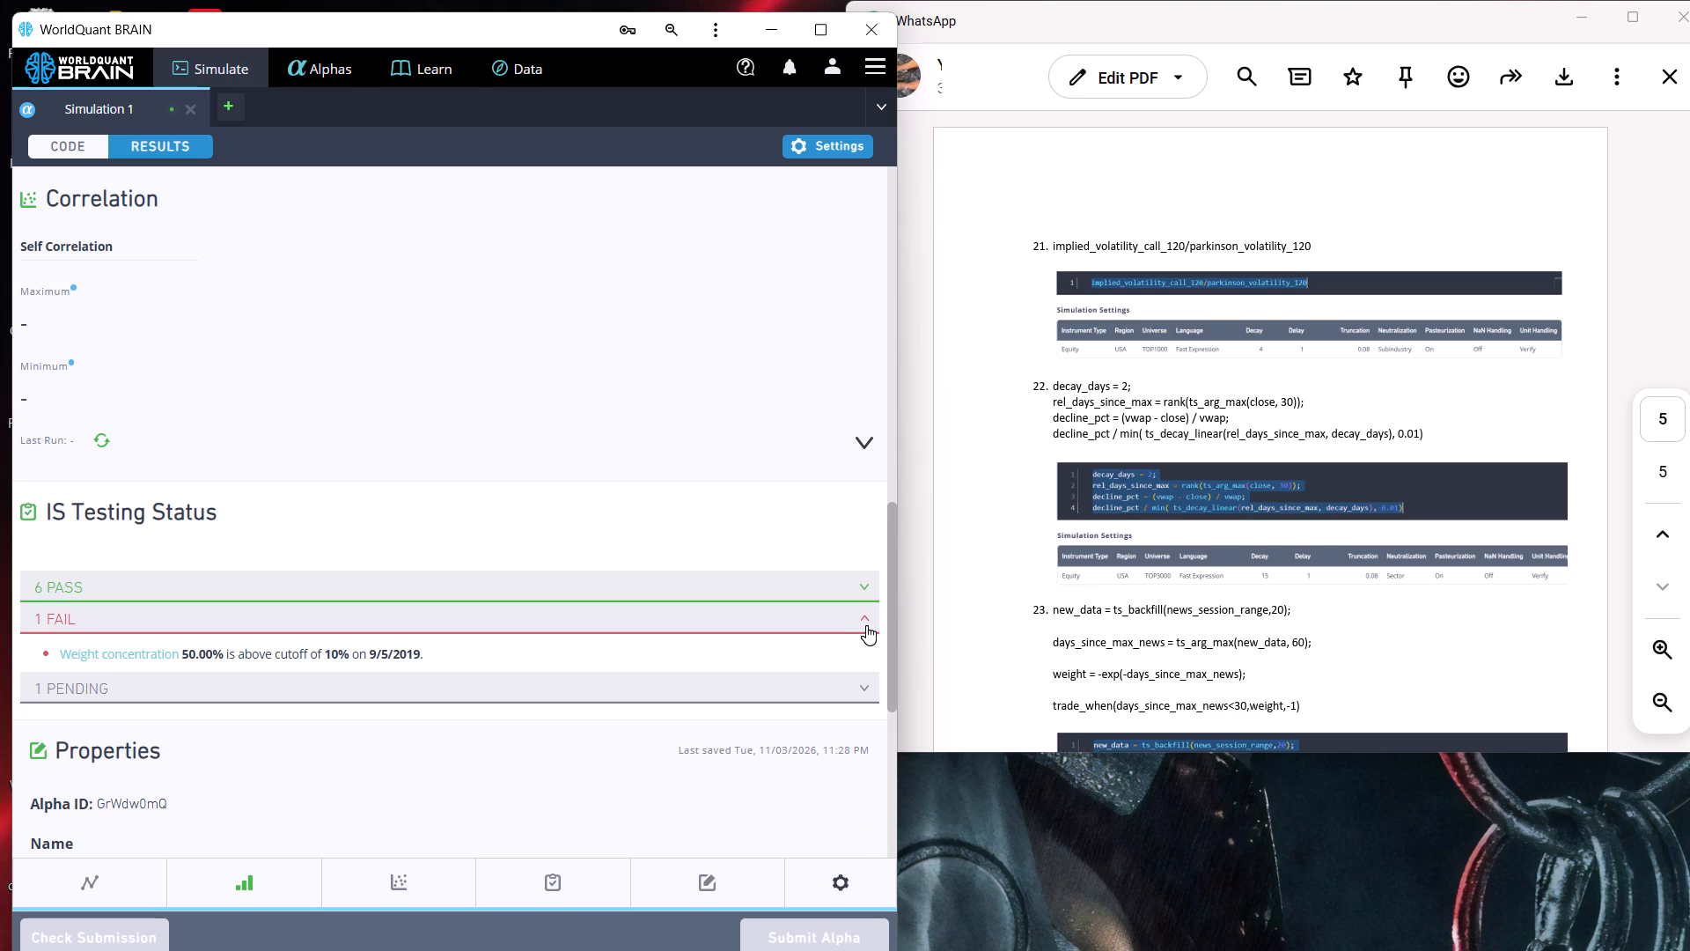
Set the Simulation 1 universe to TOP200 and apply the settings.
left_click(851, 144)
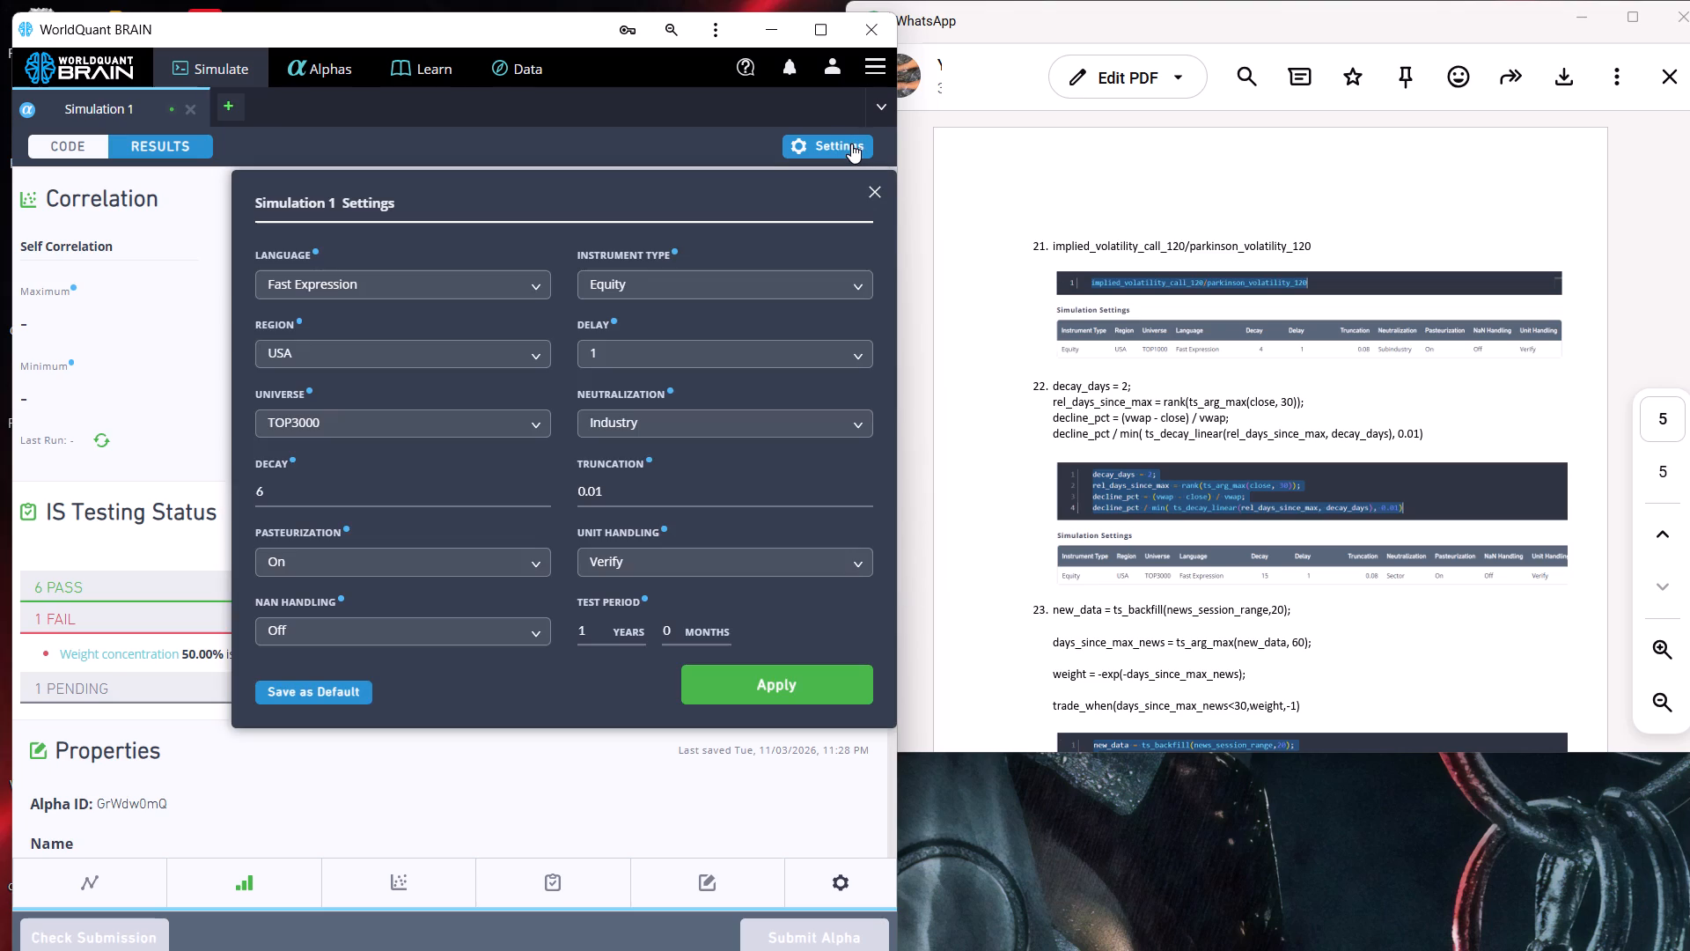
left_click(537, 430)
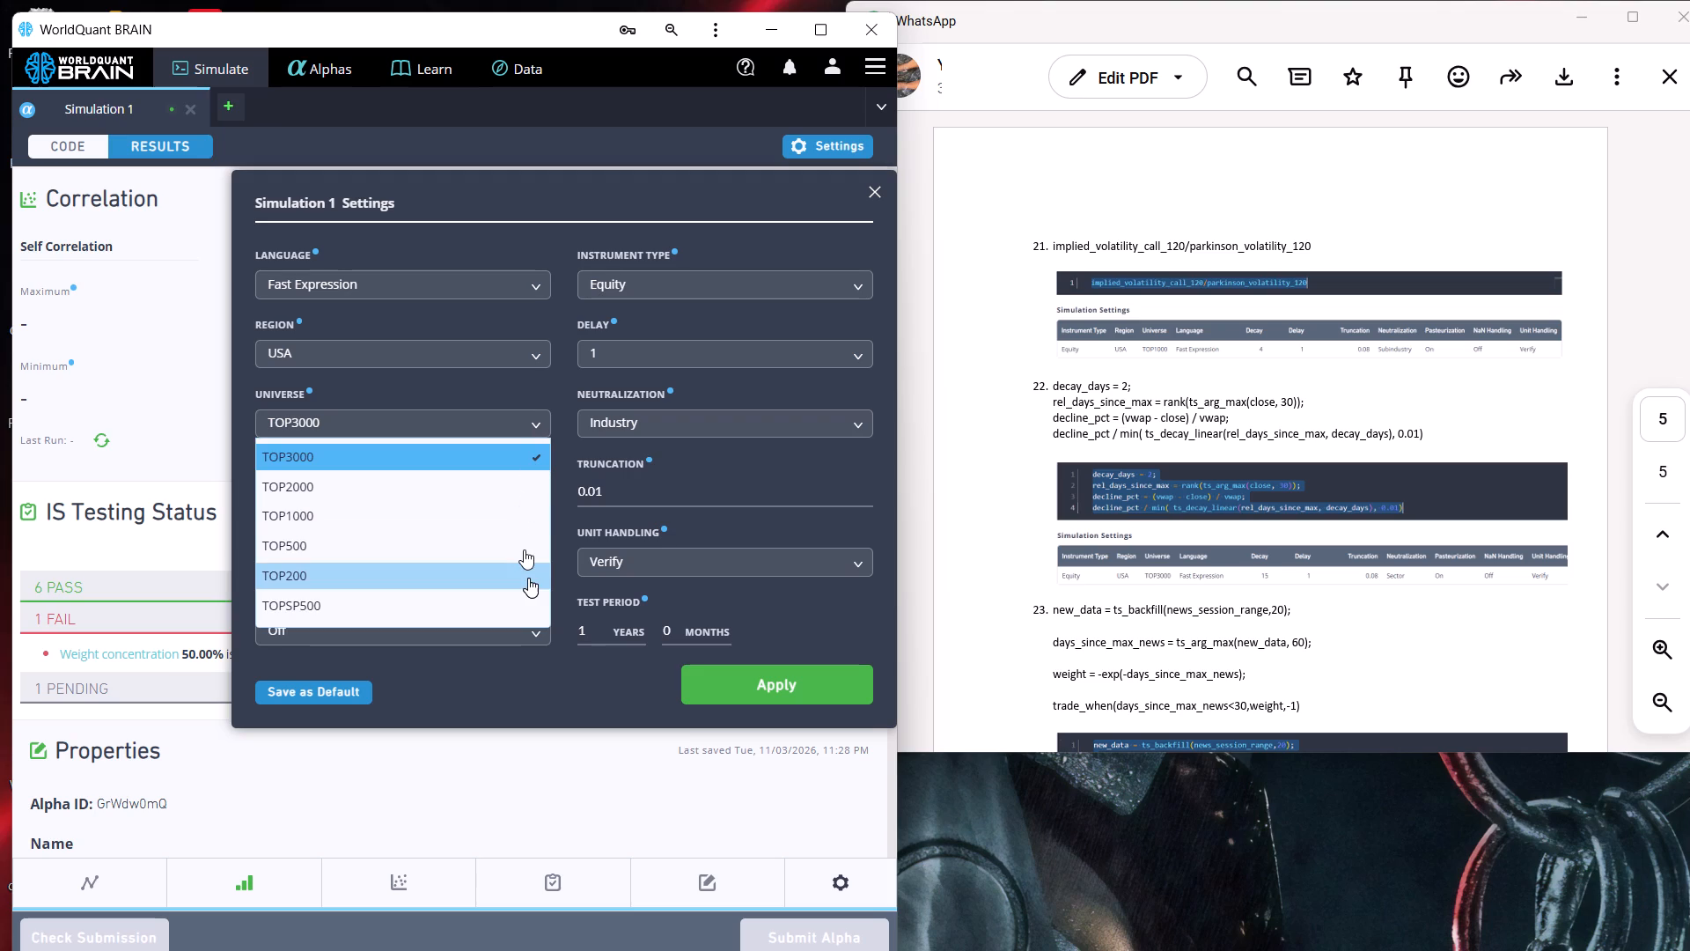
left_click(528, 578)
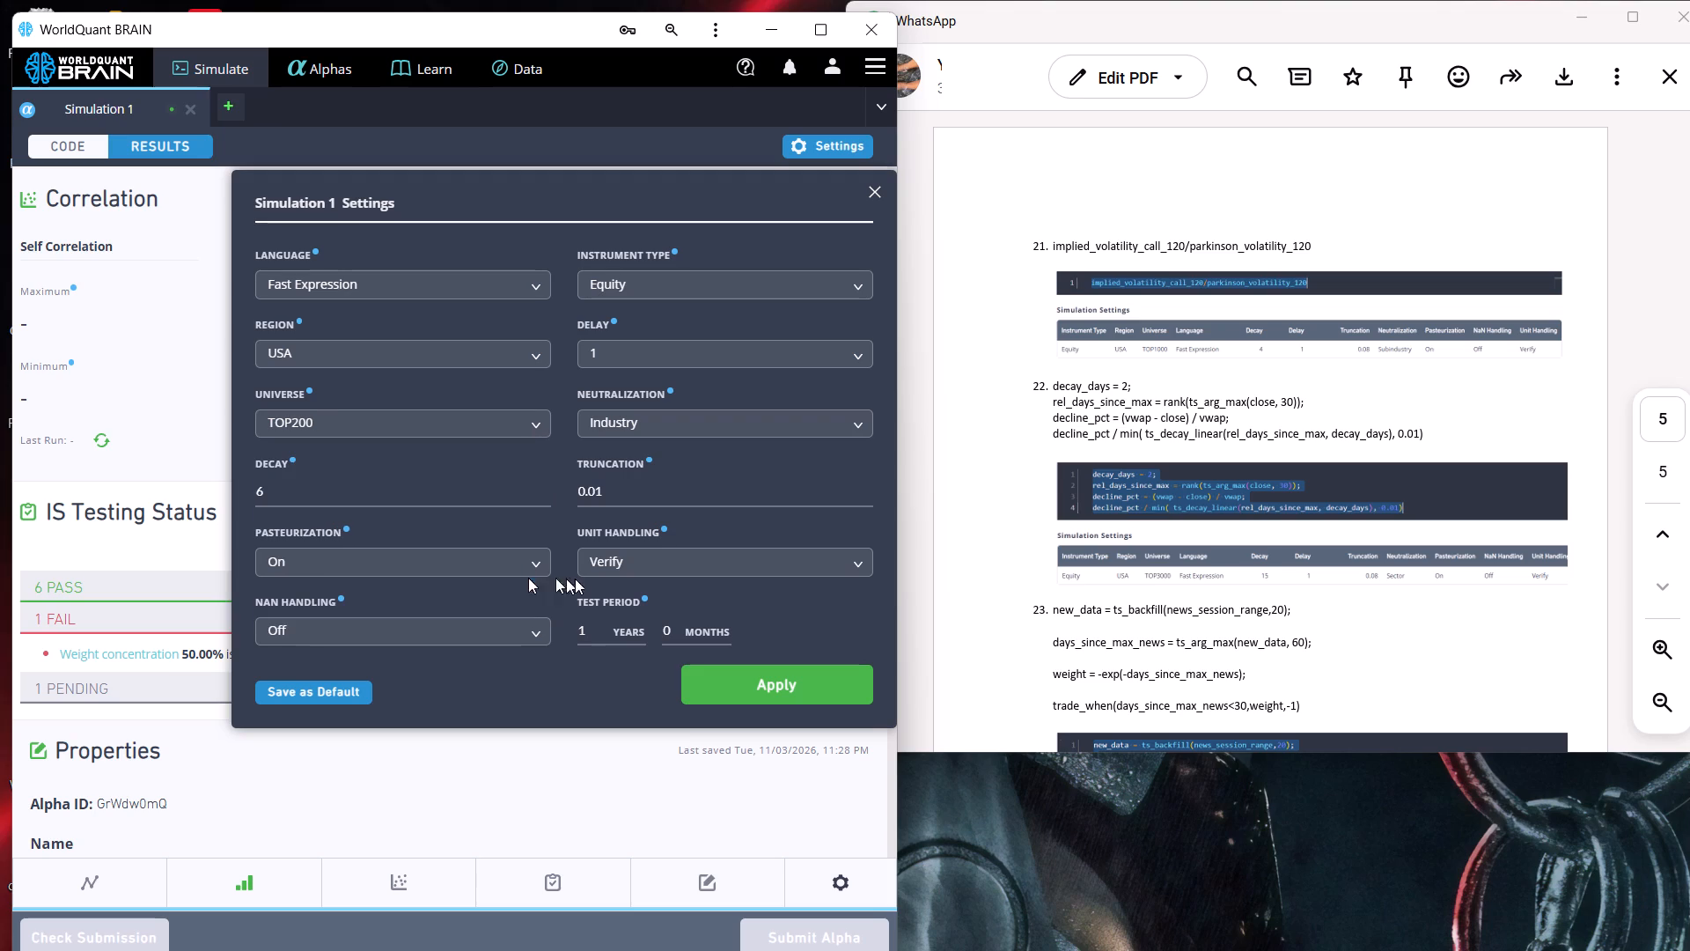
left_click(738, 681)
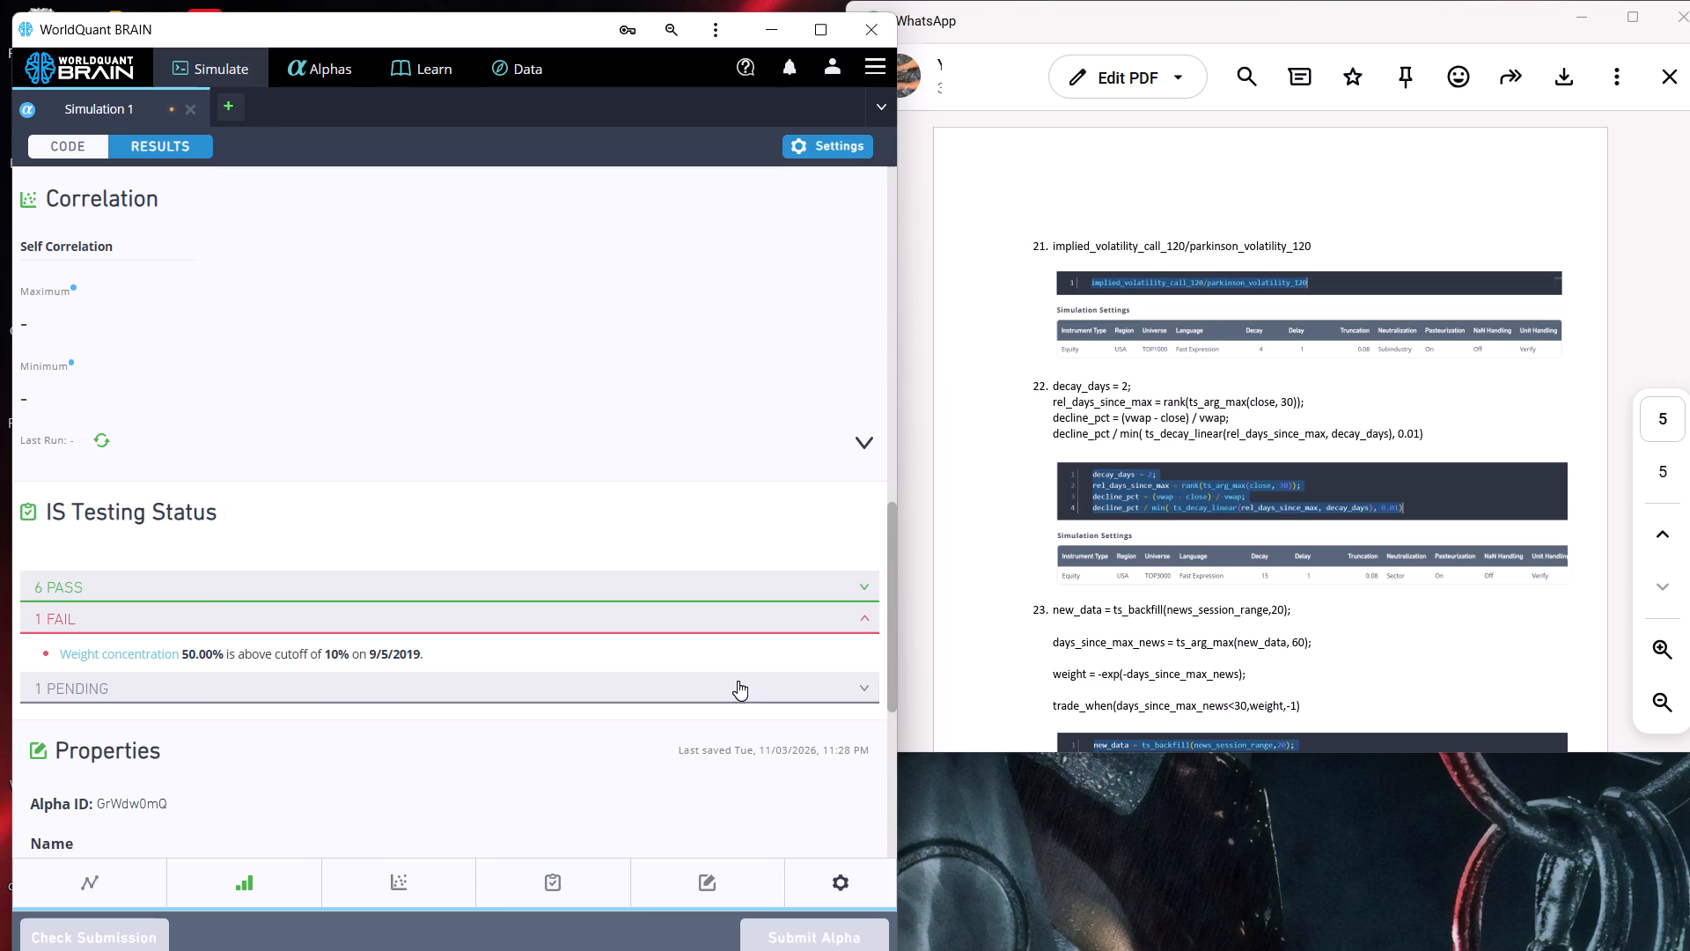
Return to the code and rerun the simulation of implied_volatility_call_150/parkinson_volatility_150 with the applied settings.
left_click(59, 154)
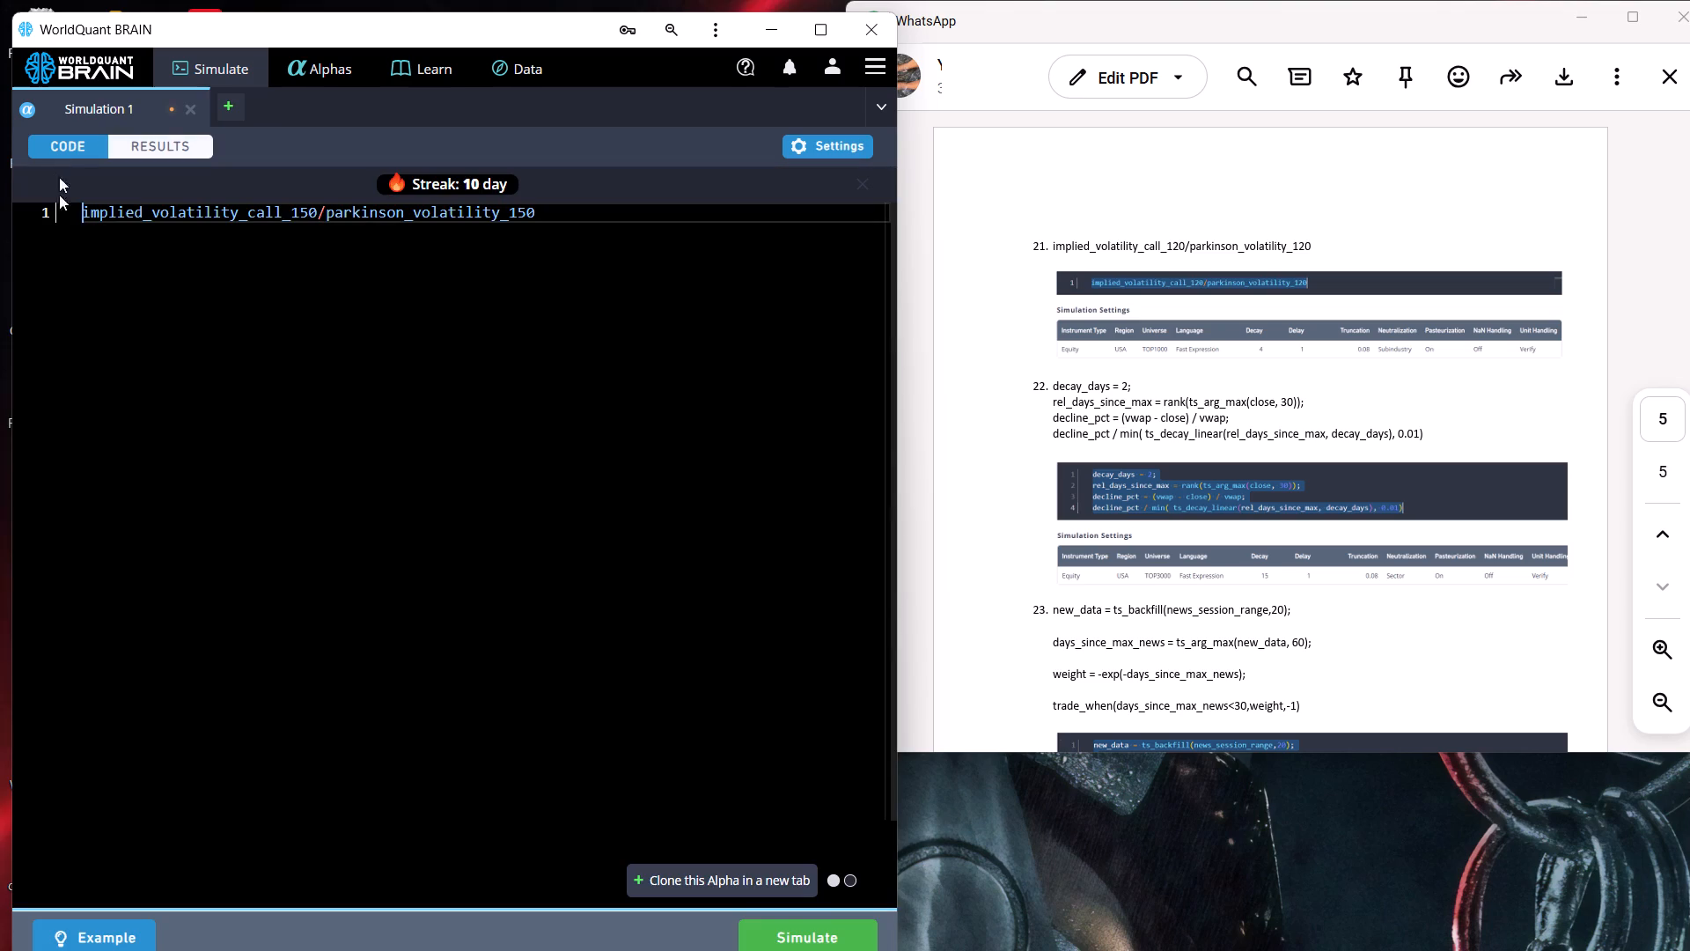
left_click(795, 930)
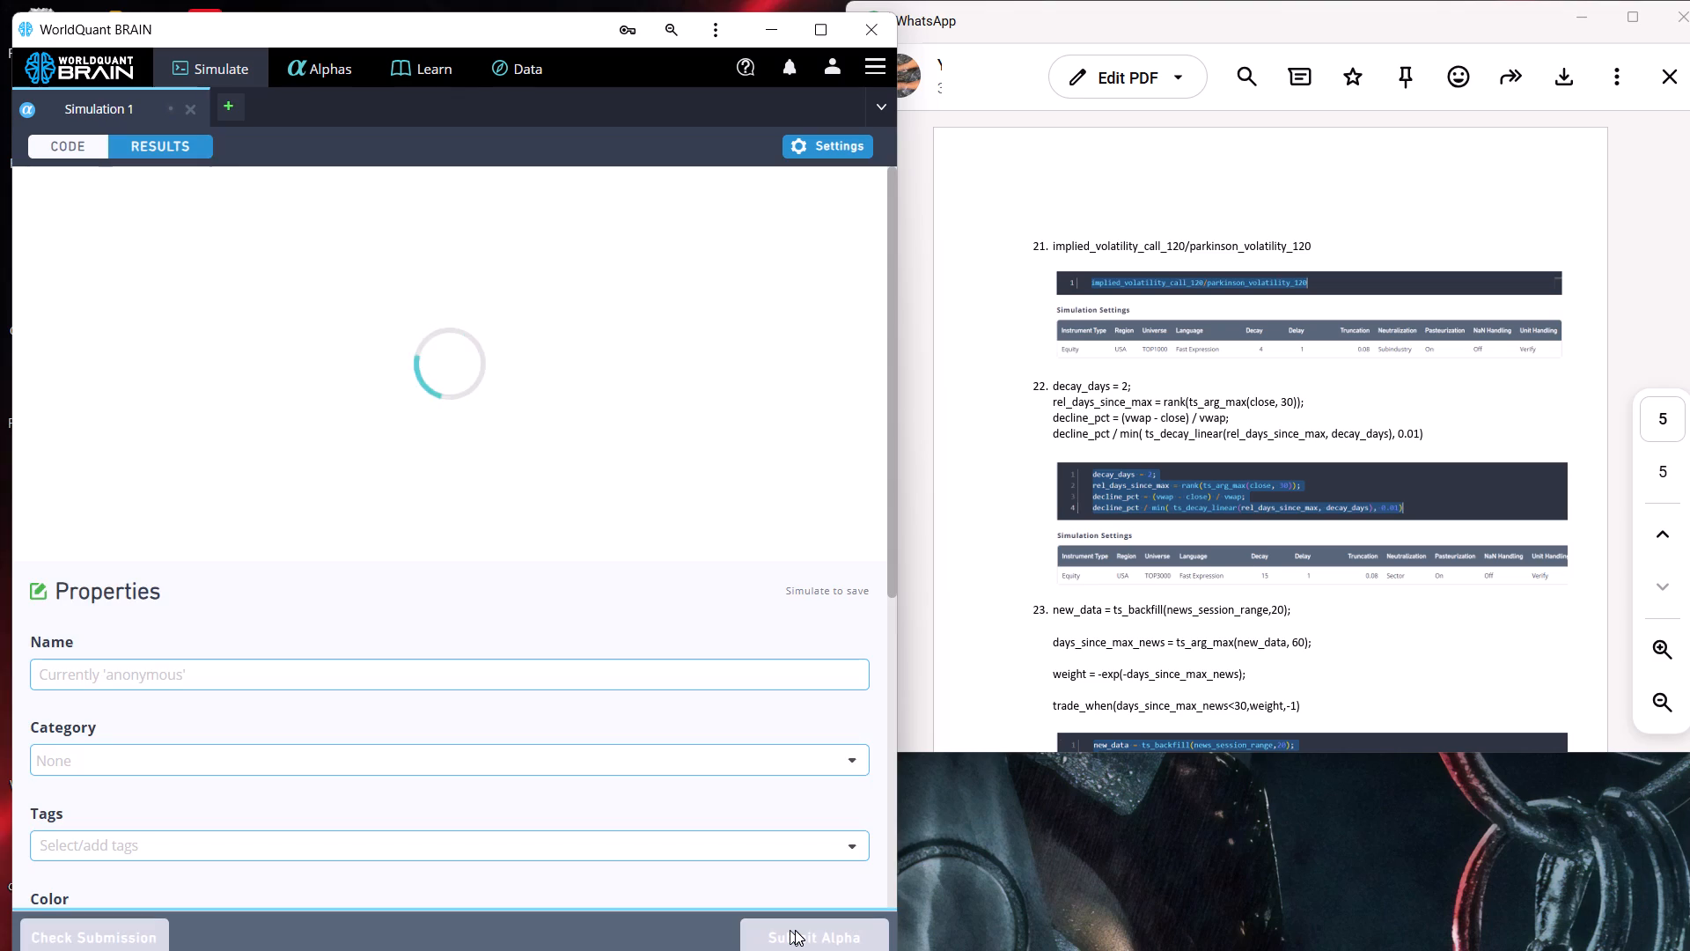
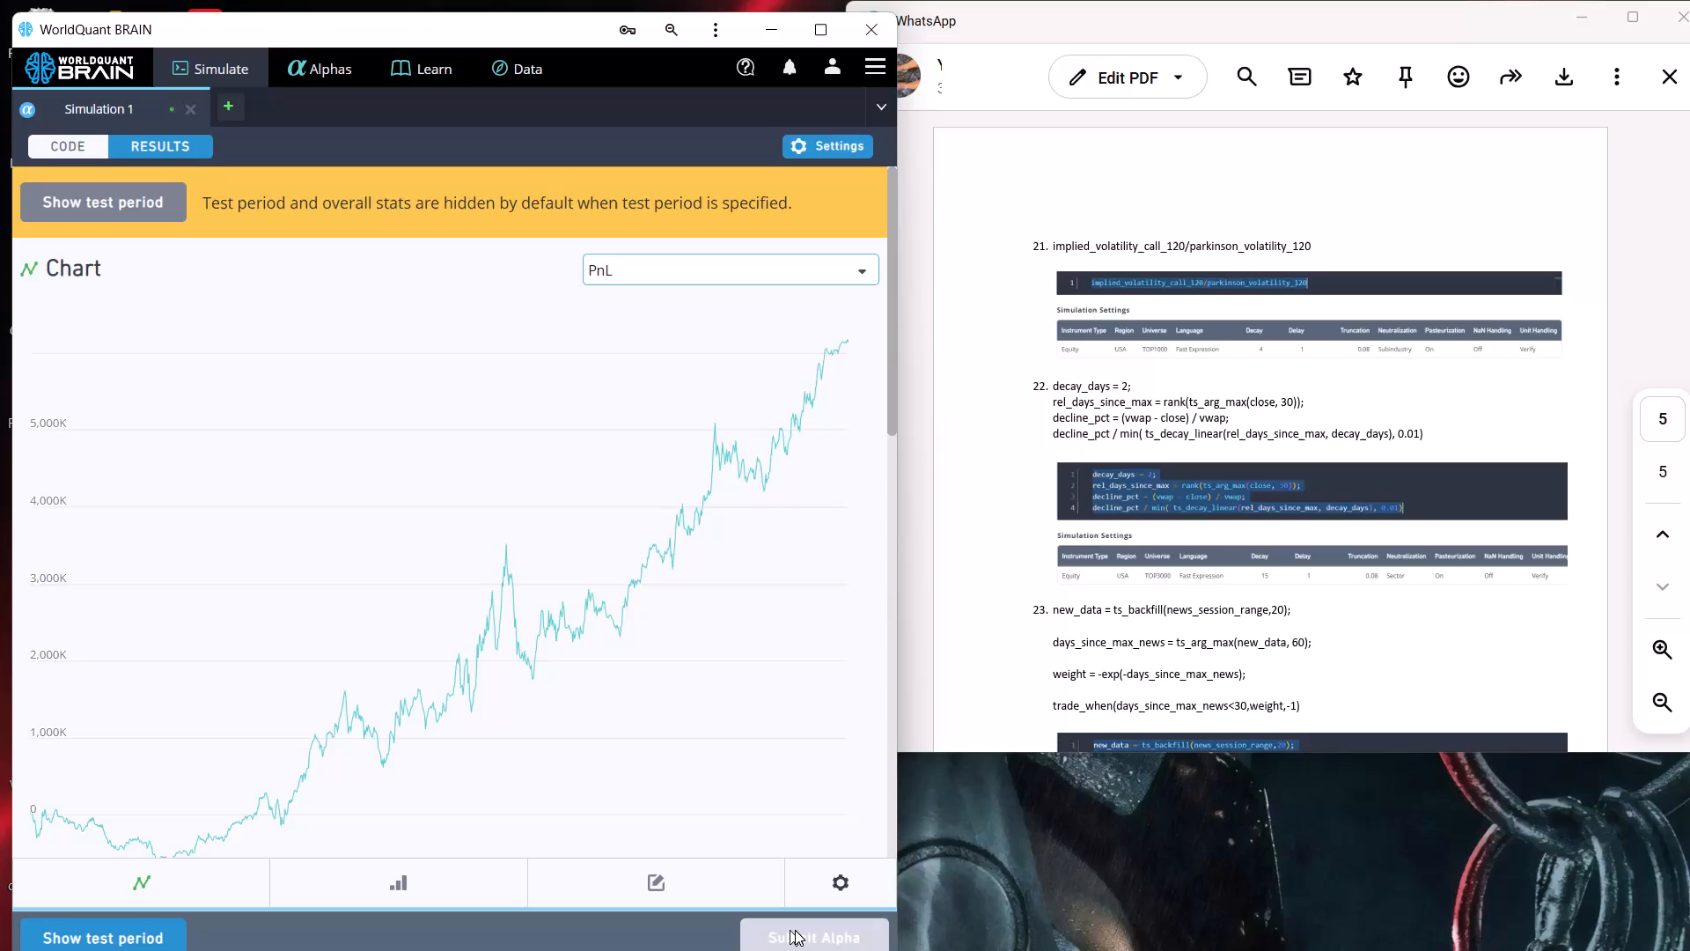
Review the IS Summary of the new simulation, reveal the test period results and expand the failed checks in IS Testing Status.
scroll(744, 769, "down", 3)
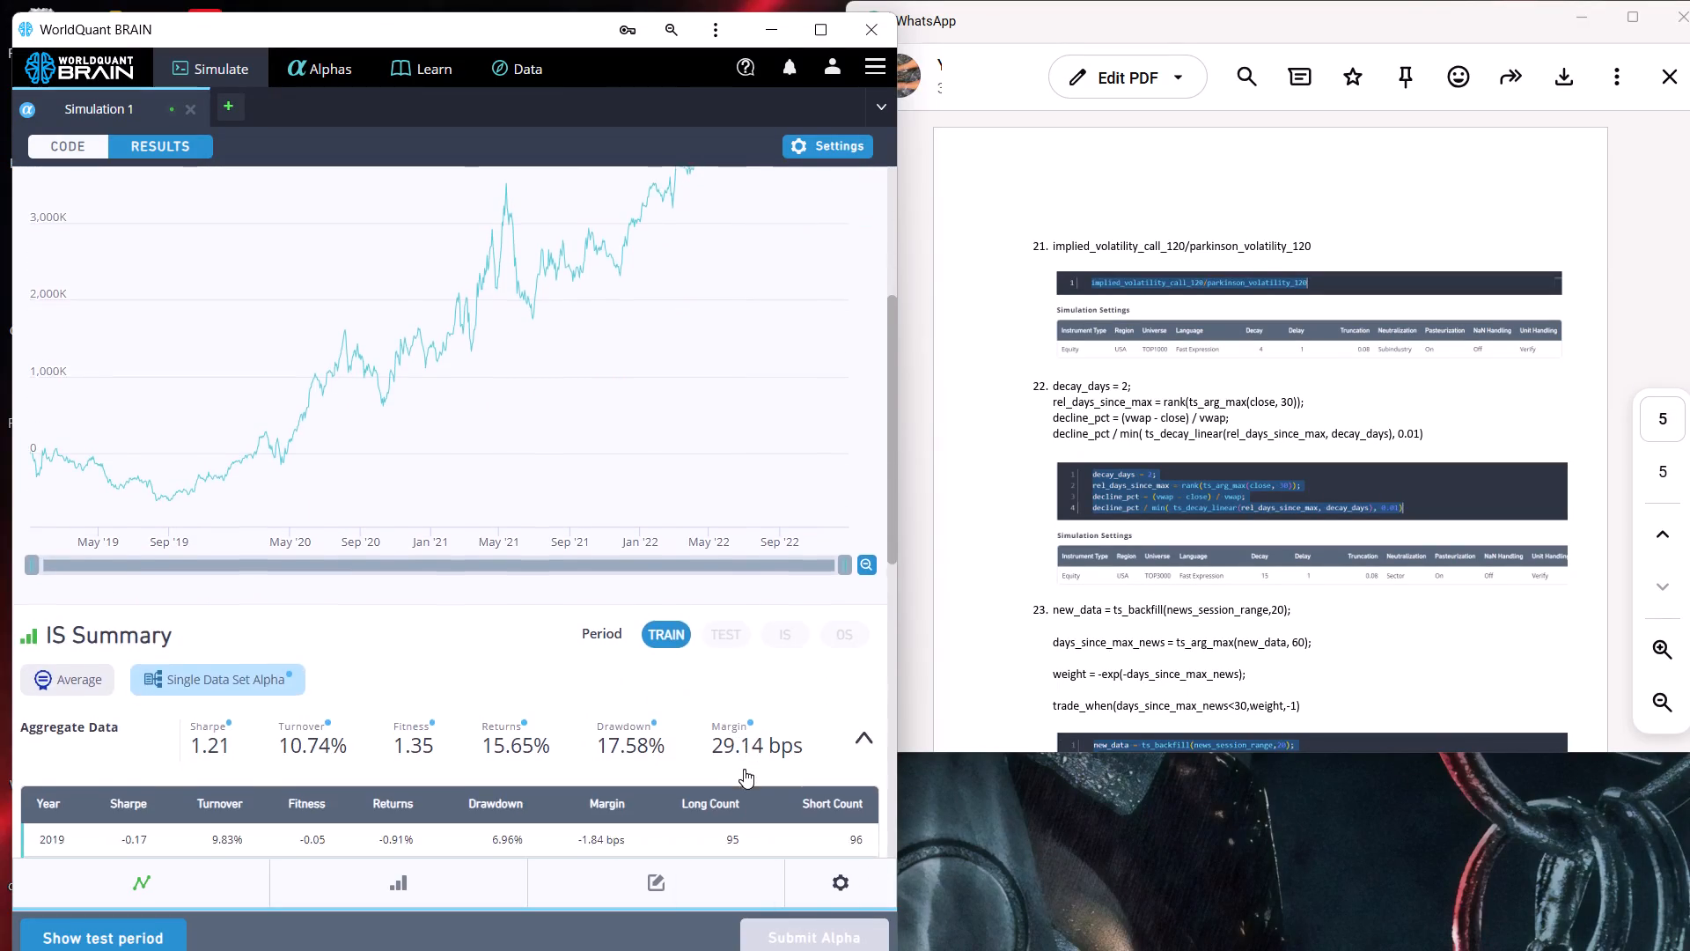
scroll(744, 769, "down", 1)
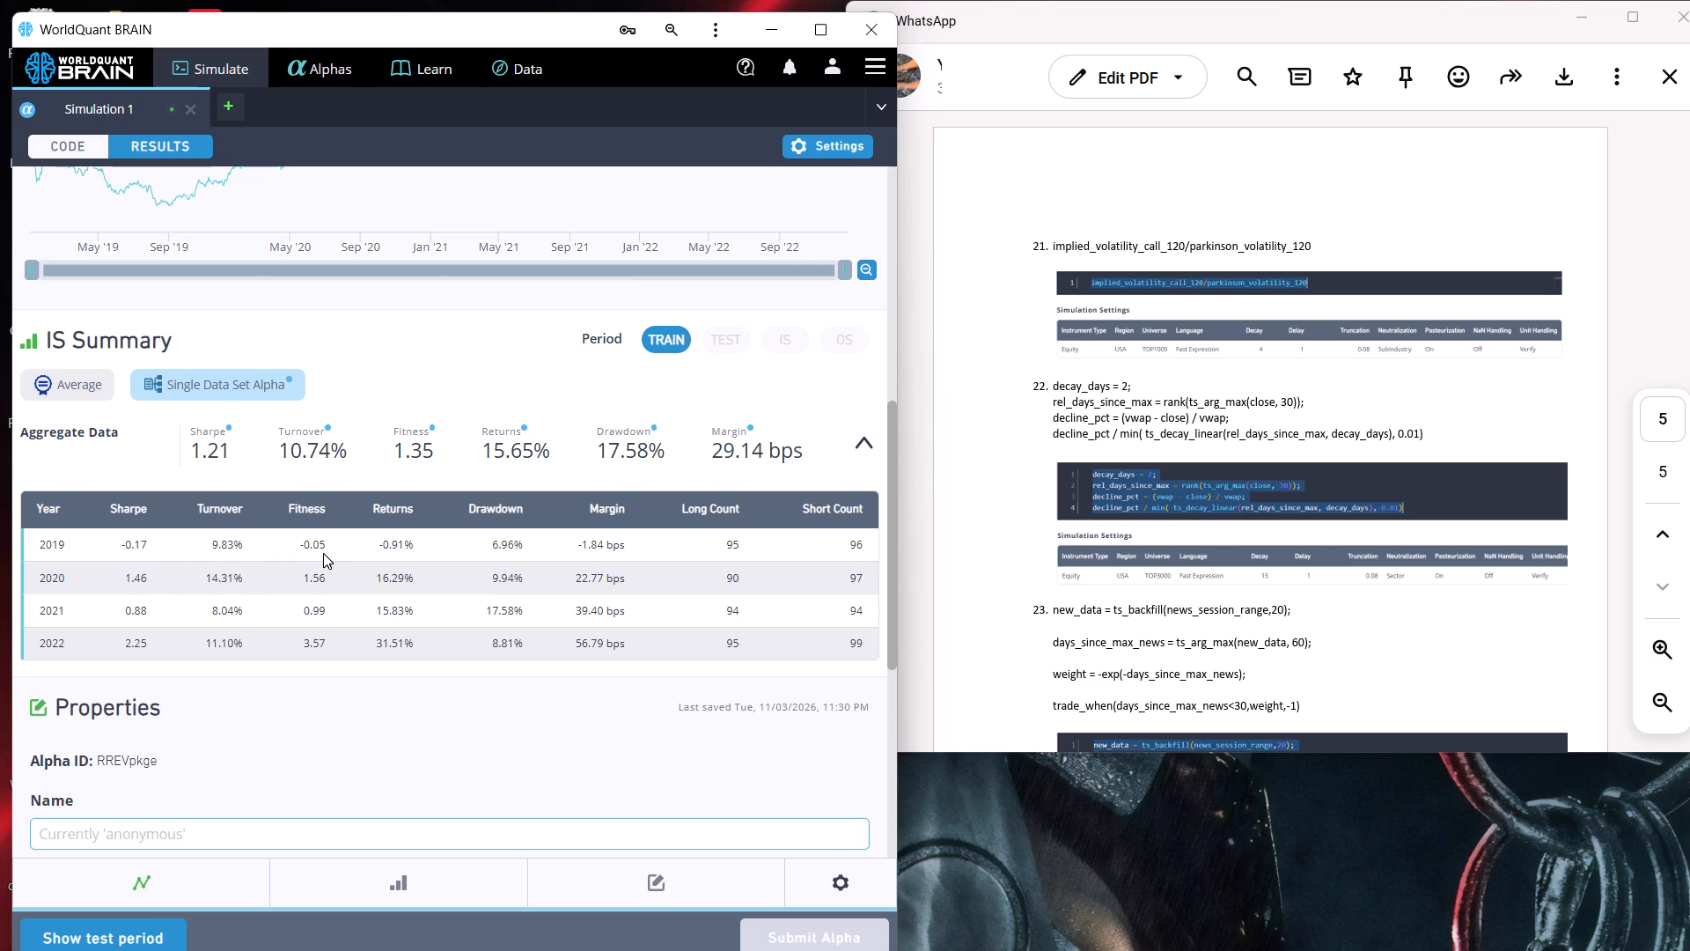
left_click(121, 933)
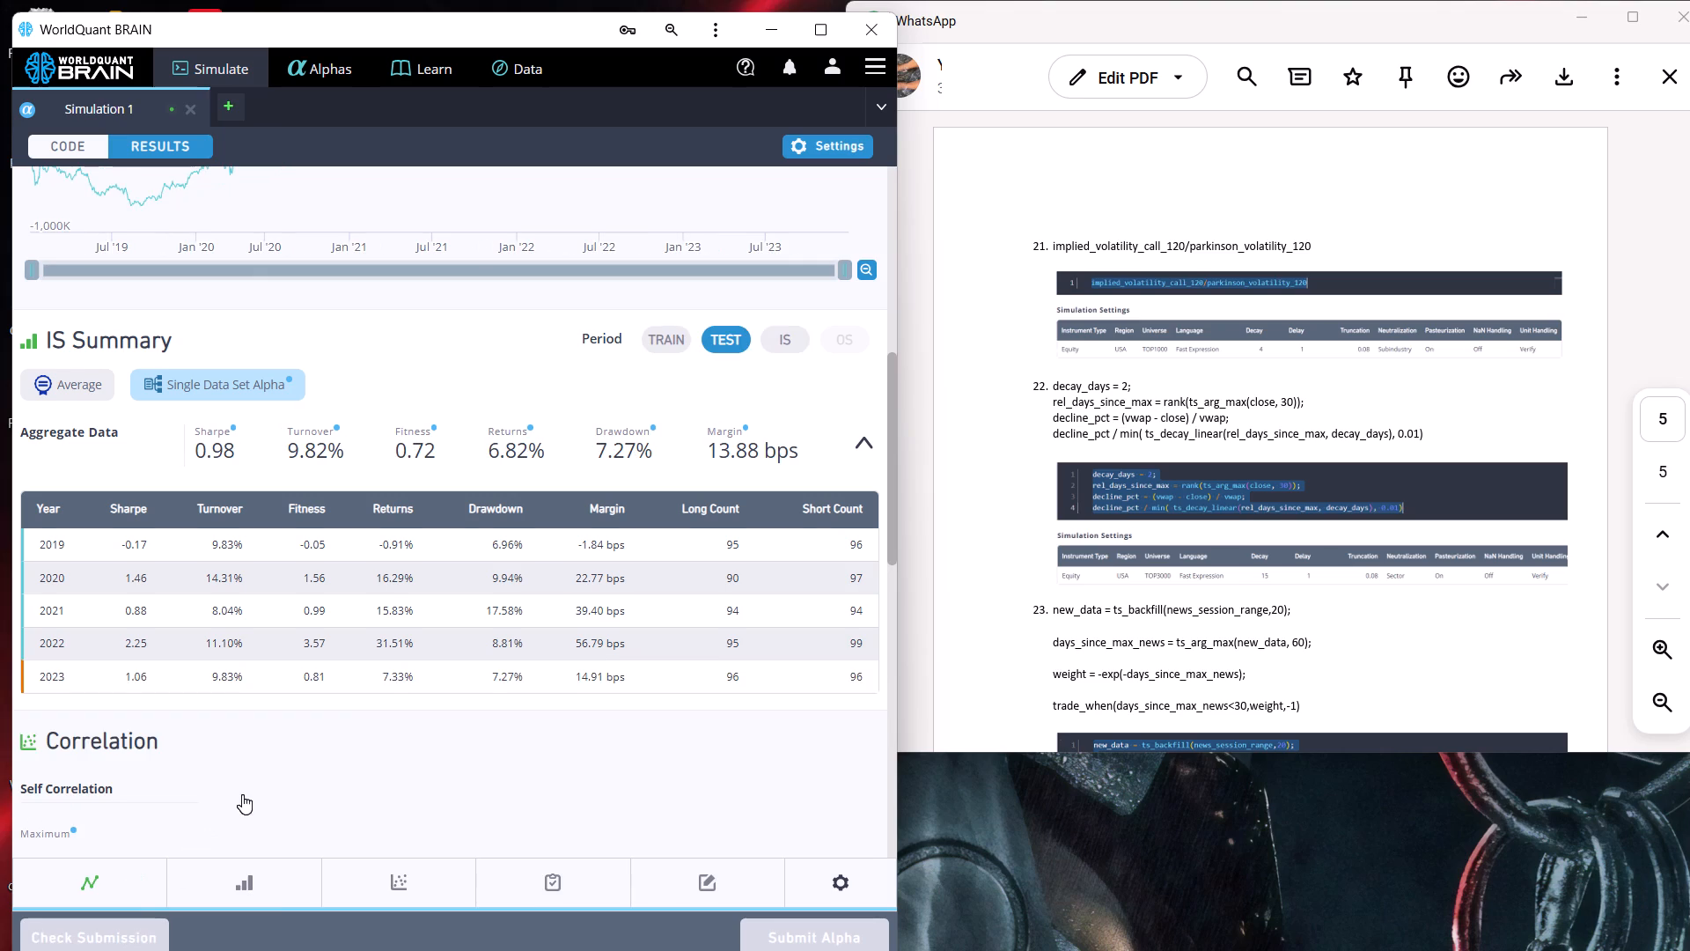
scroll(242, 794, "down", 1)
scroll(298, 690, "down", 3)
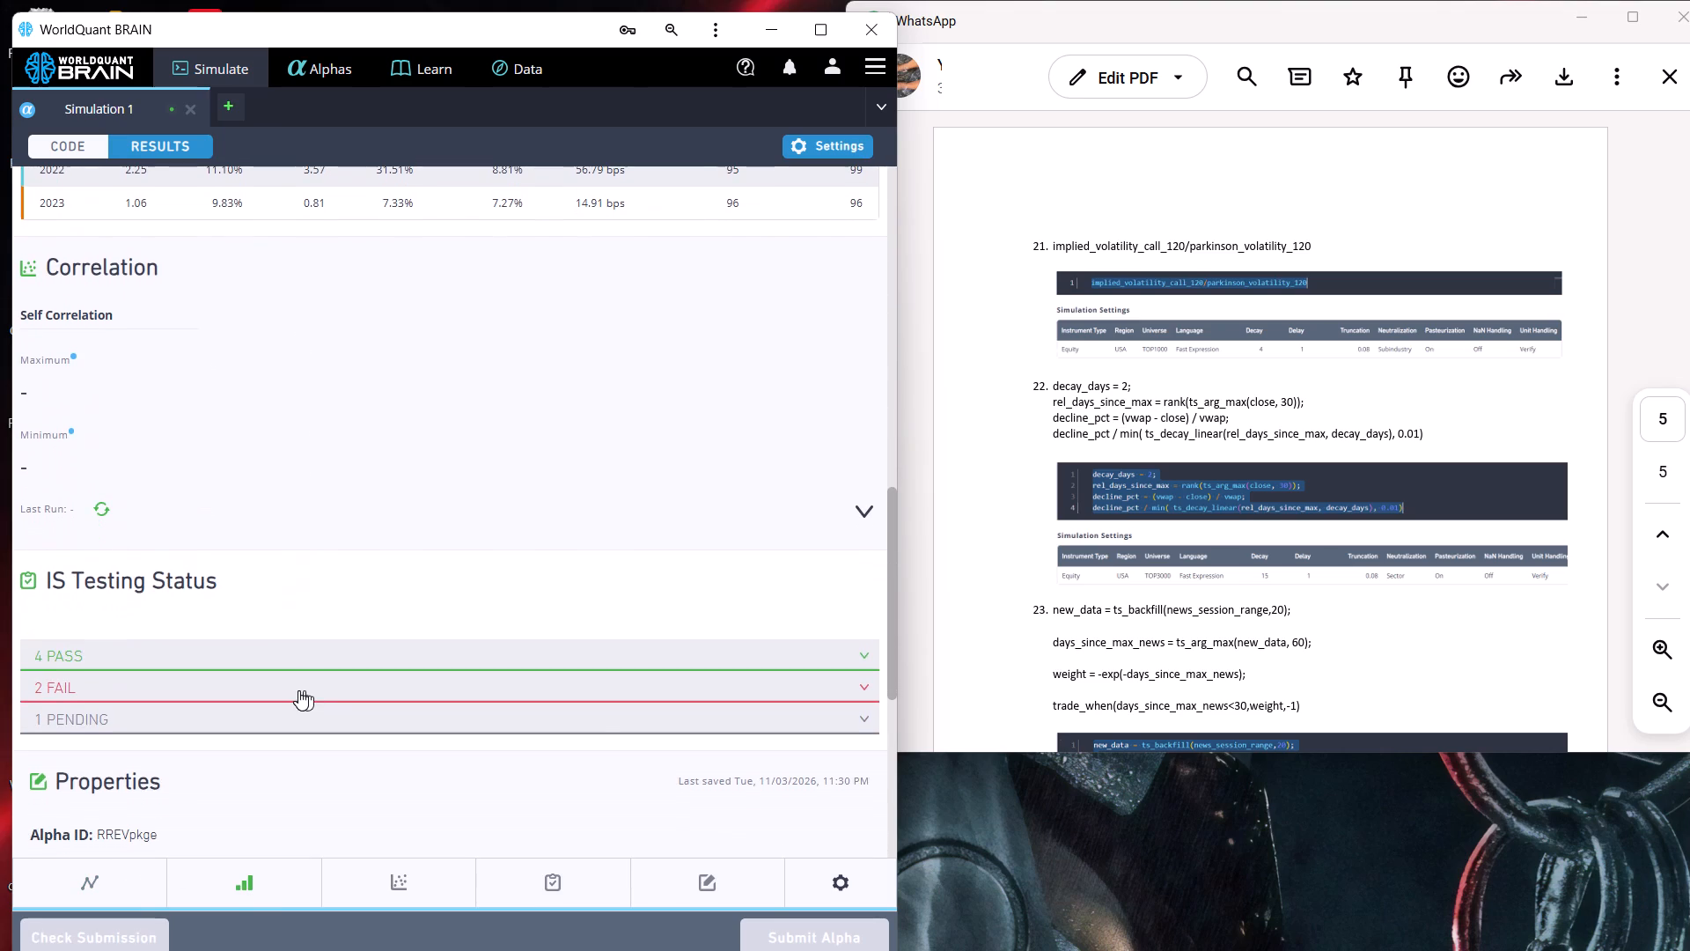
left_click(864, 689)
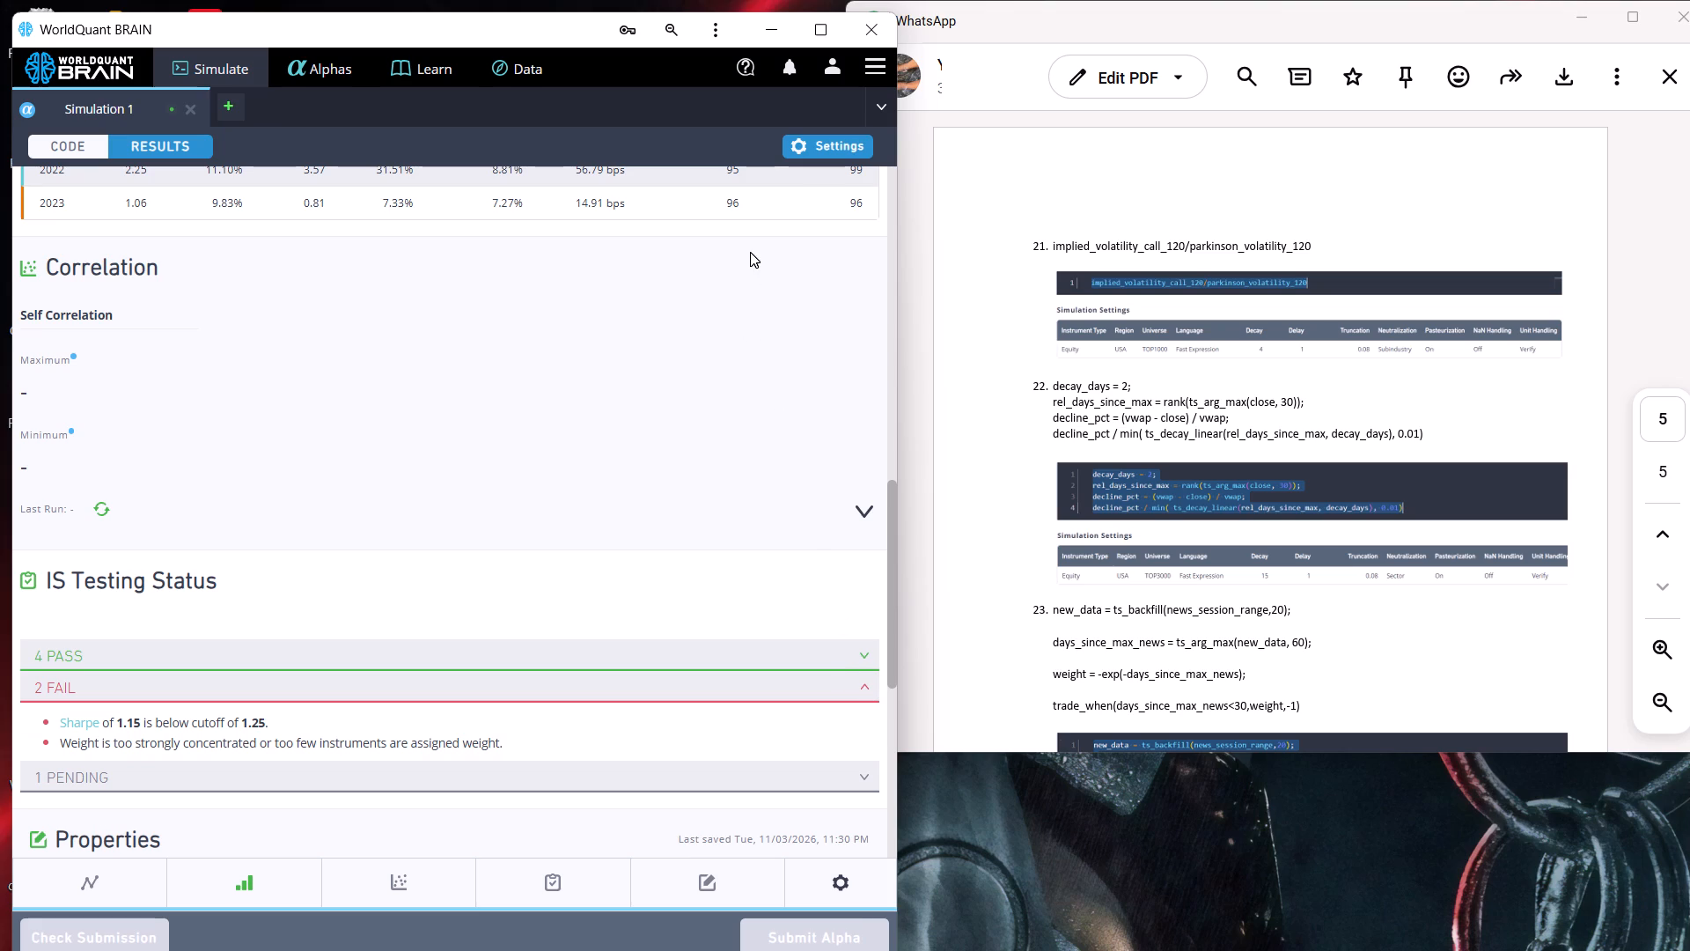
Set the Simulation 1 universe to TOP500 and apply the settings.
left_click(835, 136)
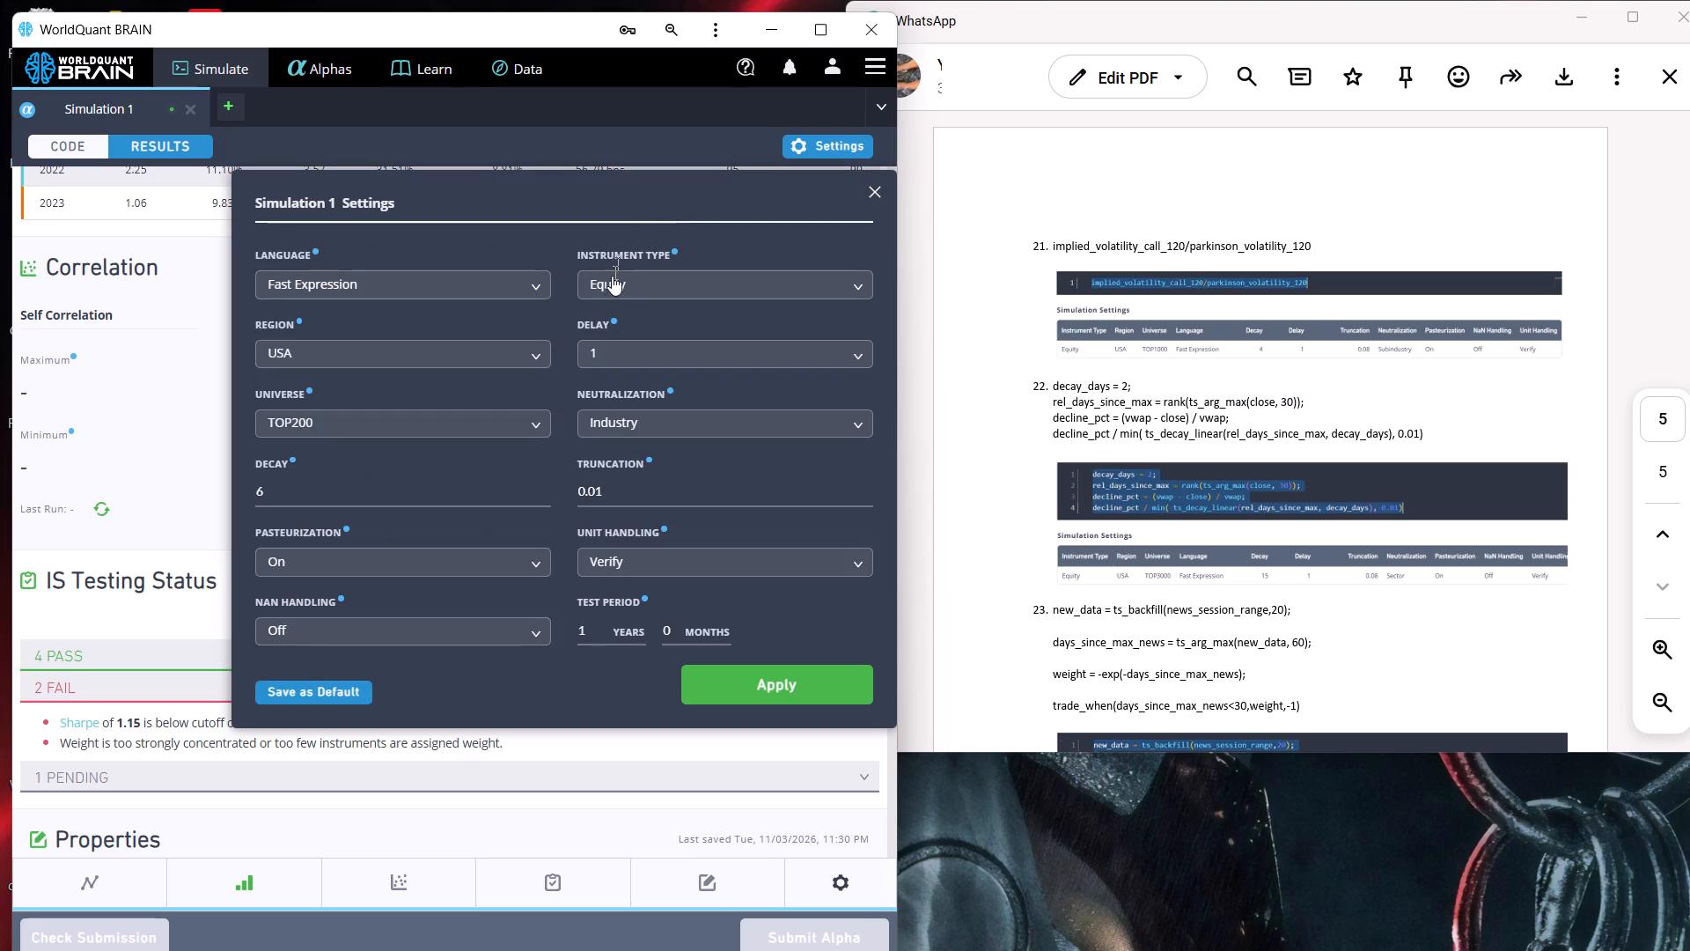
left_click(538, 424)
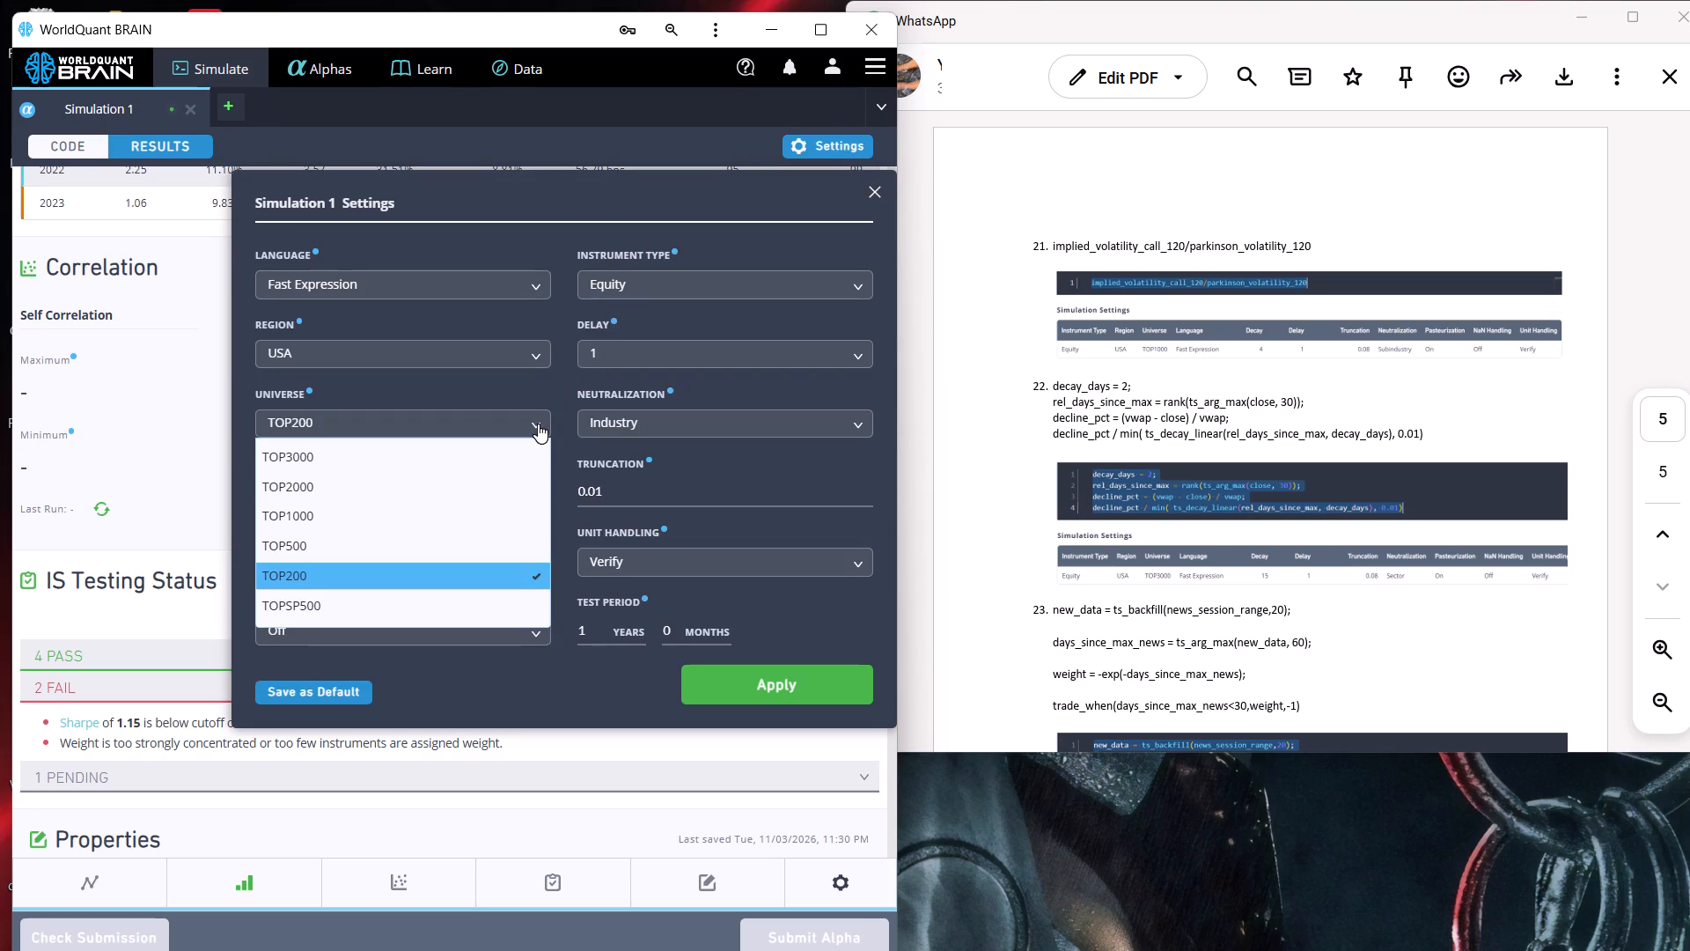
left_click(494, 553)
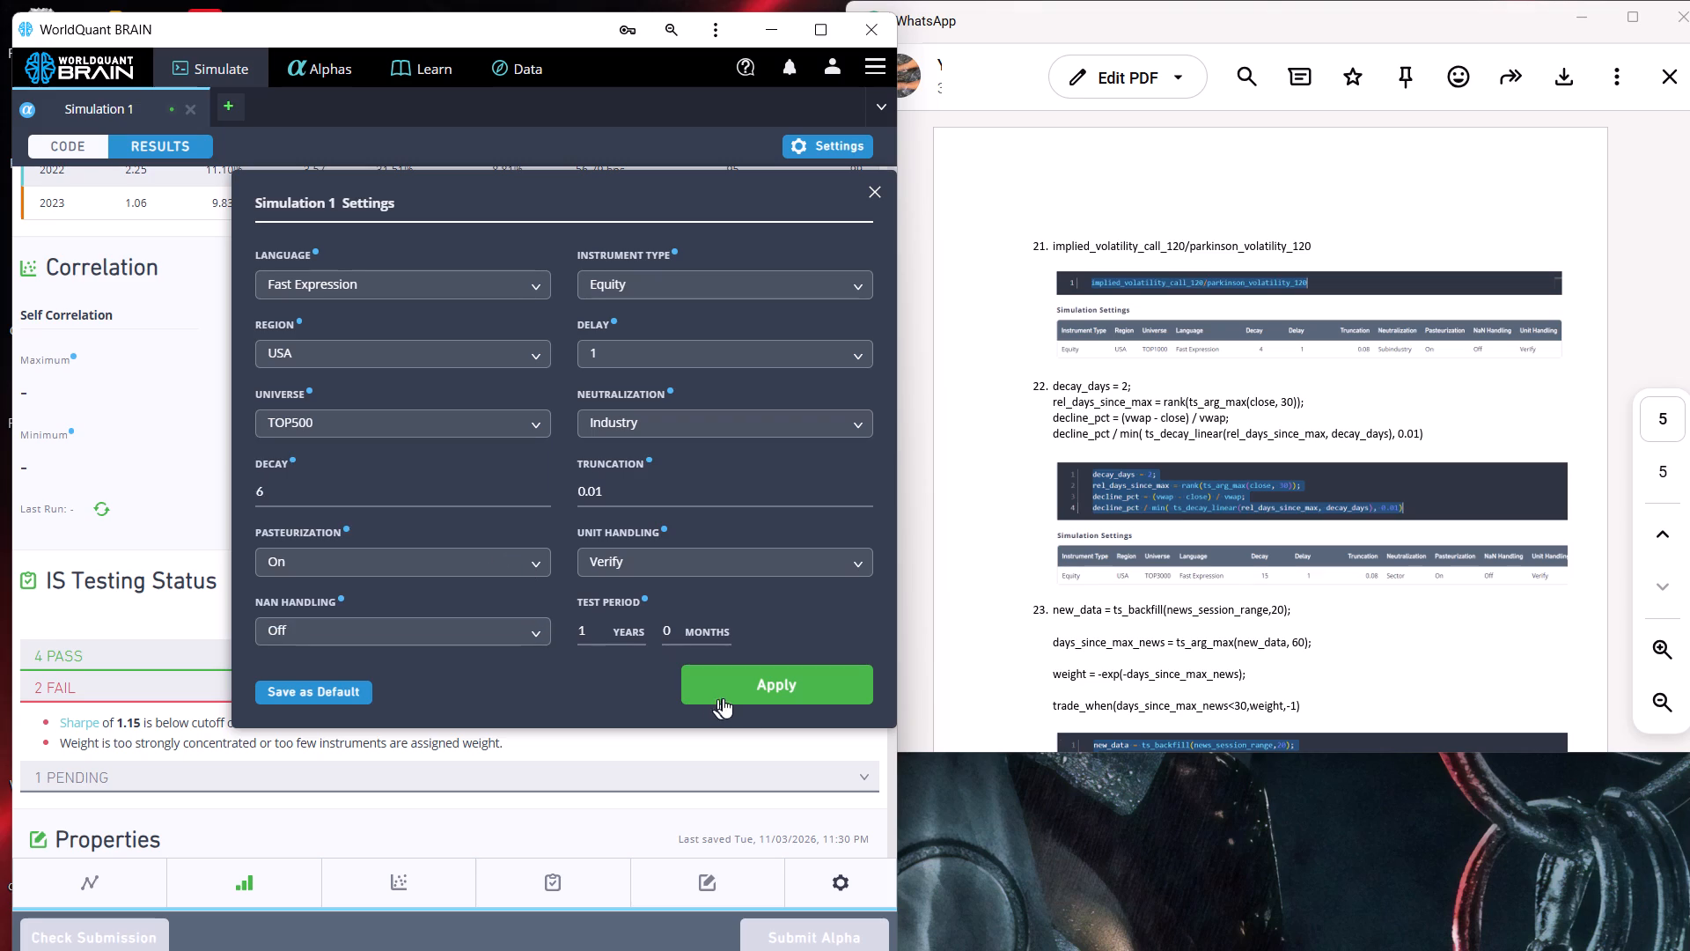
left_click(725, 695)
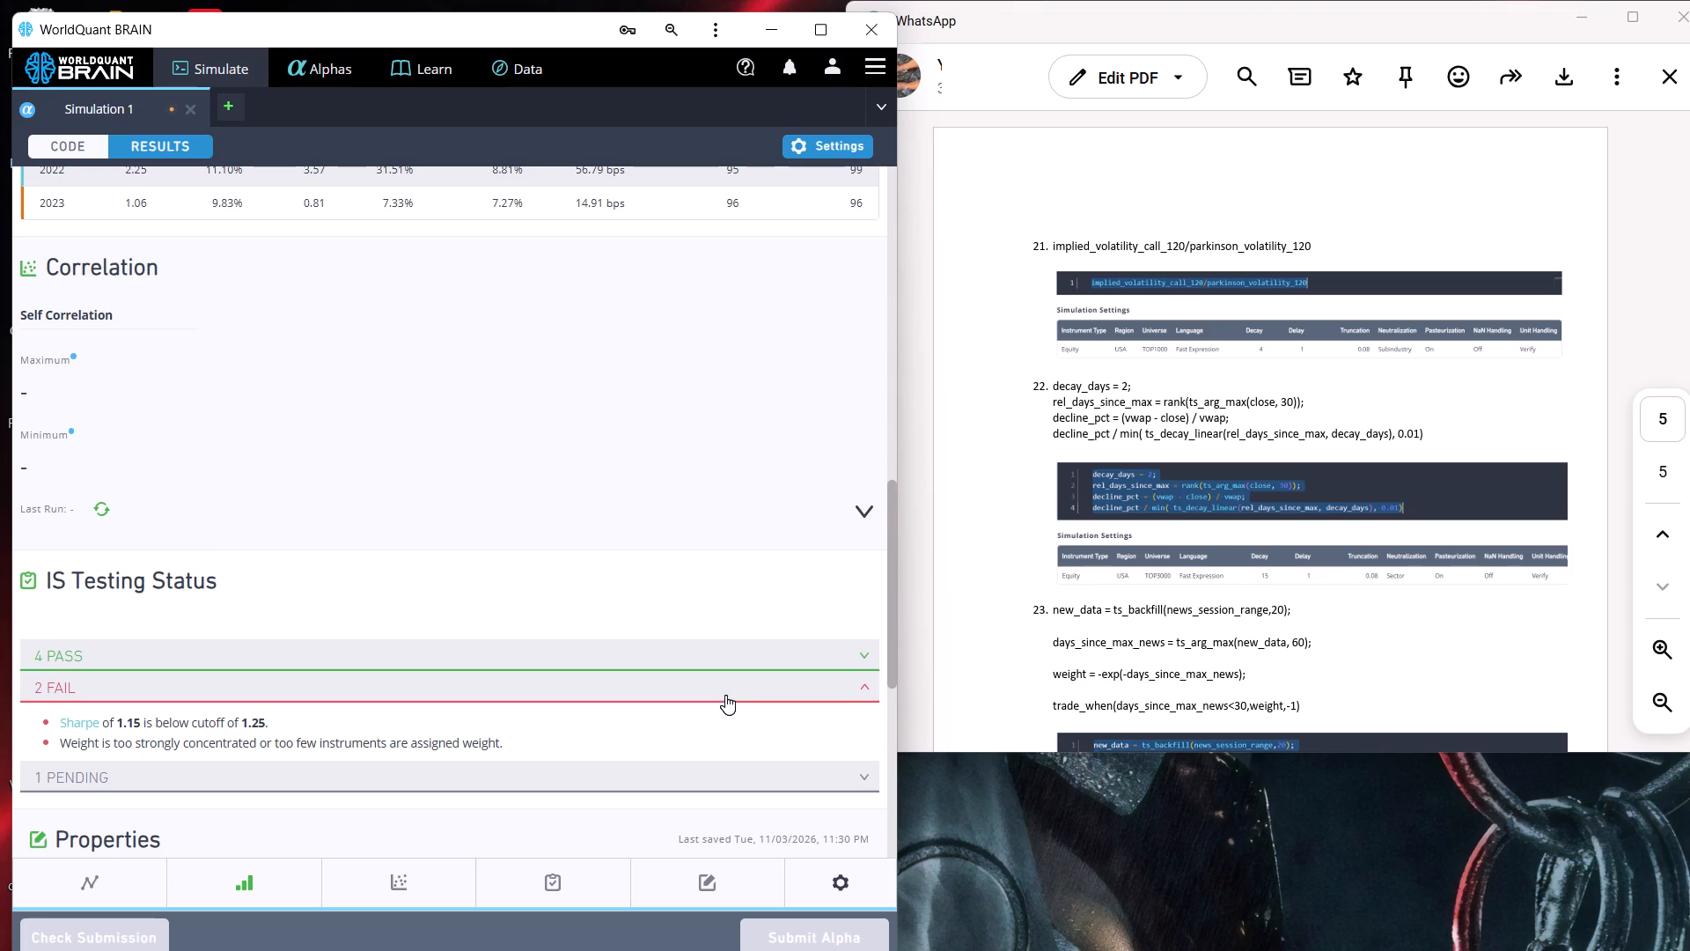
Return to the code and rerun the simulation of implied_volatility_call_150/parkinson_volatility_150 with the applied settings.
left_click(91, 136)
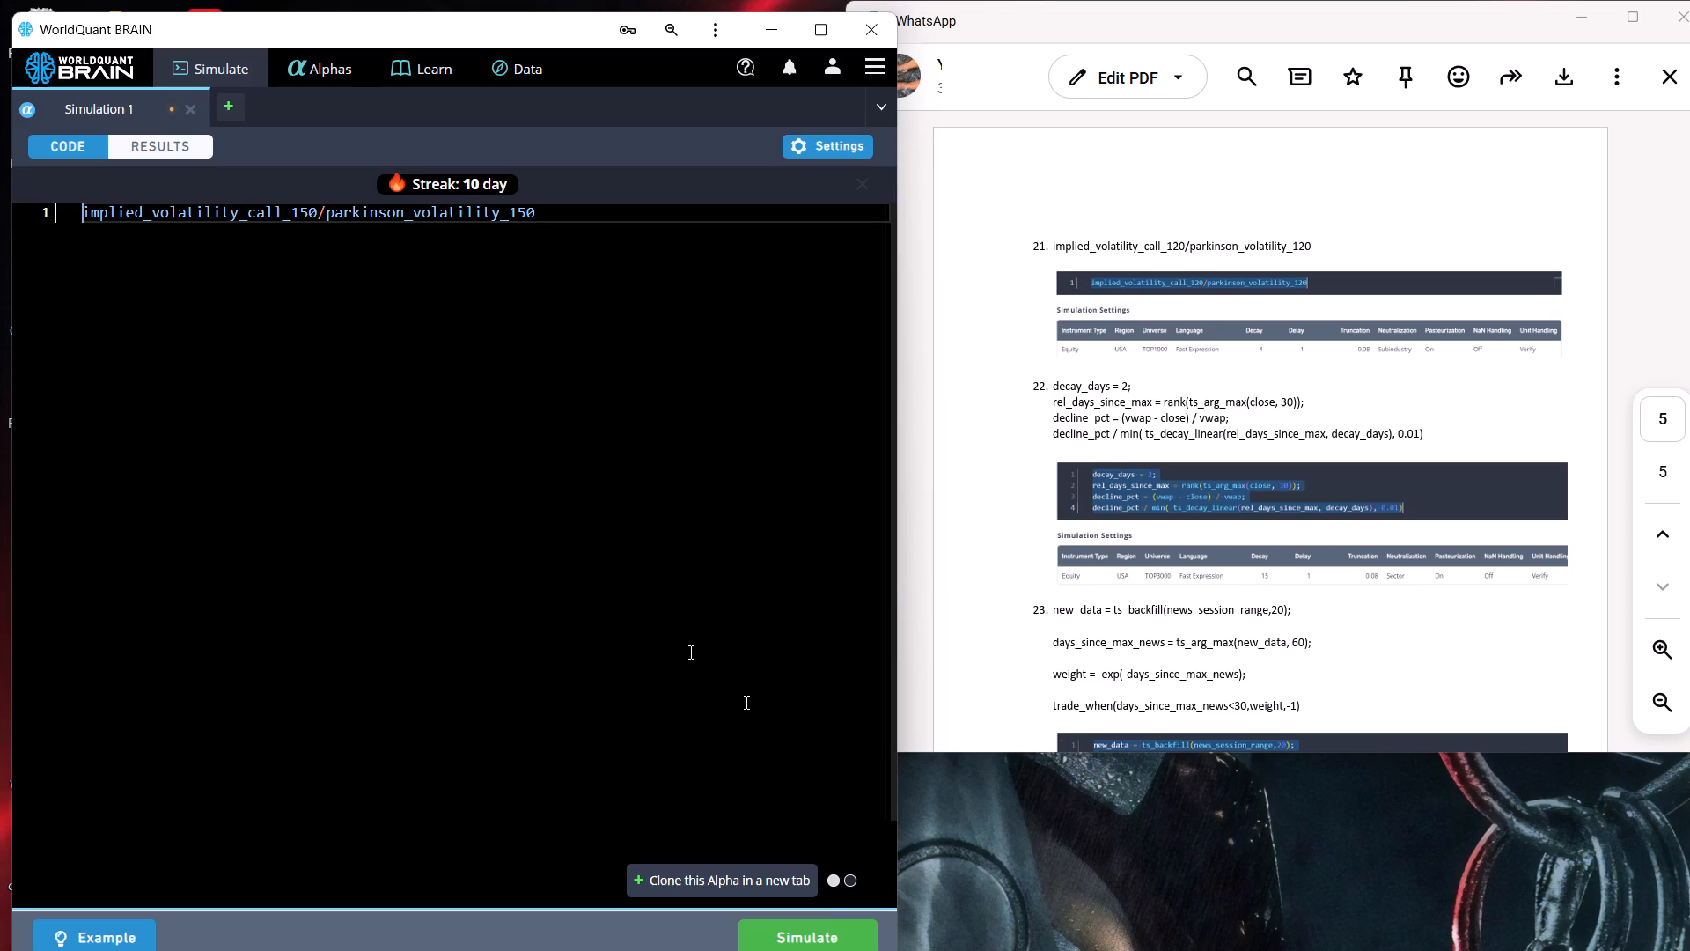
left_click(825, 931)
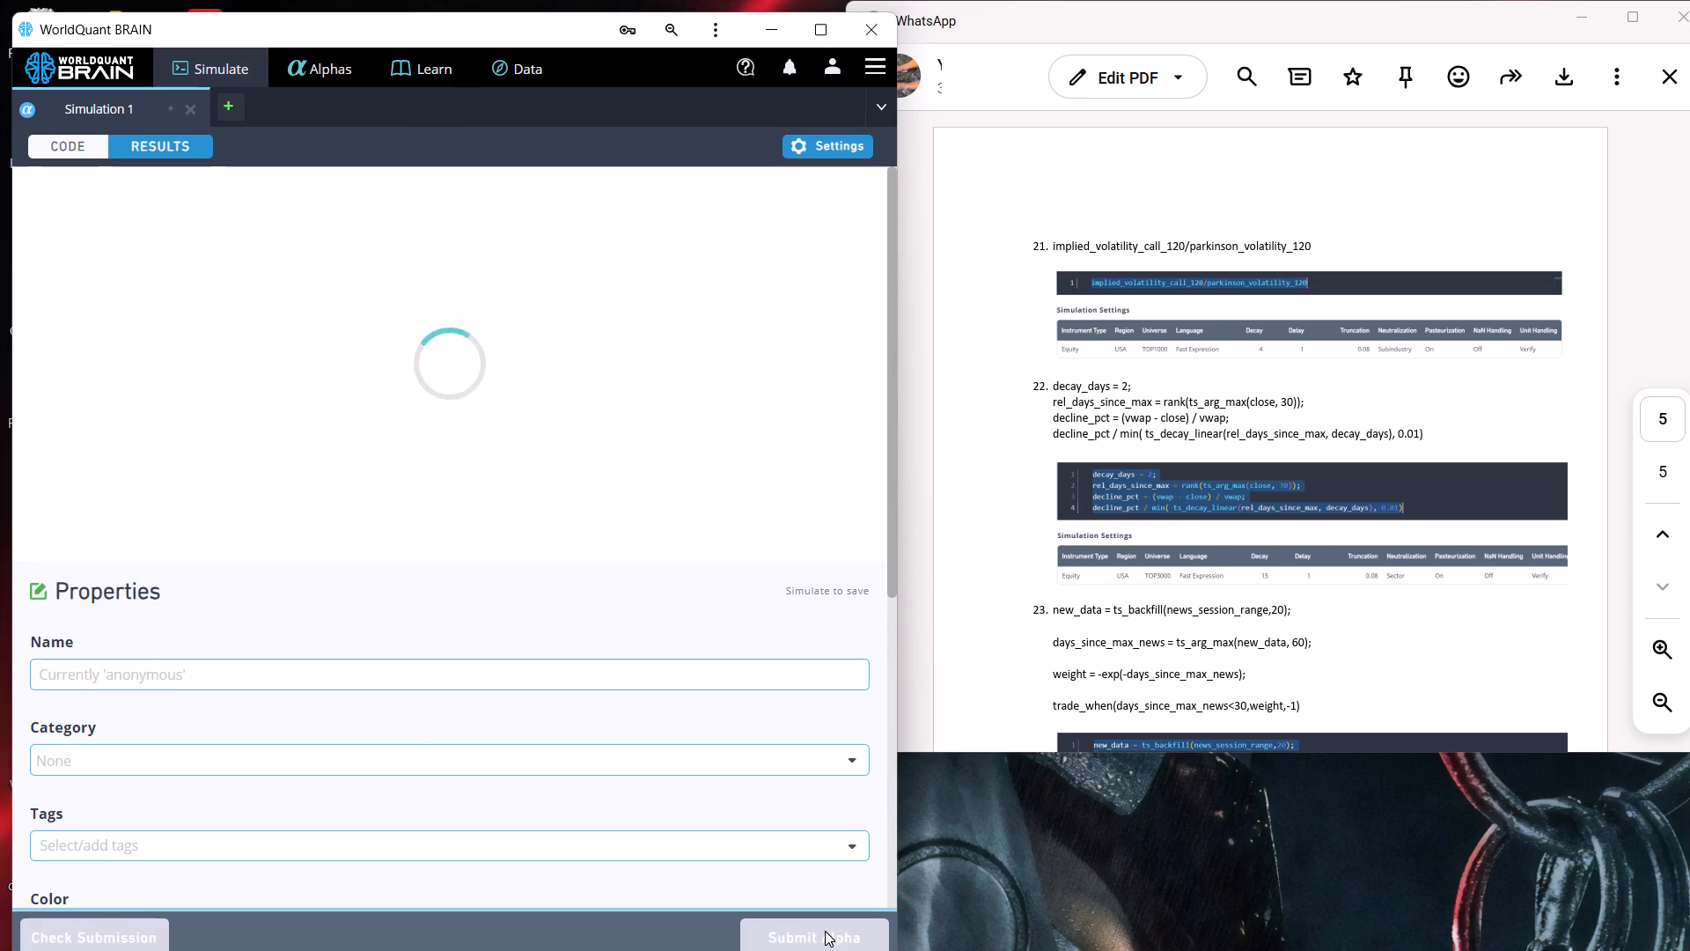
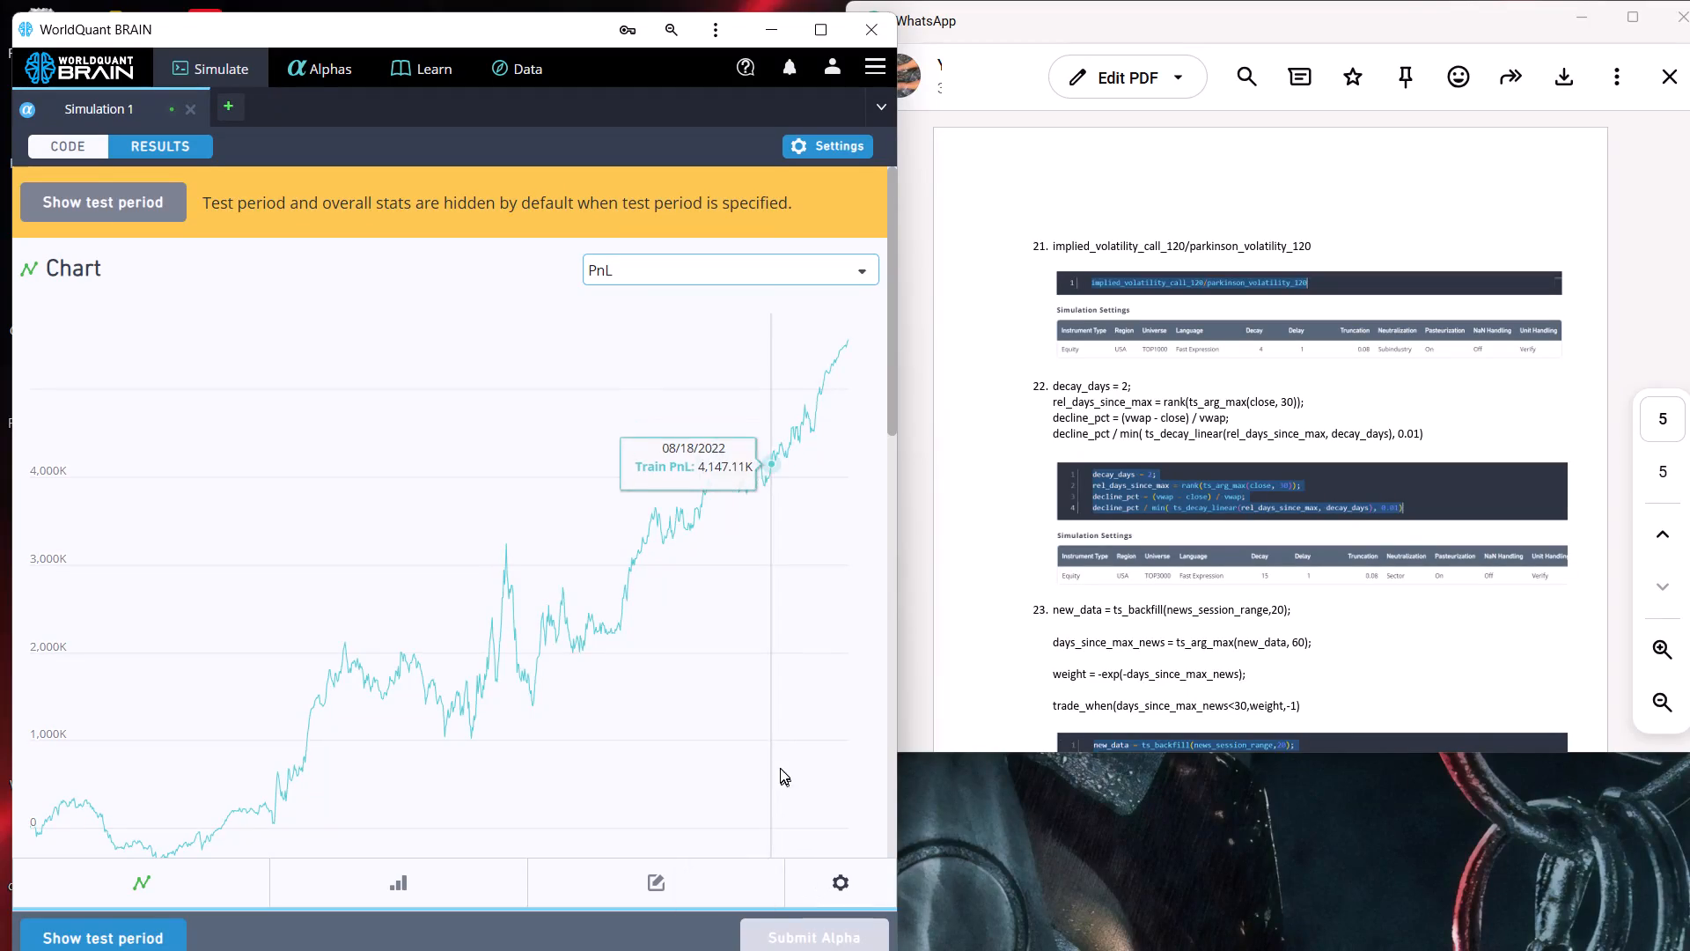
Reveal the test period results of the new simulation and expand the failed checks in IS Testing Status.
scroll(779, 617, "down", 8)
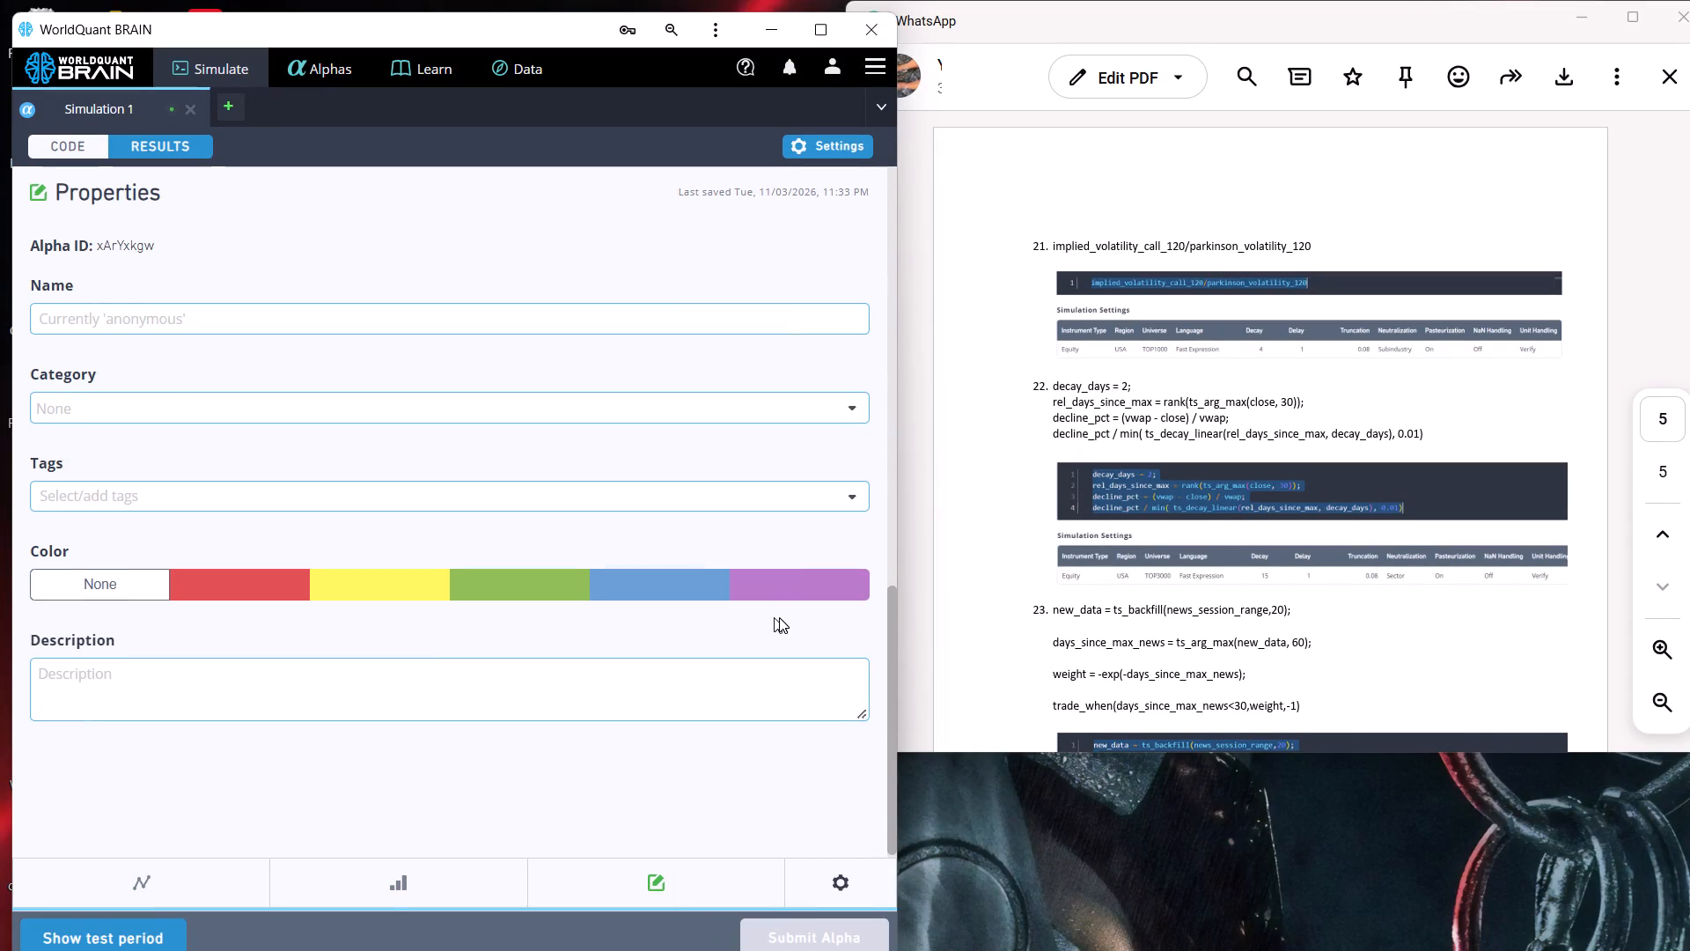
left_click(161, 933)
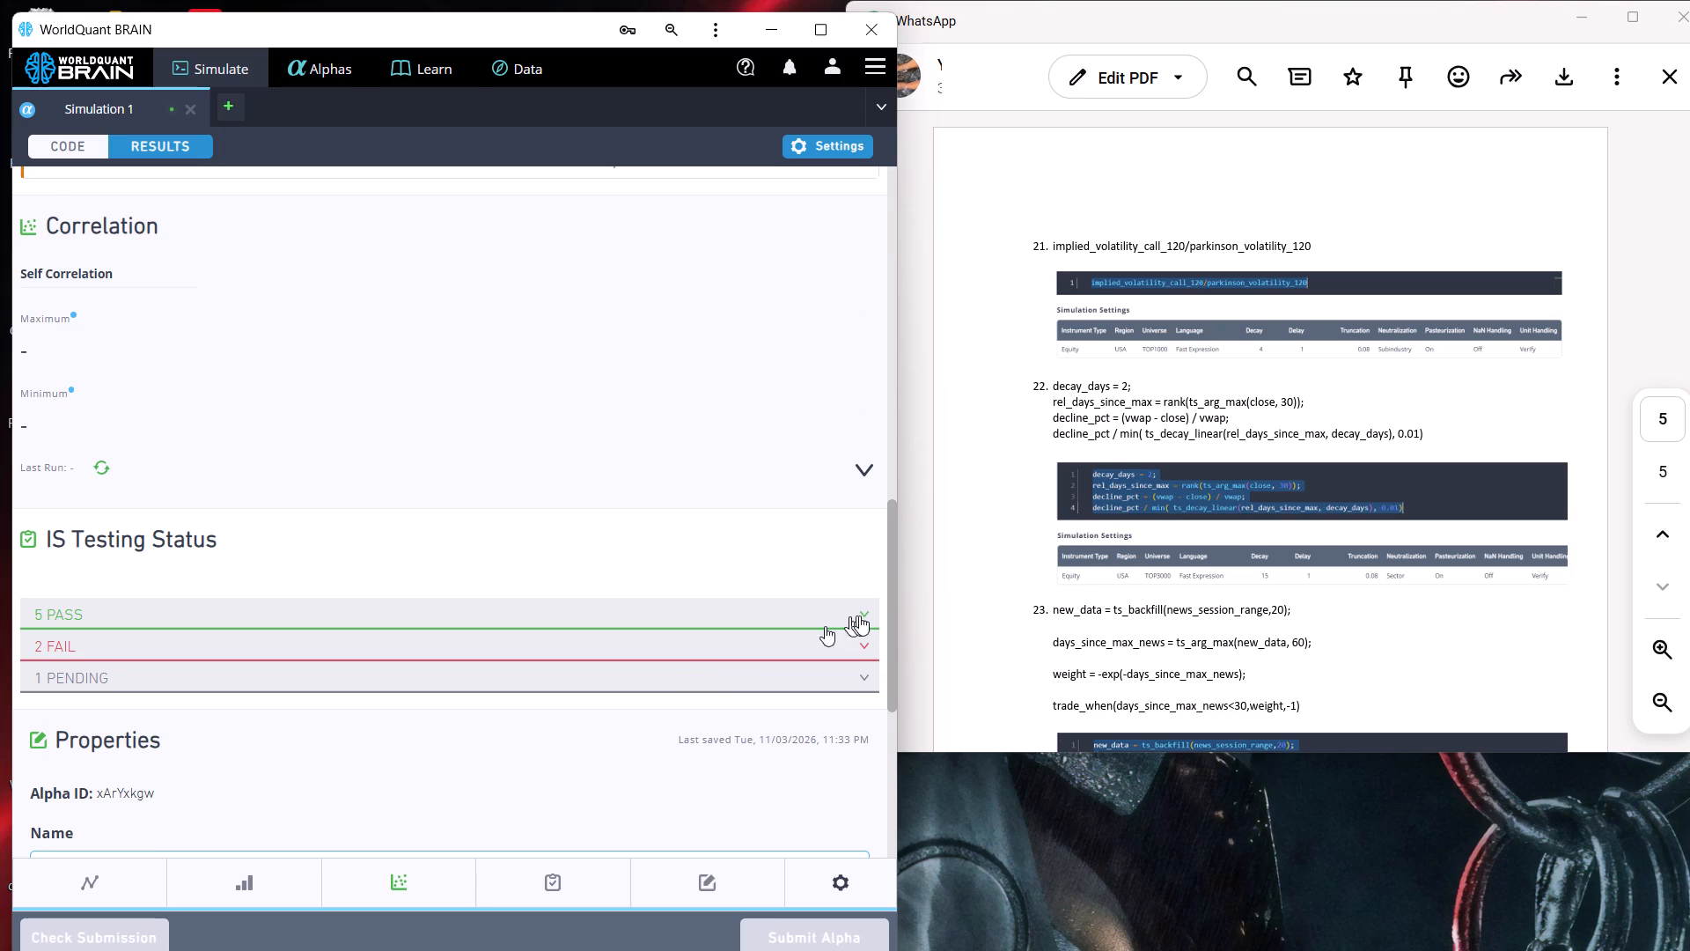
left_click(869, 645)
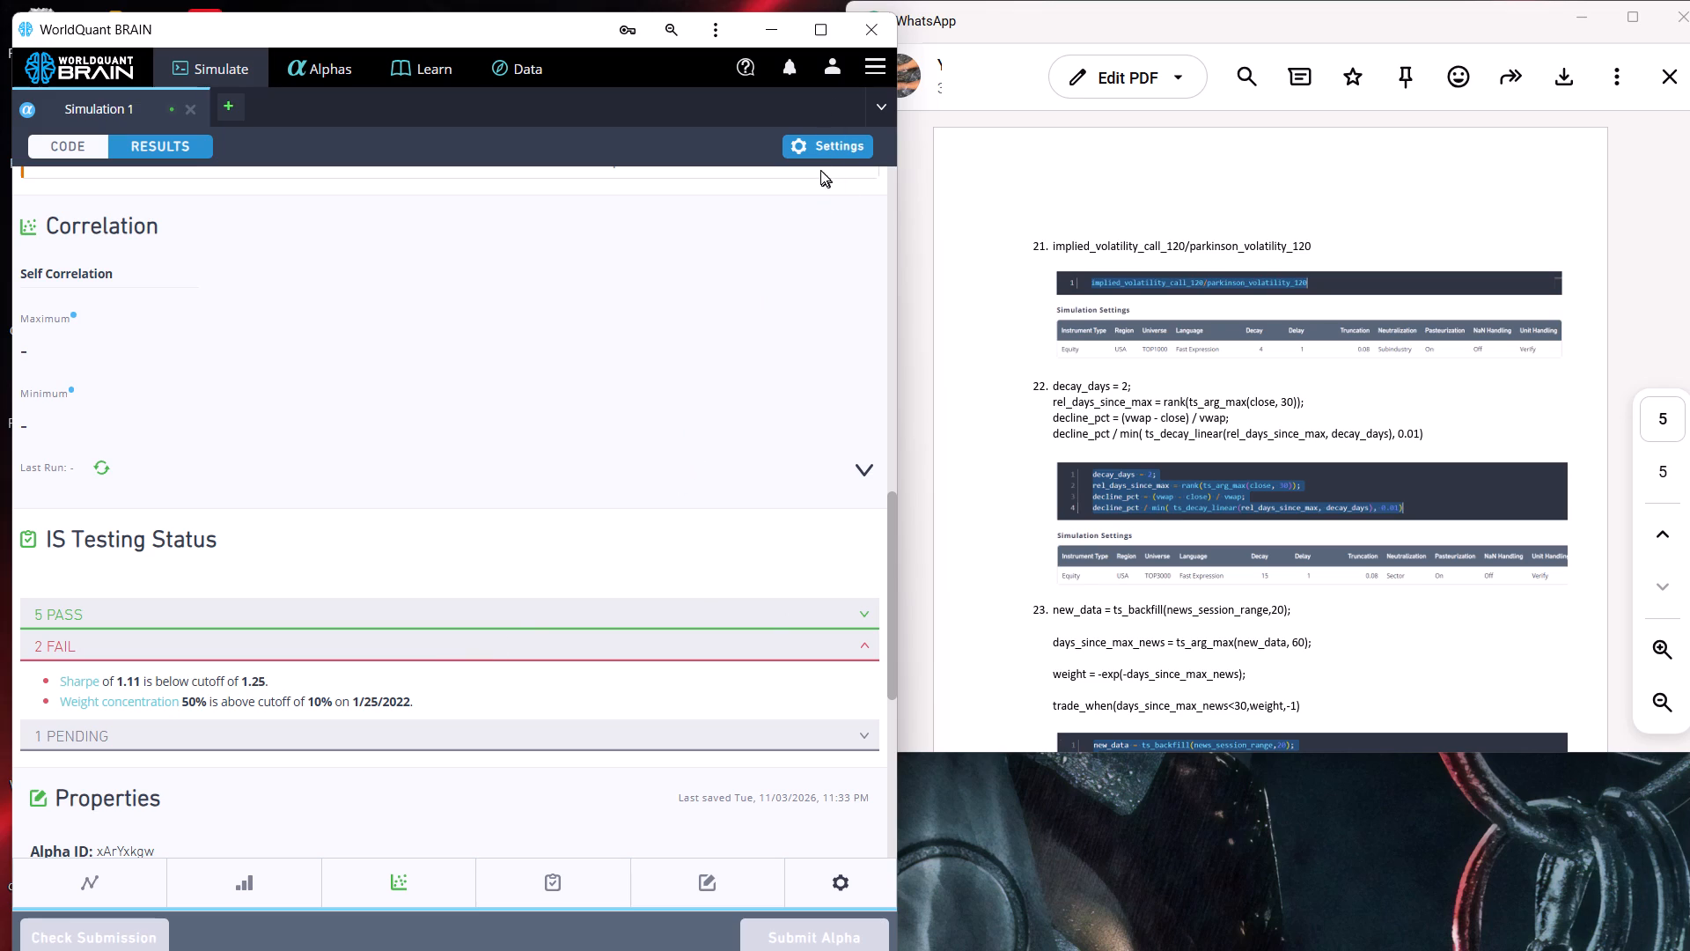
Set the Simulation 1 universe to TOPSP500 and apply the settings.
left_click(823, 144)
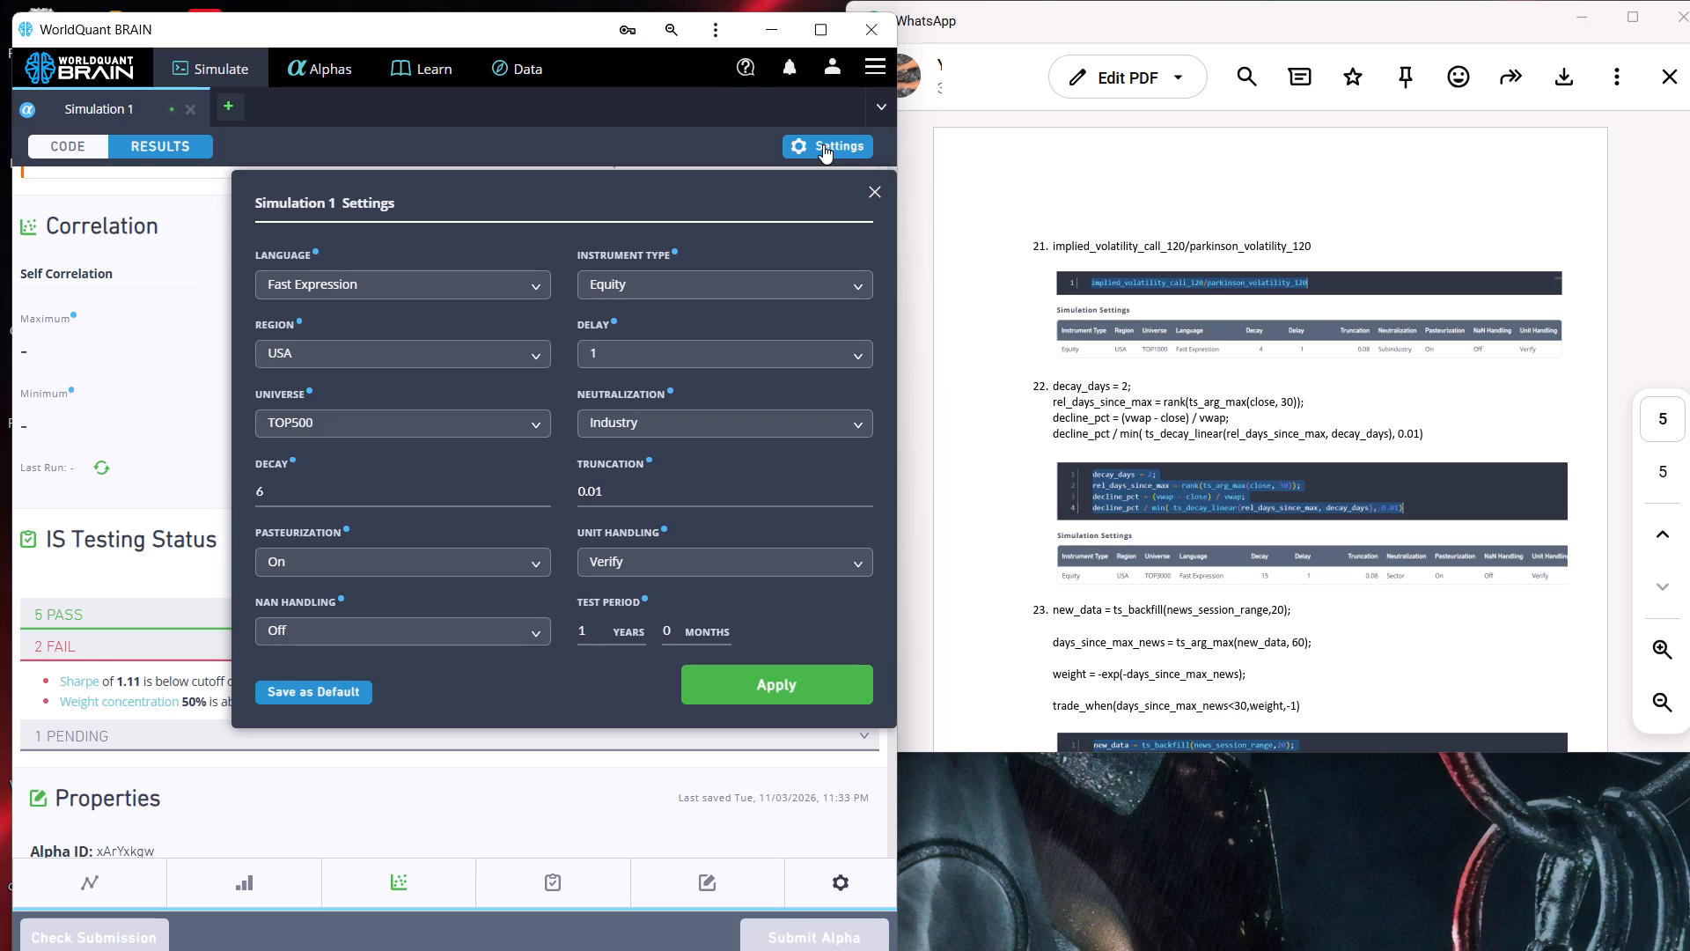
left_click(533, 425)
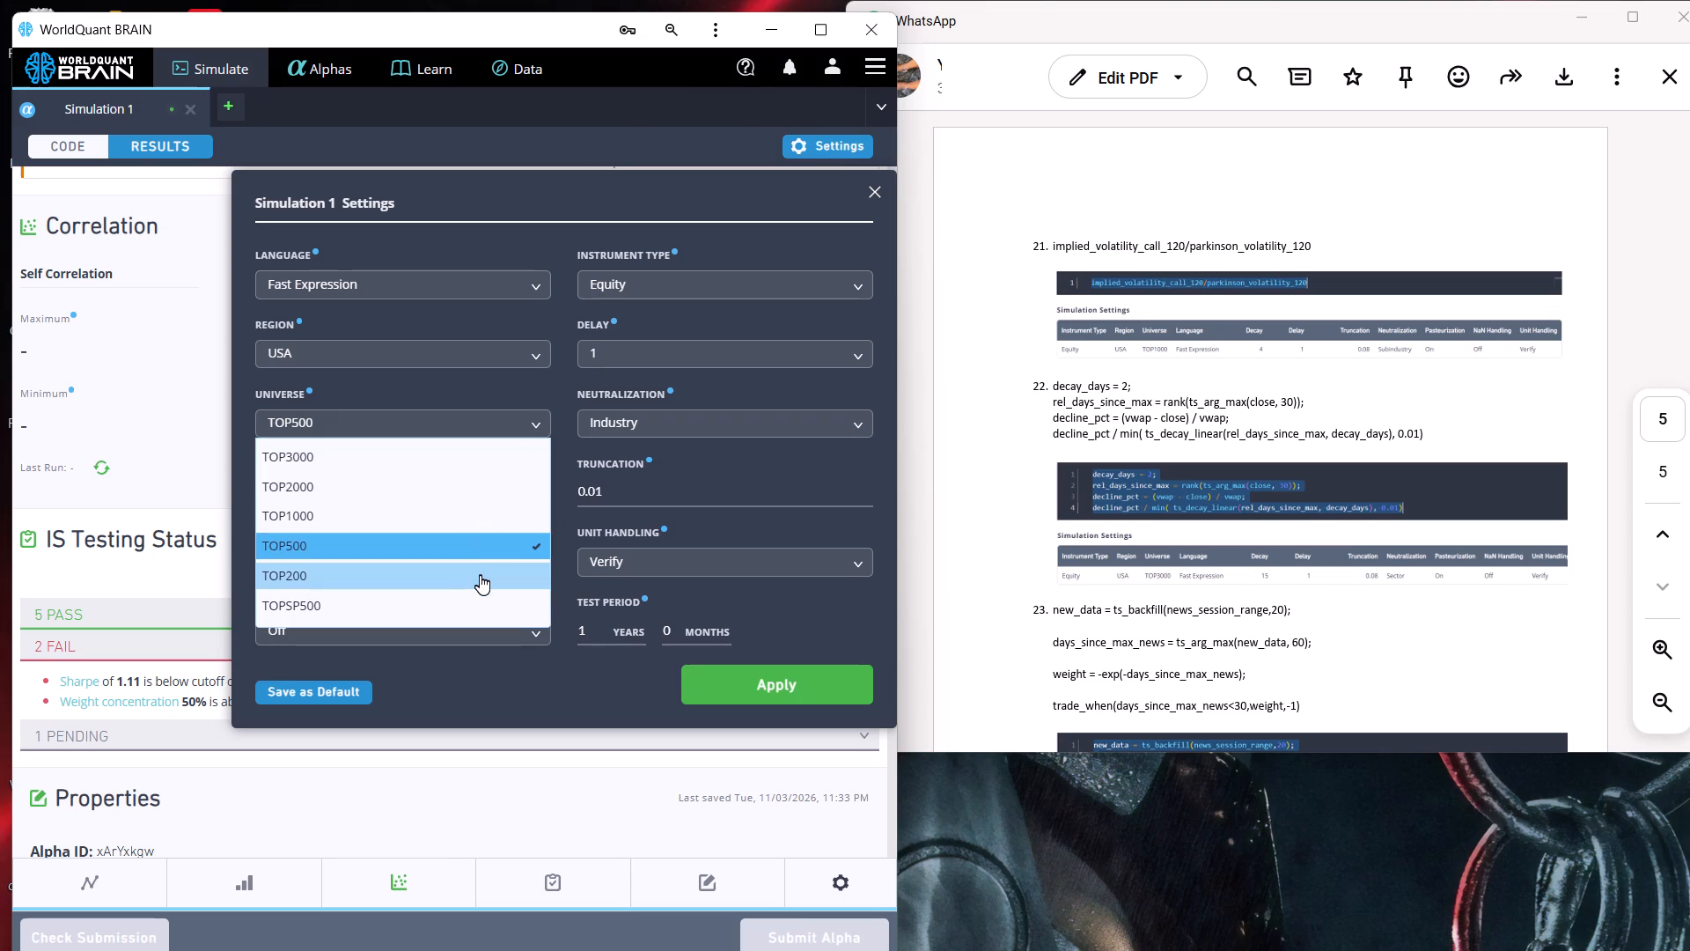
left_click_drag(478, 580, 474, 623)
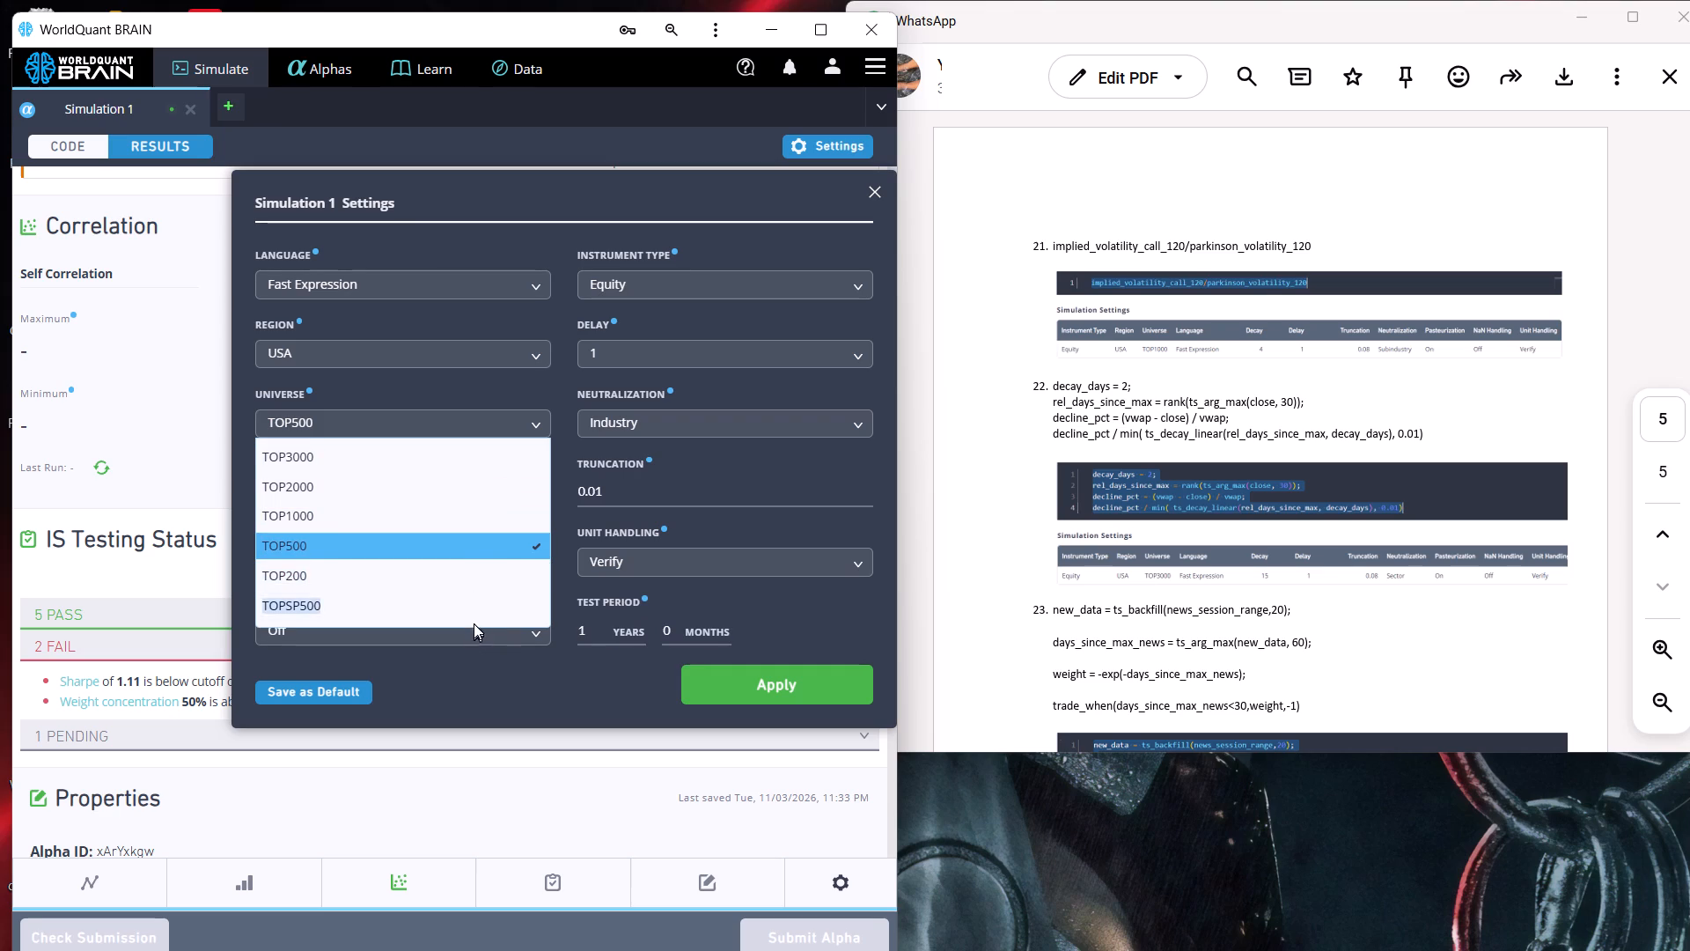
left_click_drag(474, 623, 474, 619)
left_click(474, 619)
left_click(744, 690)
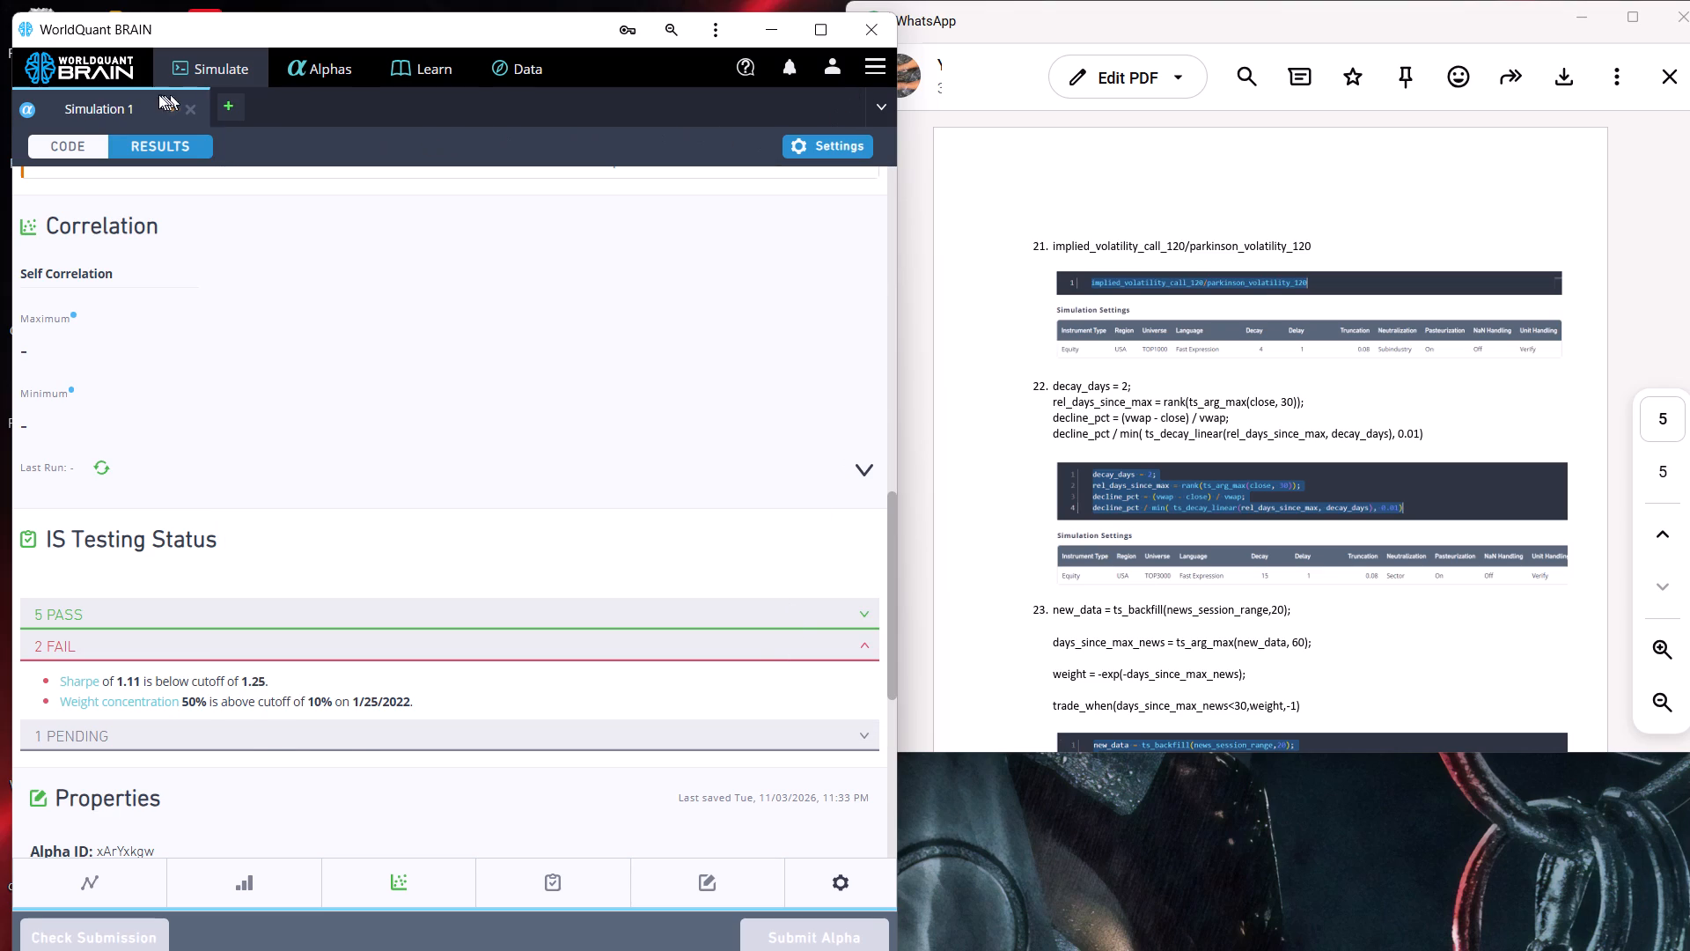
Return to the code and rerun the simulation of implied_volatility_call_150/parkinson_volatility_150 with the applied settings.
left_click(77, 146)
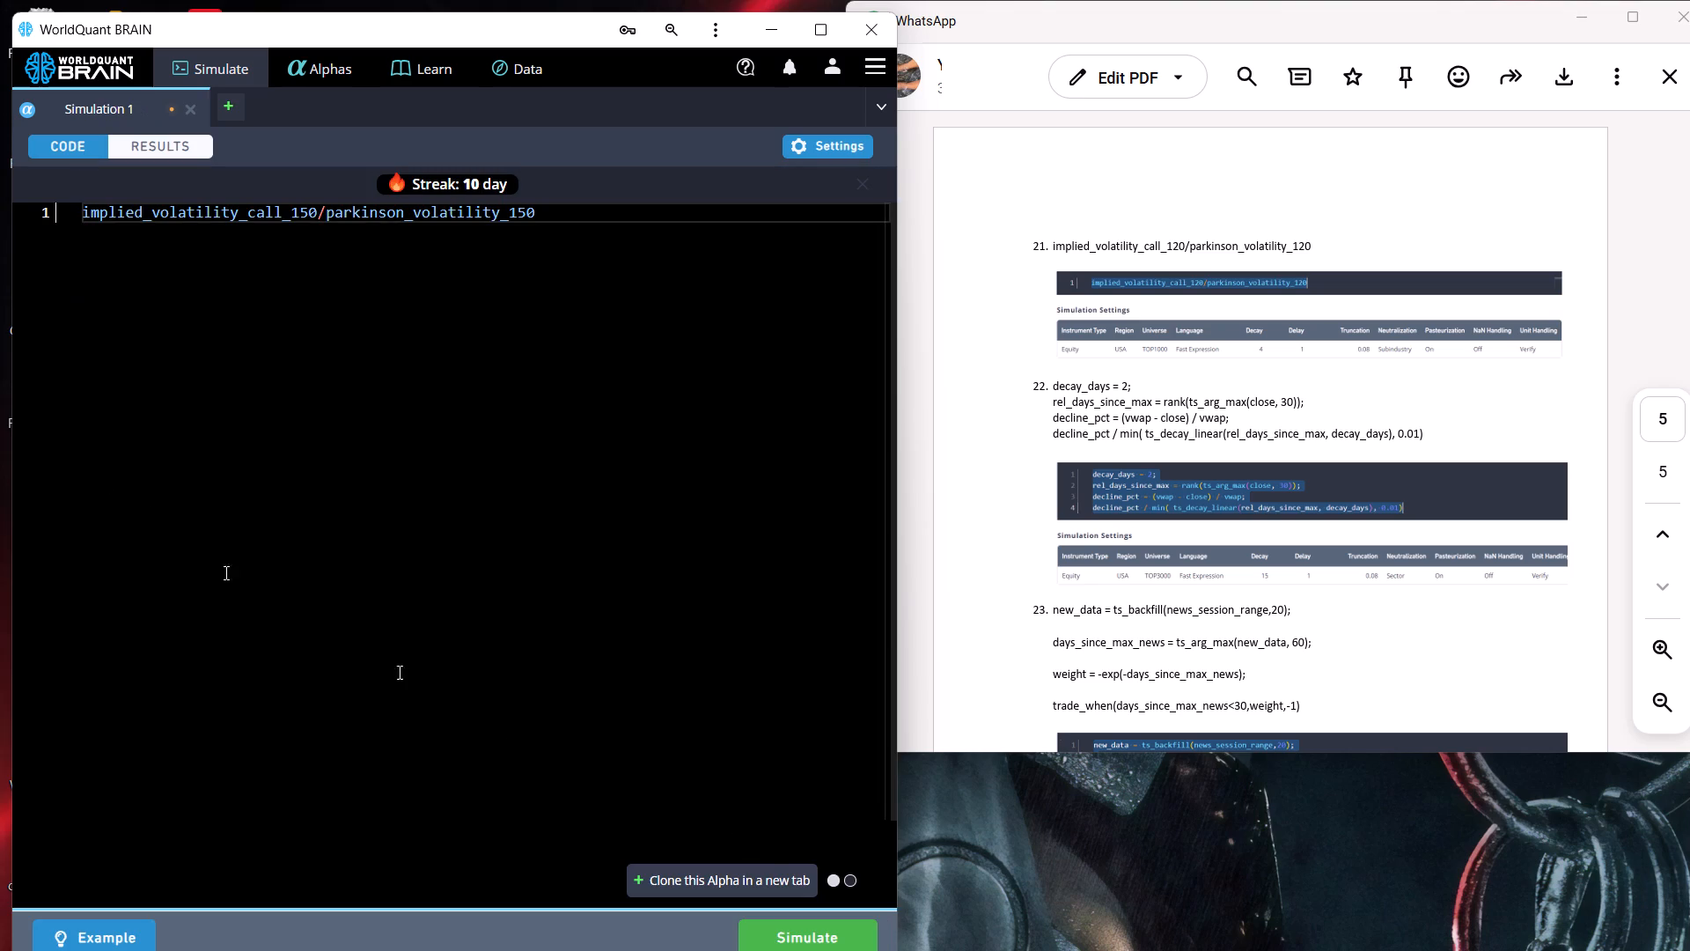
left_click(845, 936)
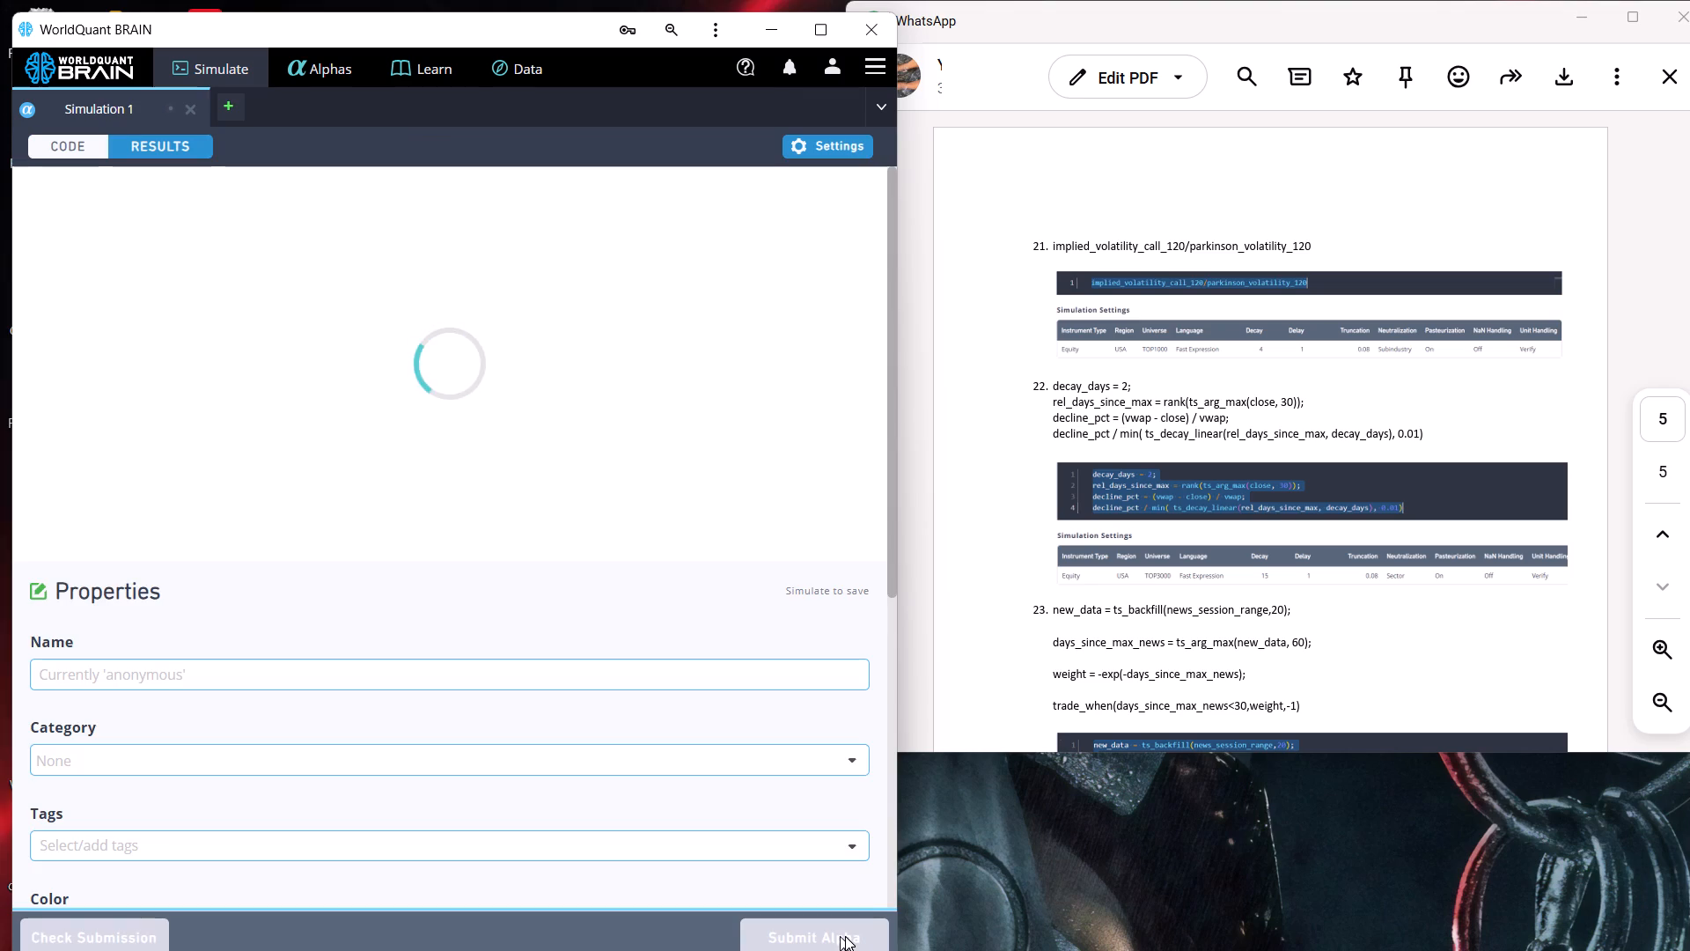
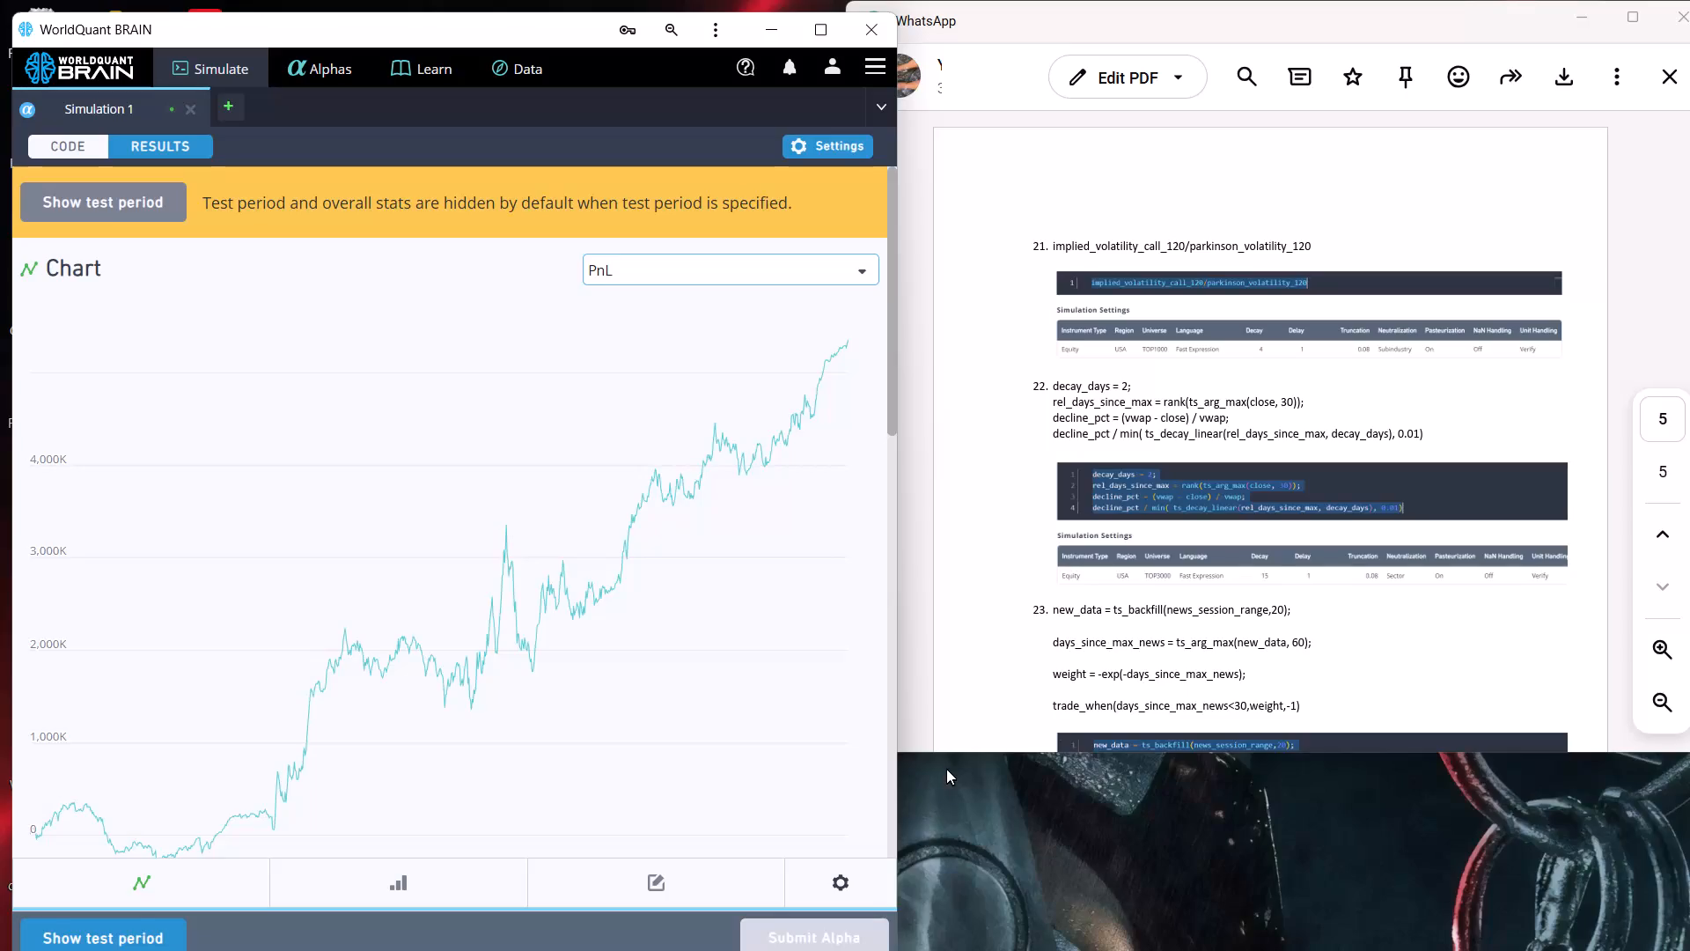
Reveal the test period results of the rerun simulation and expand the failed checks in IS Testing Status.
scroll(680, 763, "down", 3)
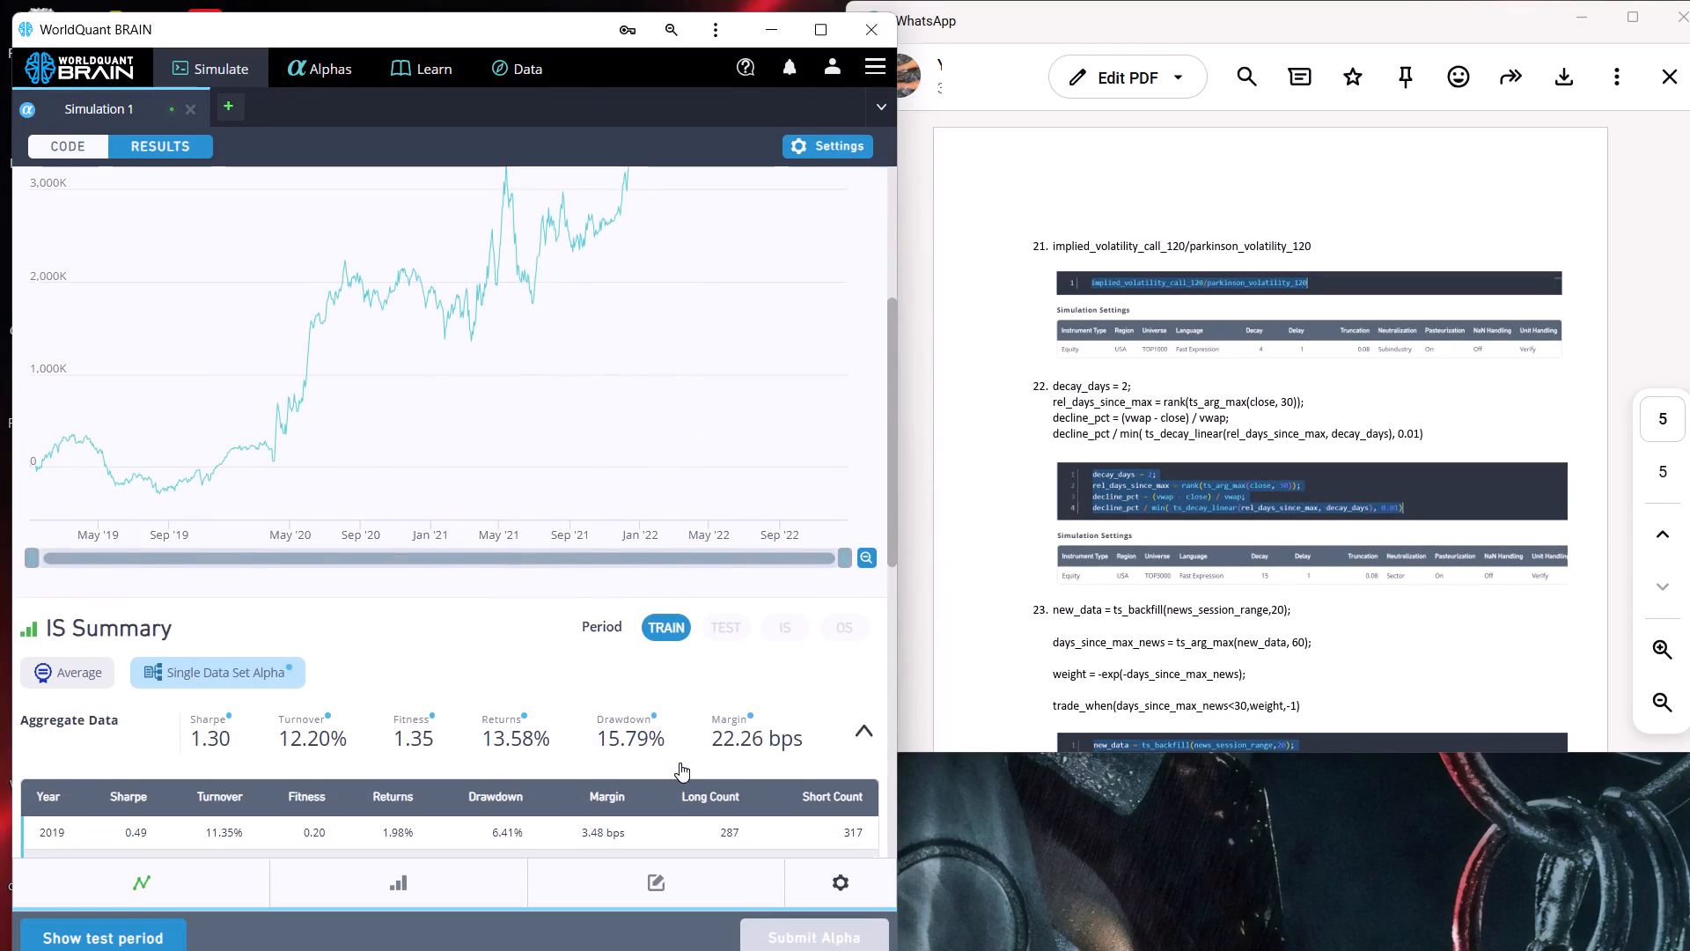
scroll(680, 763, "down", 5)
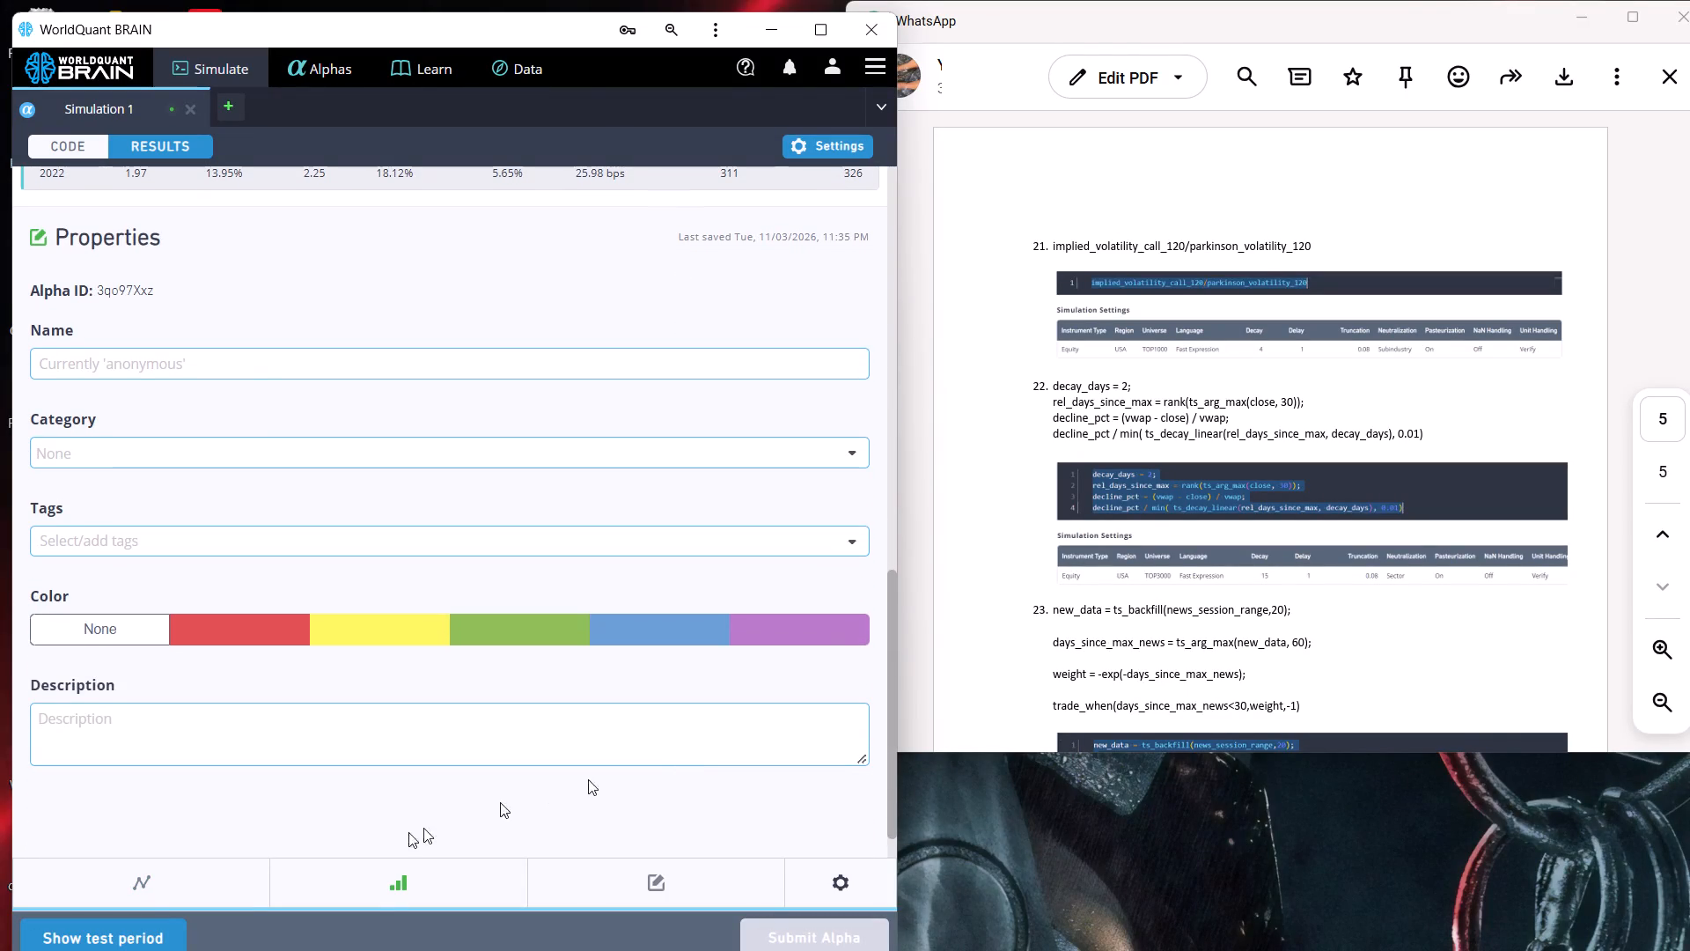
left_click(84, 926)
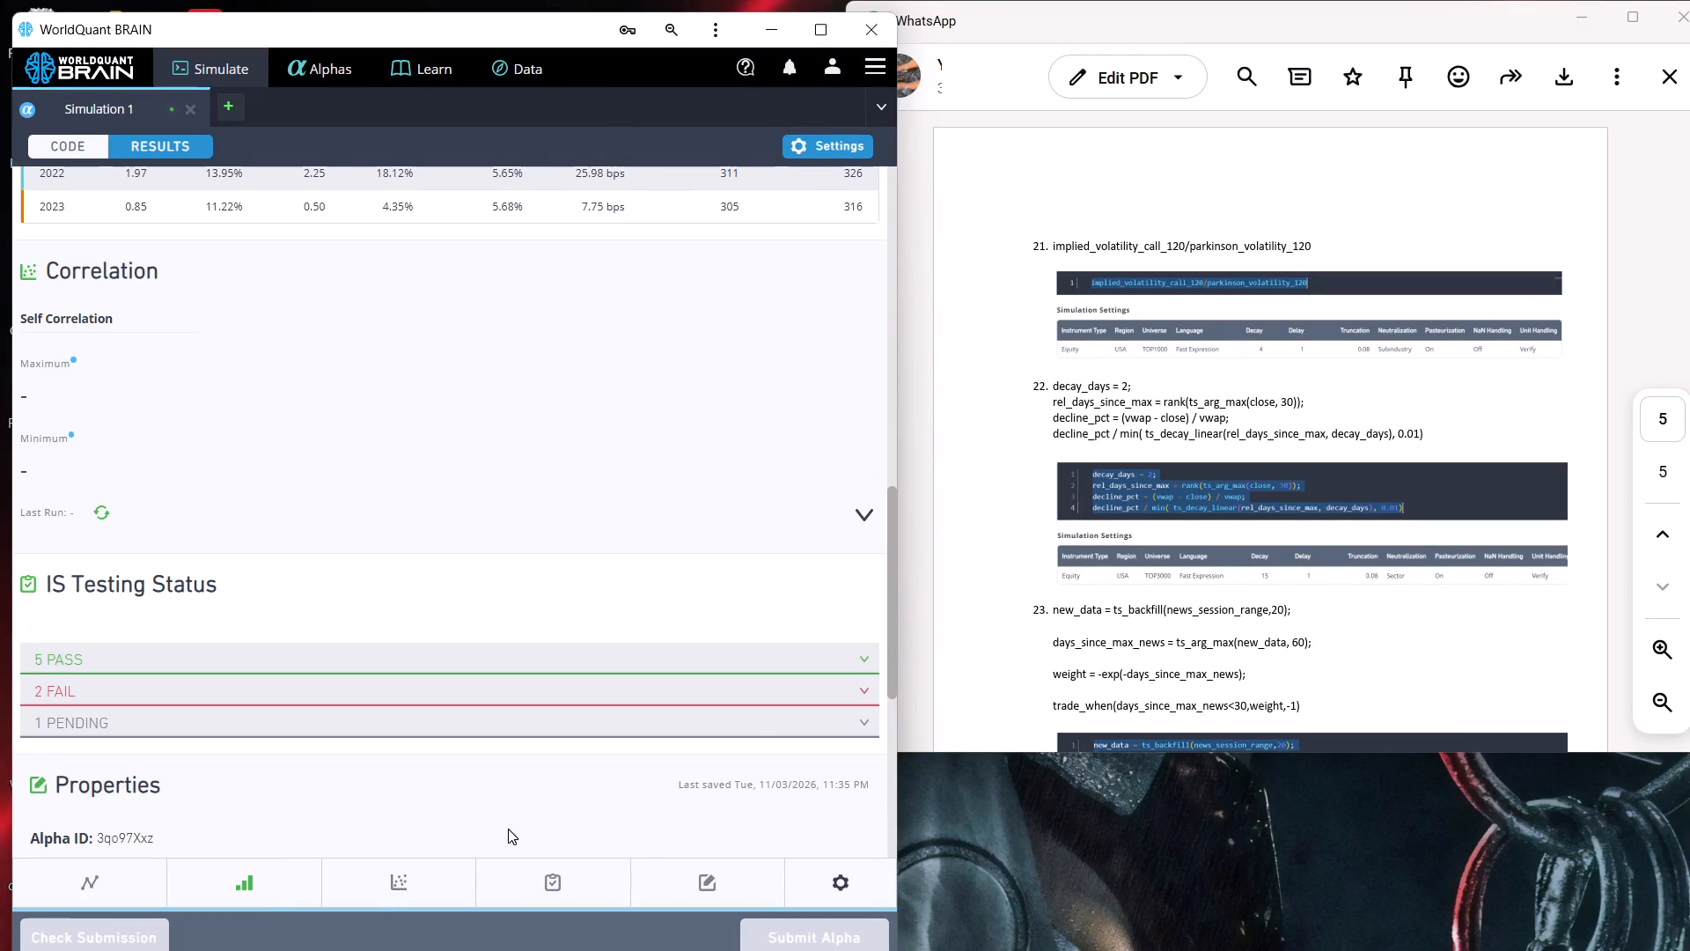
left_click(862, 690)
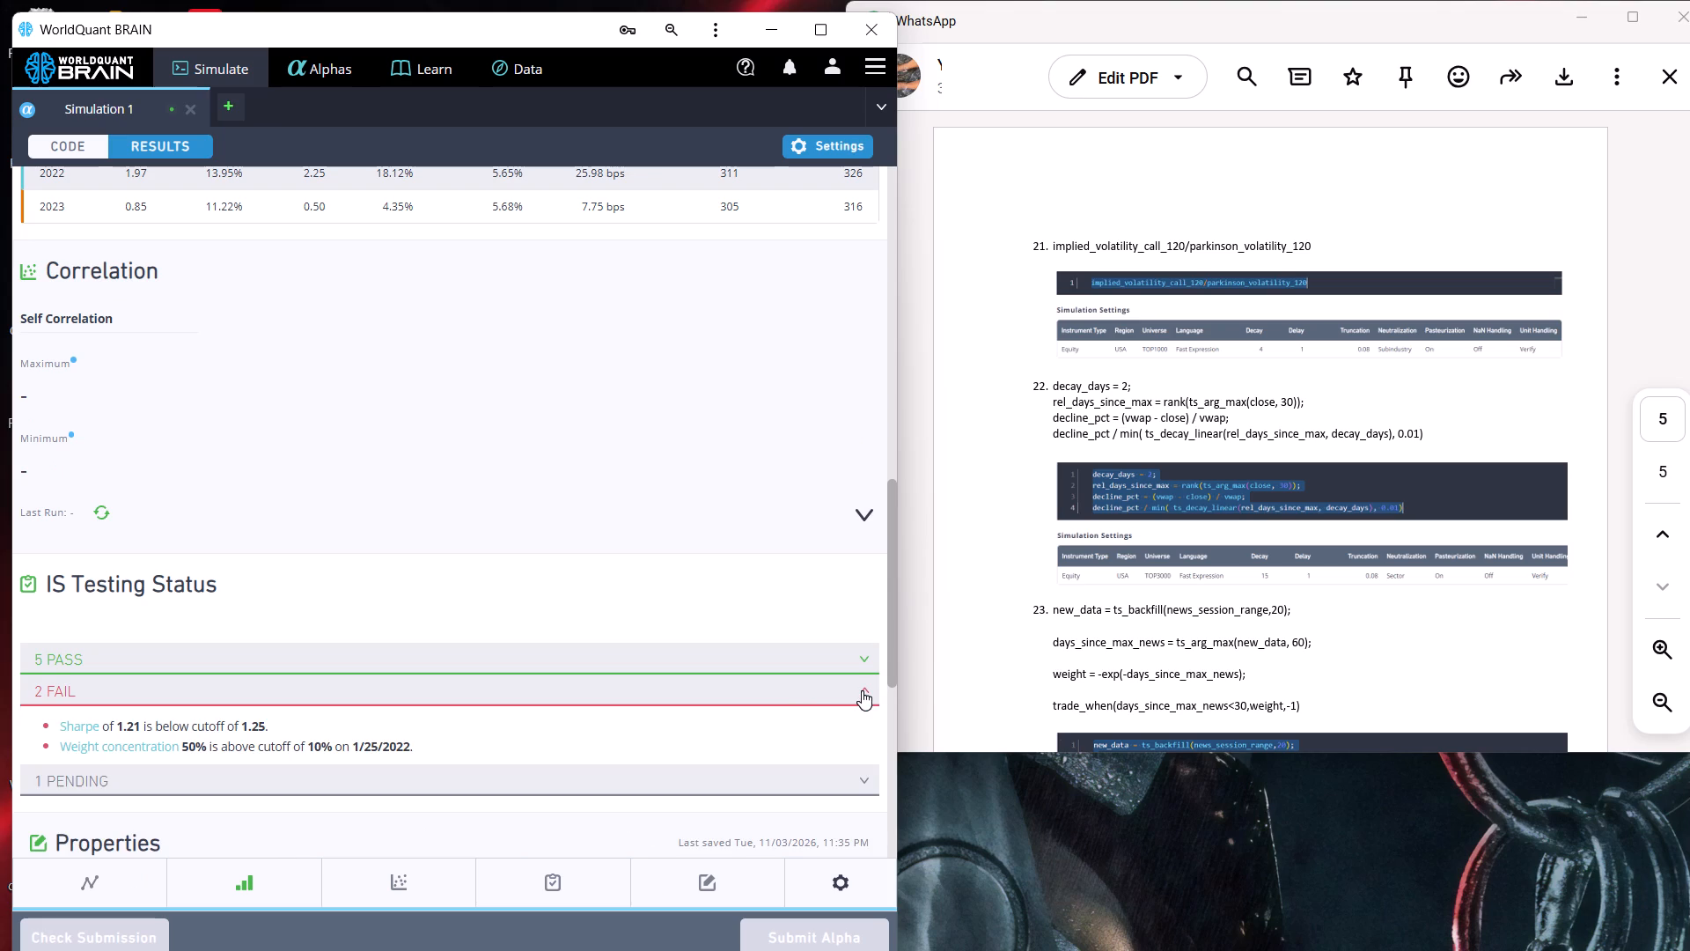
Set the Simulation 1 universe to TOP2000 and neutralization to Subindustry, and apply the settings.
left_click(821, 146)
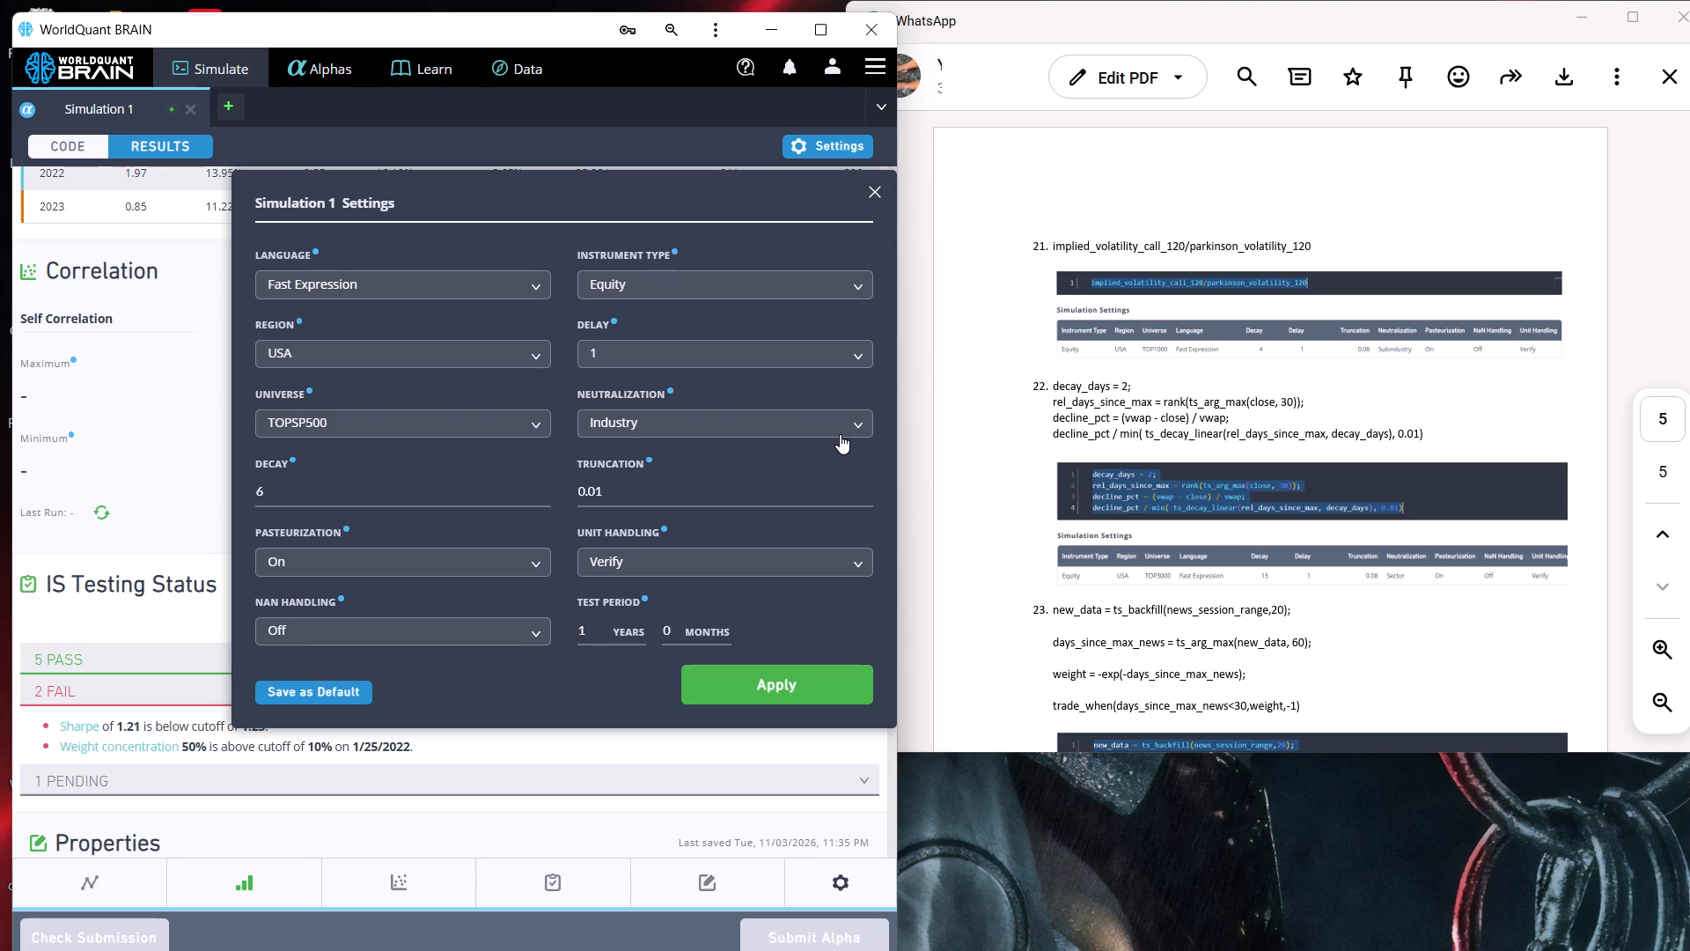
left_click(536, 427)
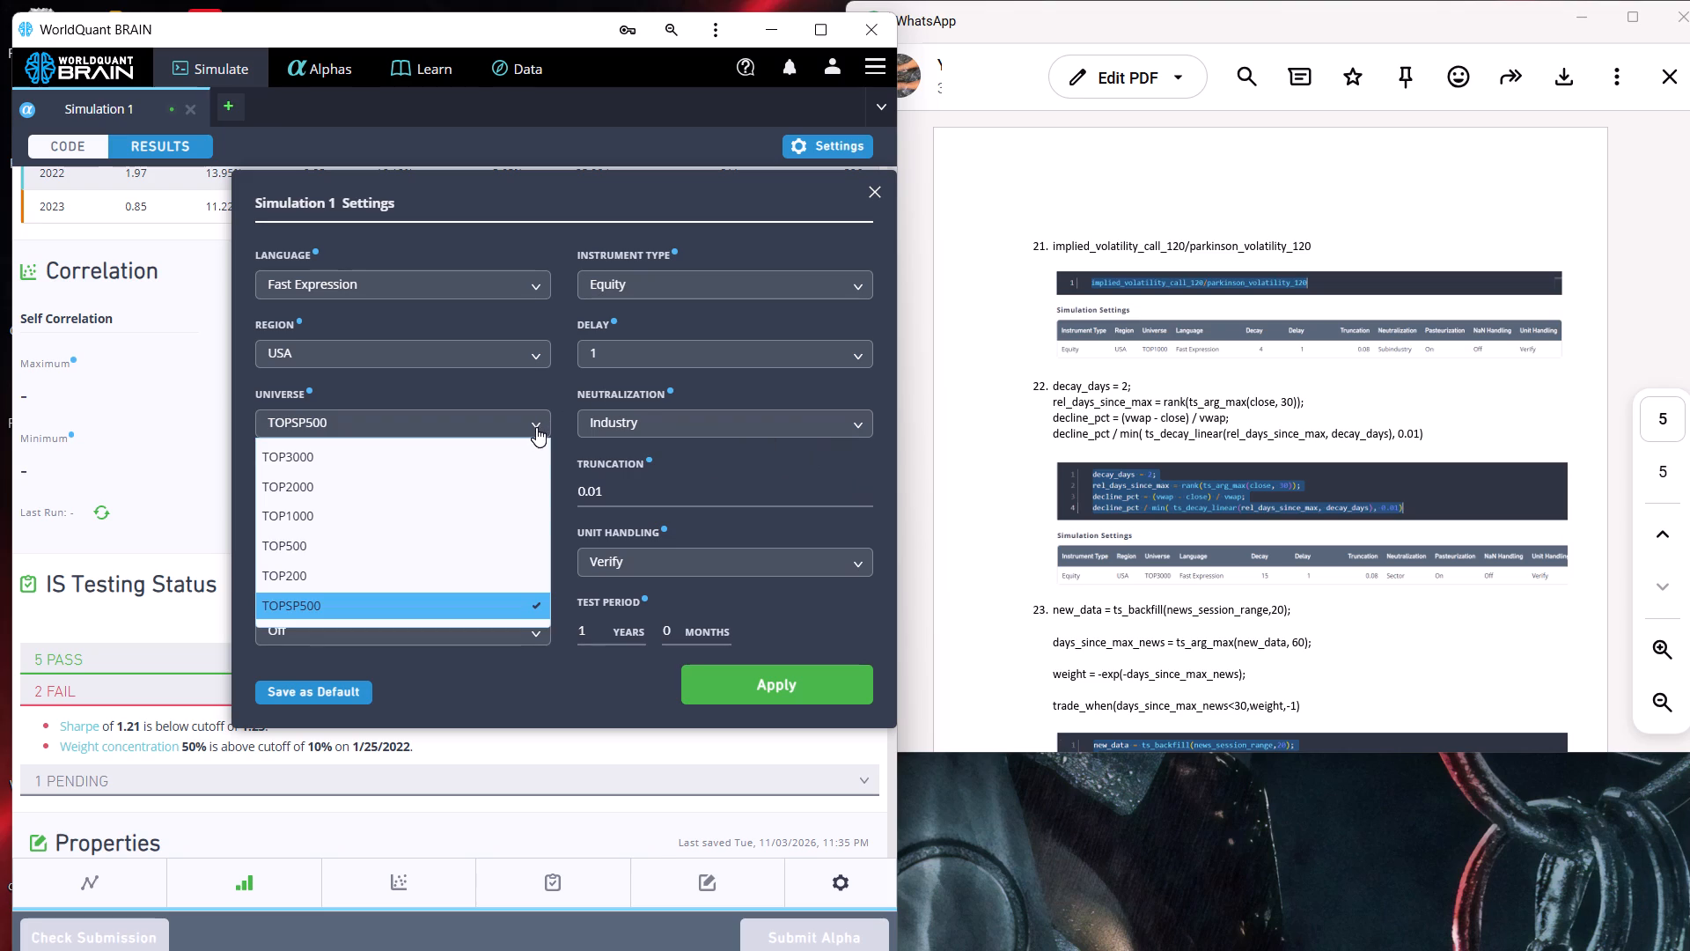
left_click(496, 490)
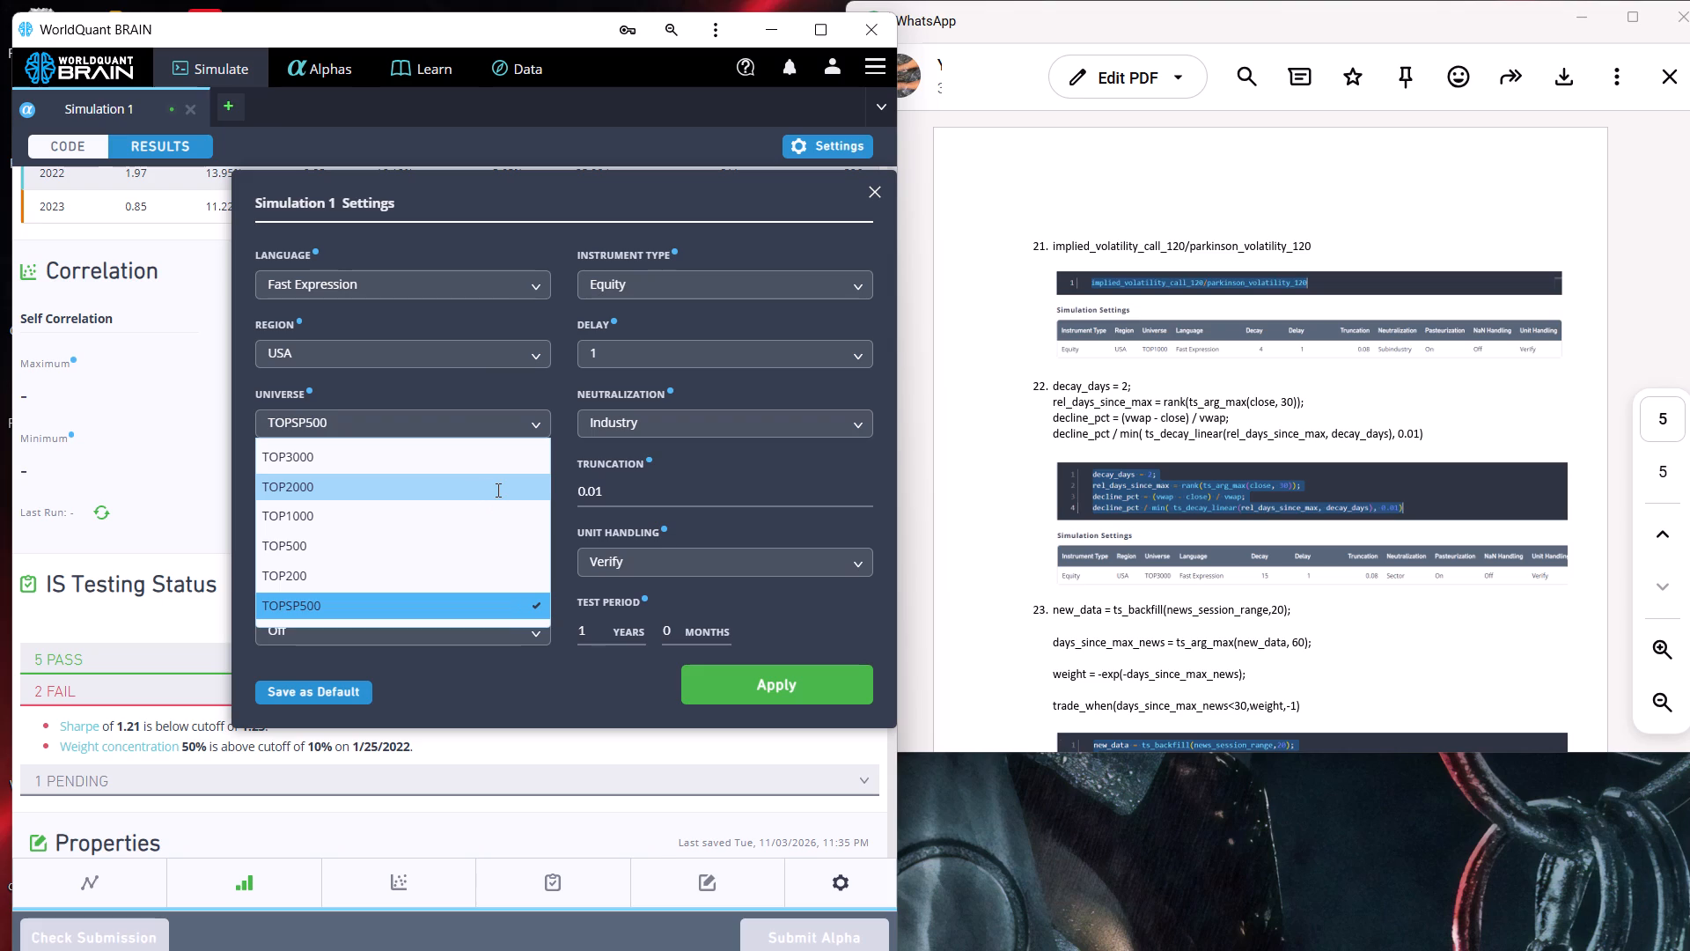
left_click(861, 425)
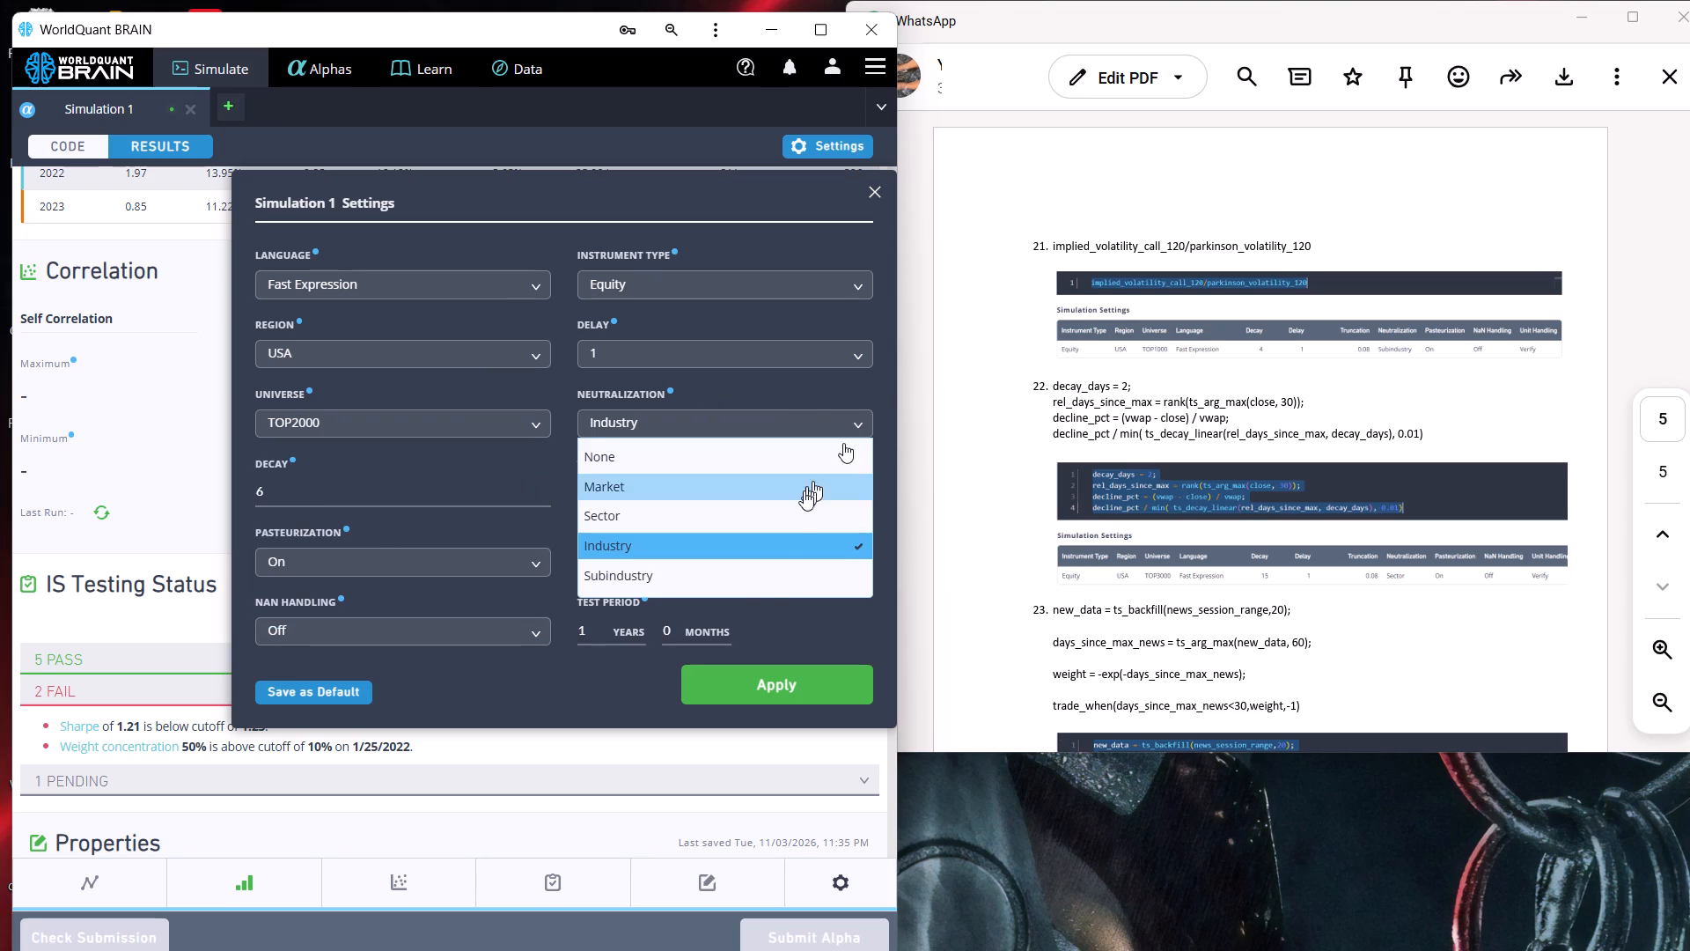
left_click(759, 579)
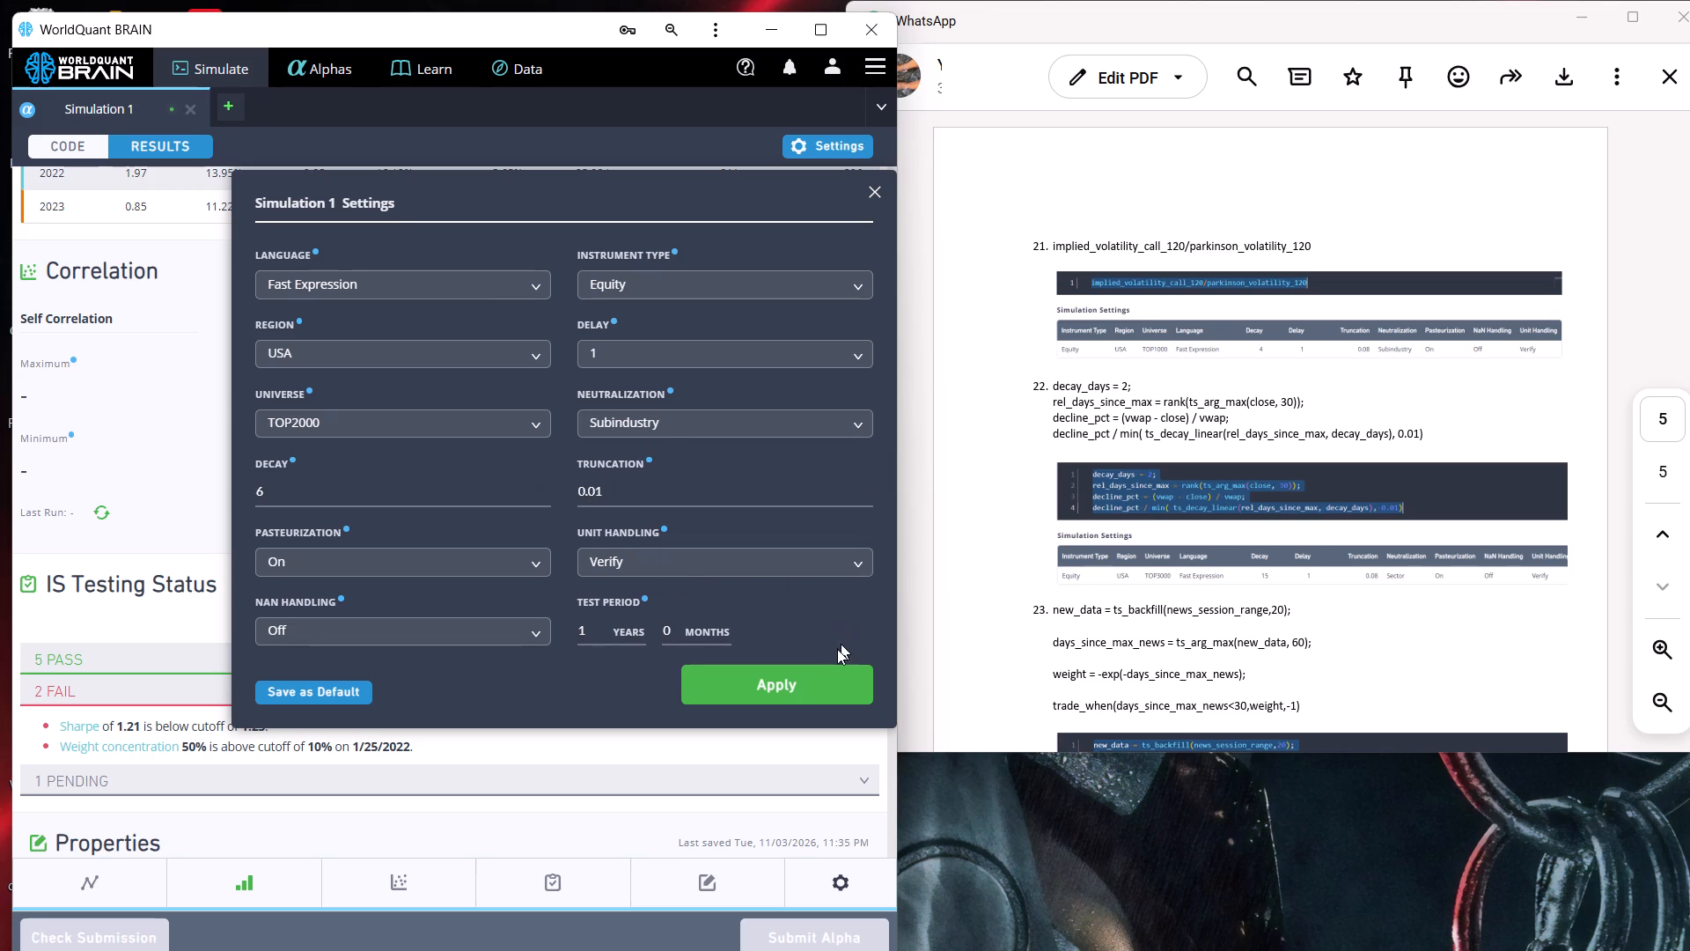
left_click(806, 693)
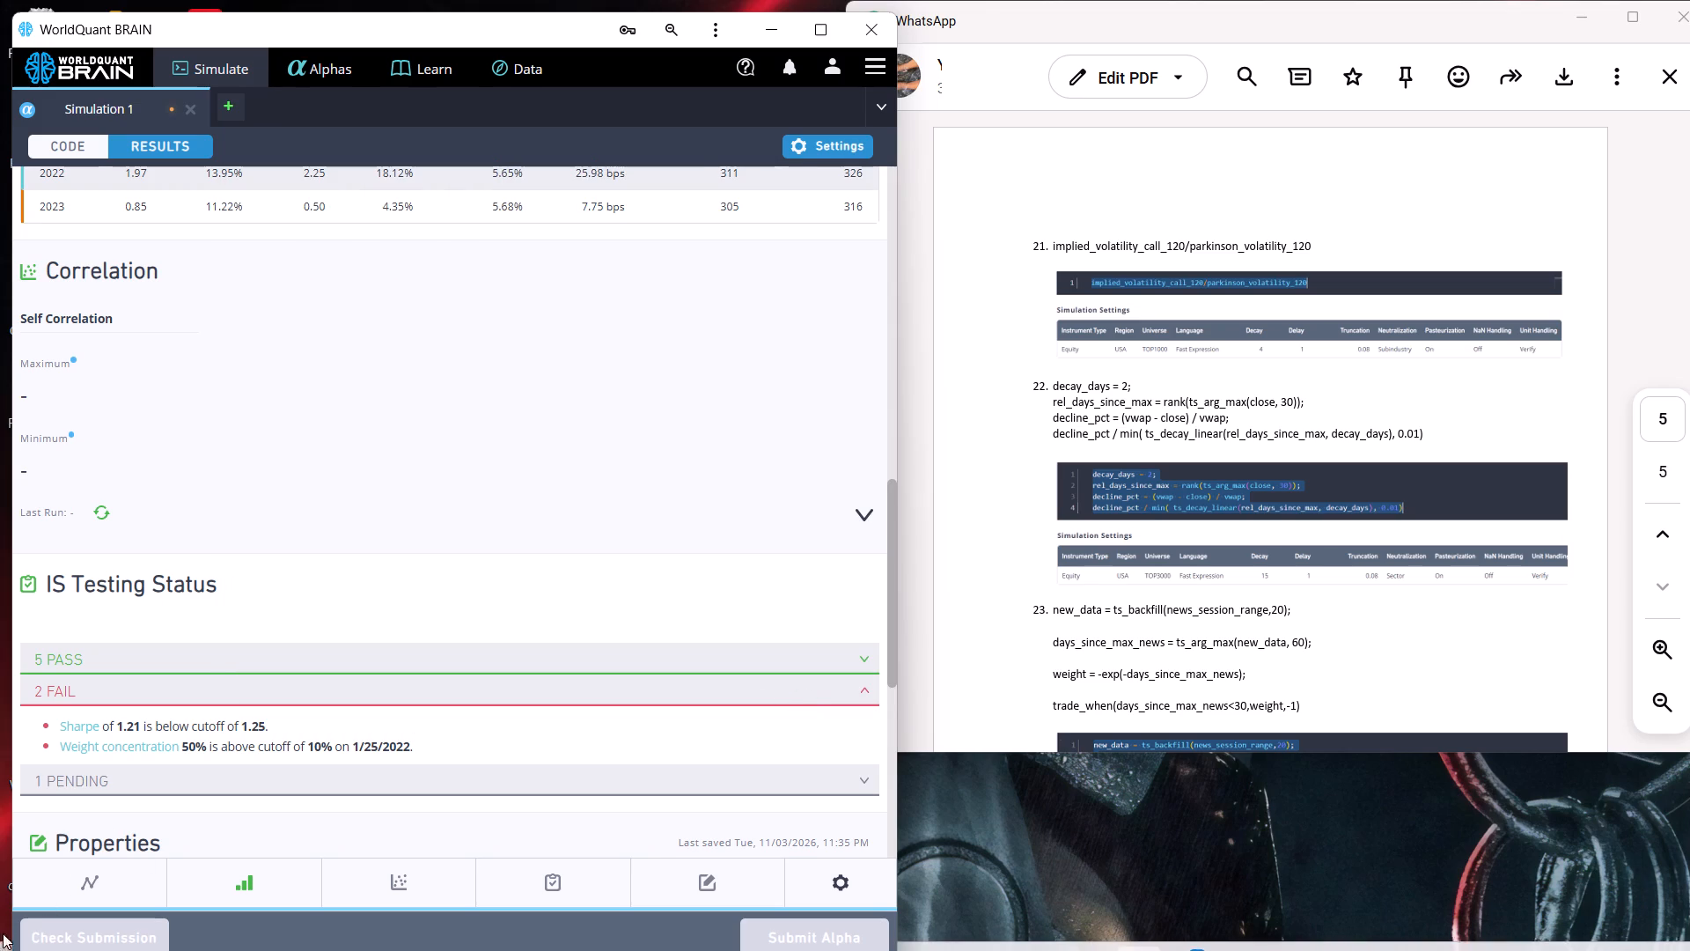
Return to the code and rerun the simulation of implied_volatility_call_150/parkinson_volatility_150 with the applied settings.
left_click(82, 137)
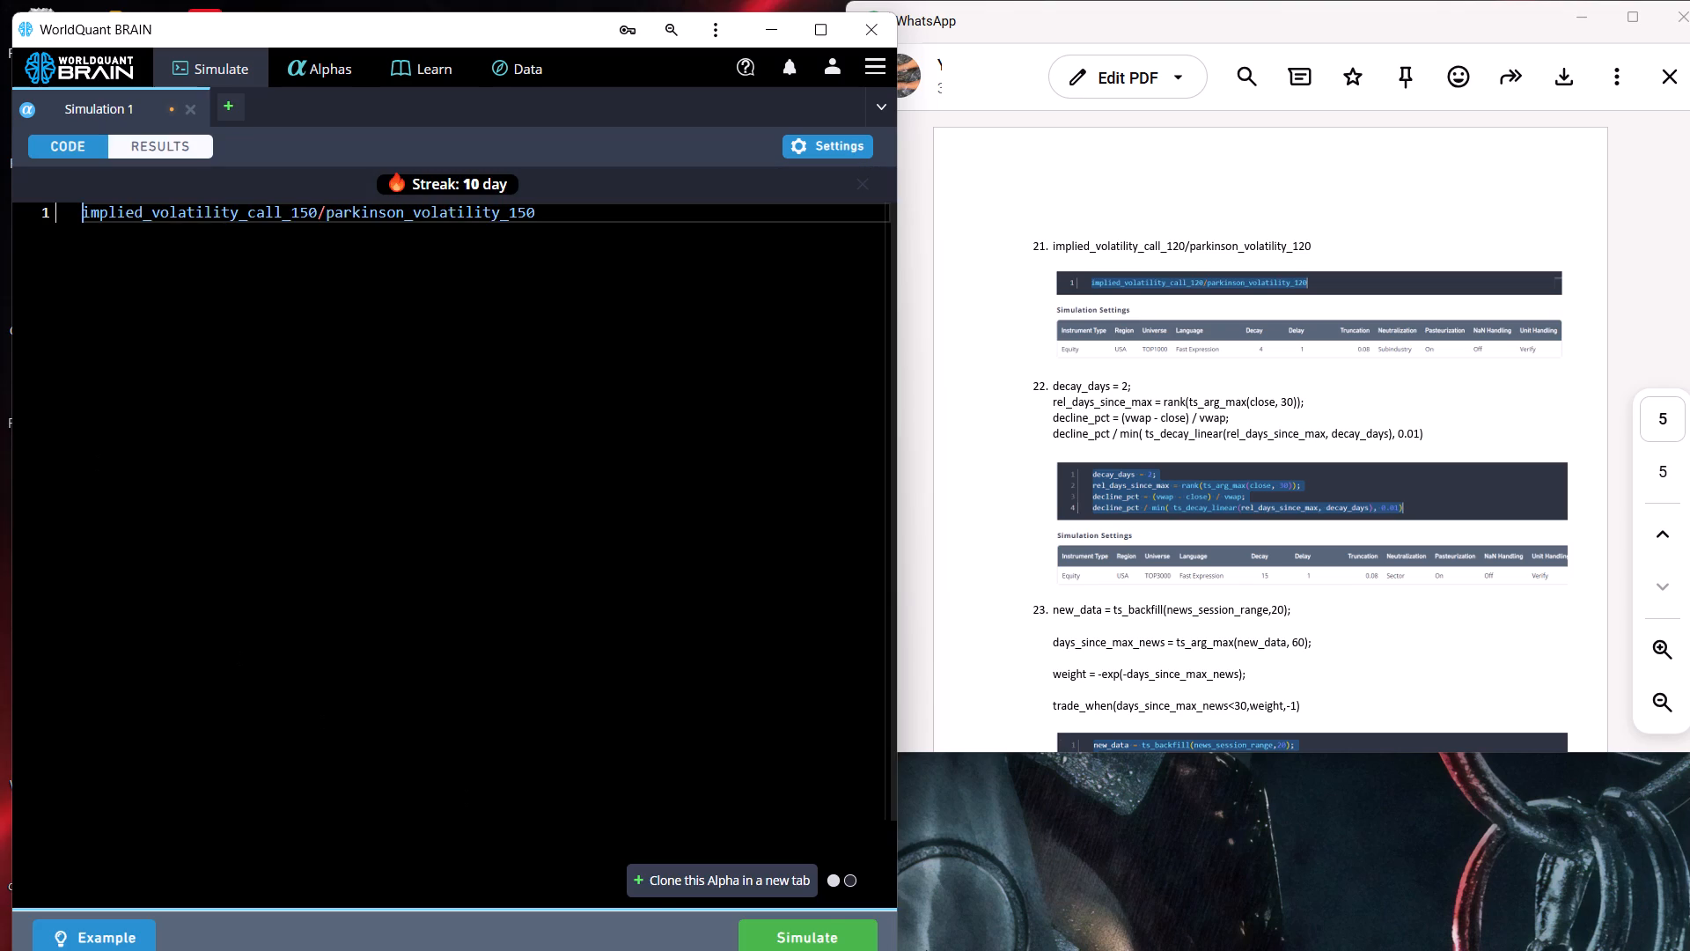
left_click(819, 942)
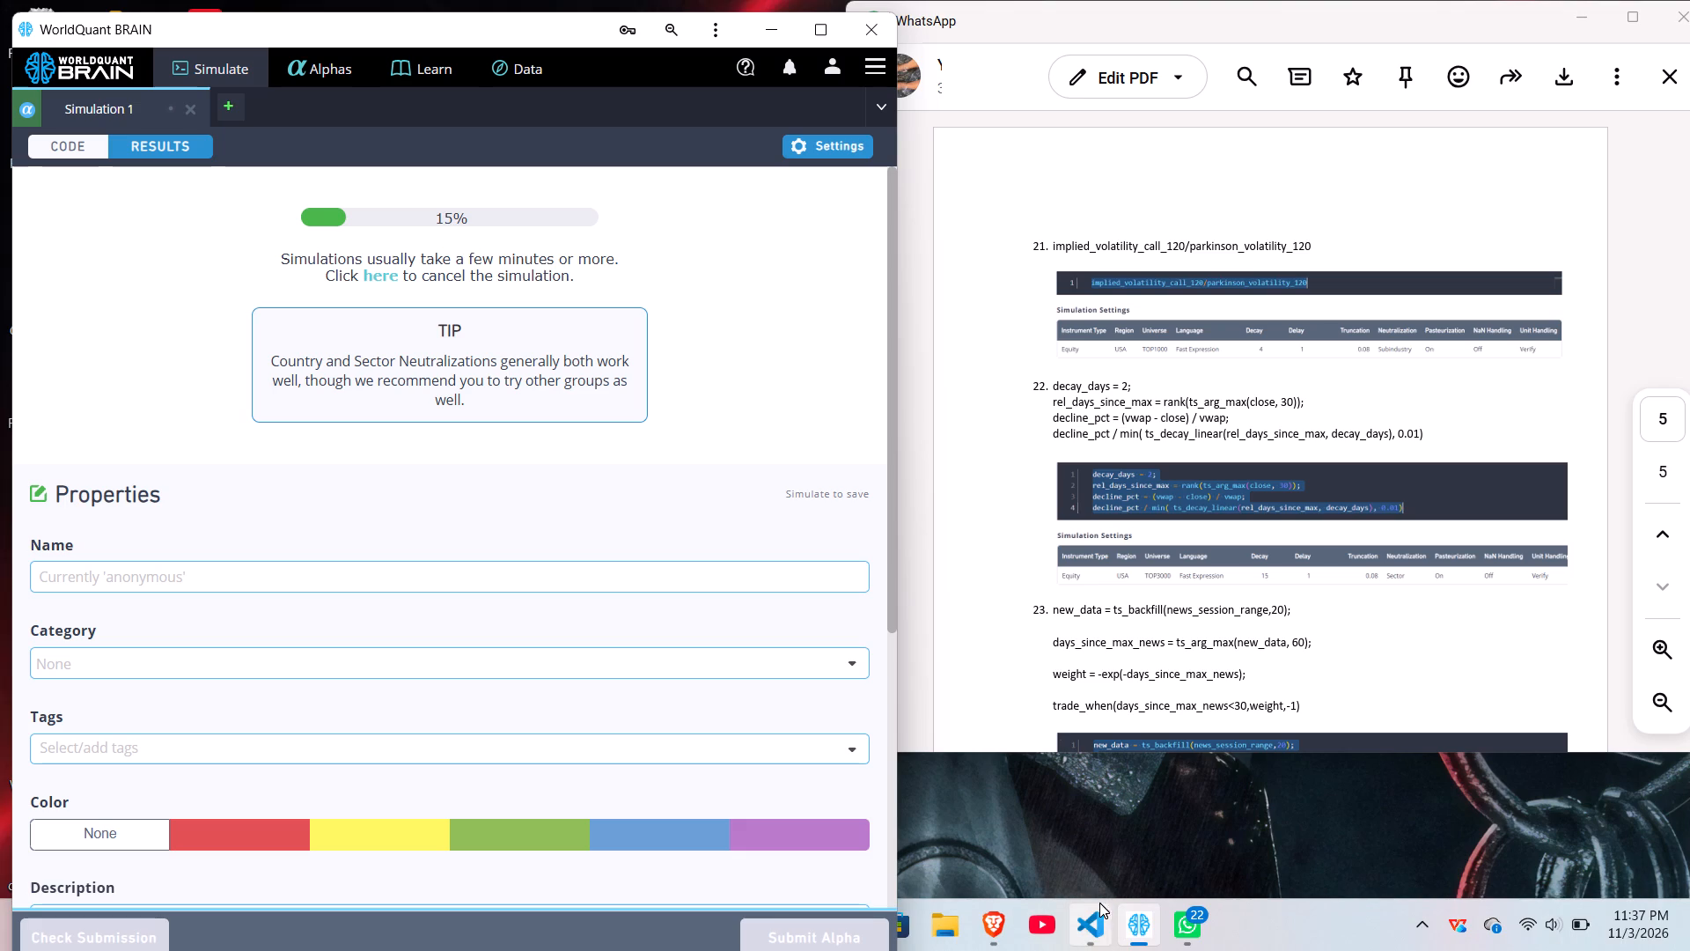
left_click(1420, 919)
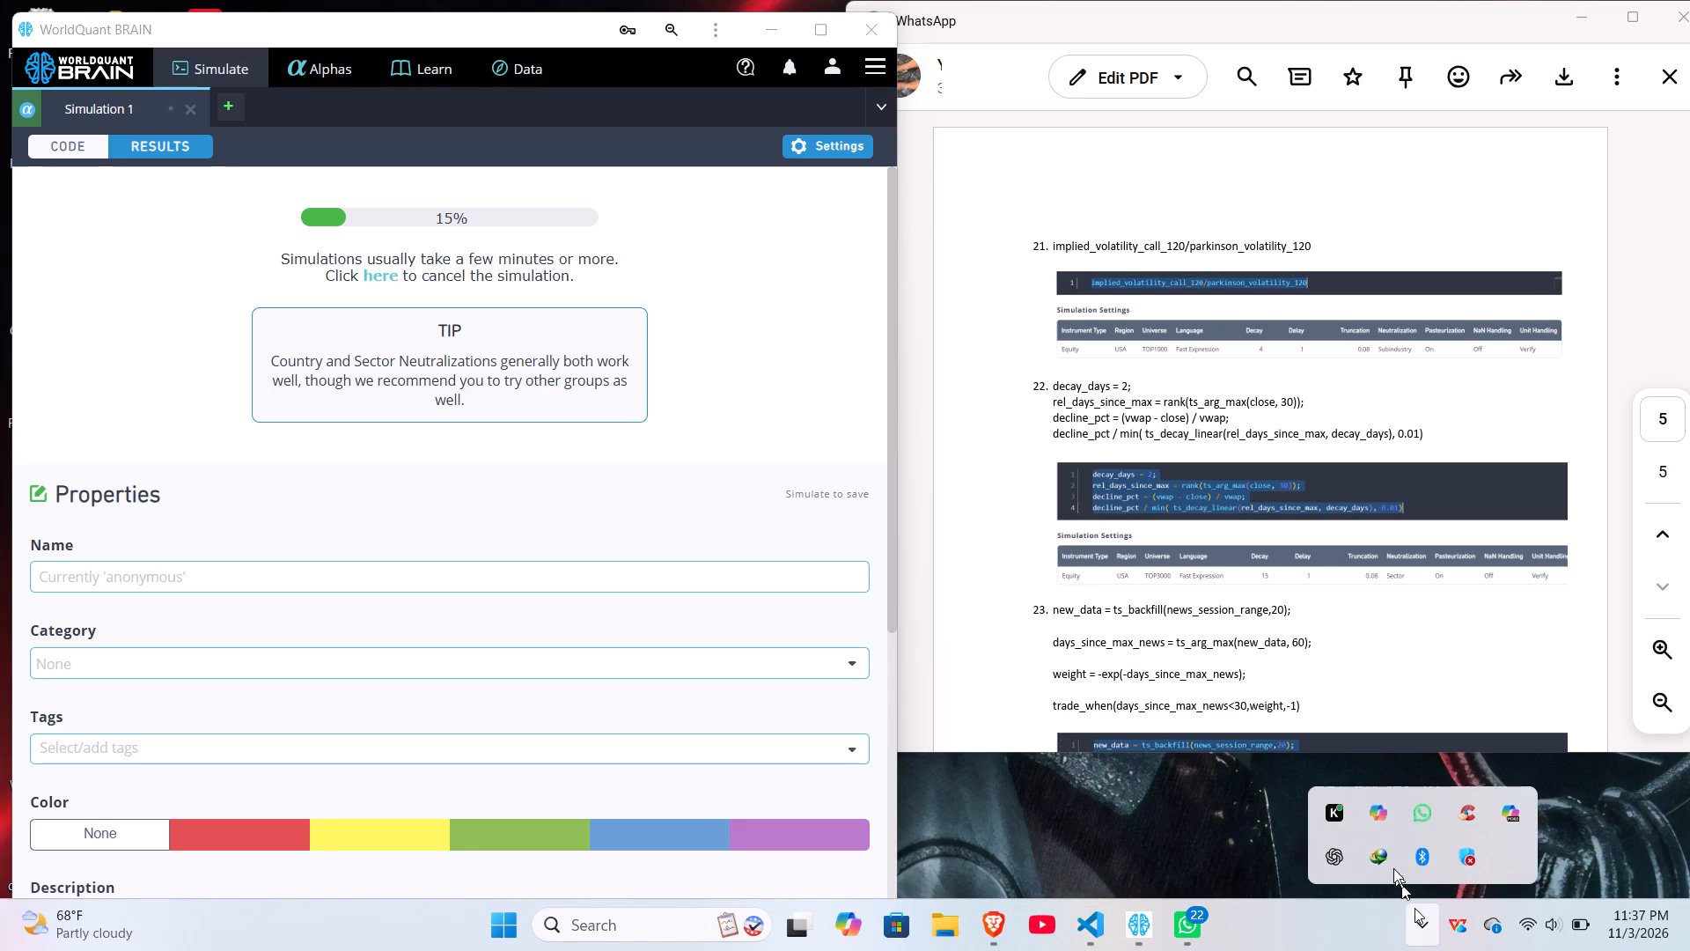
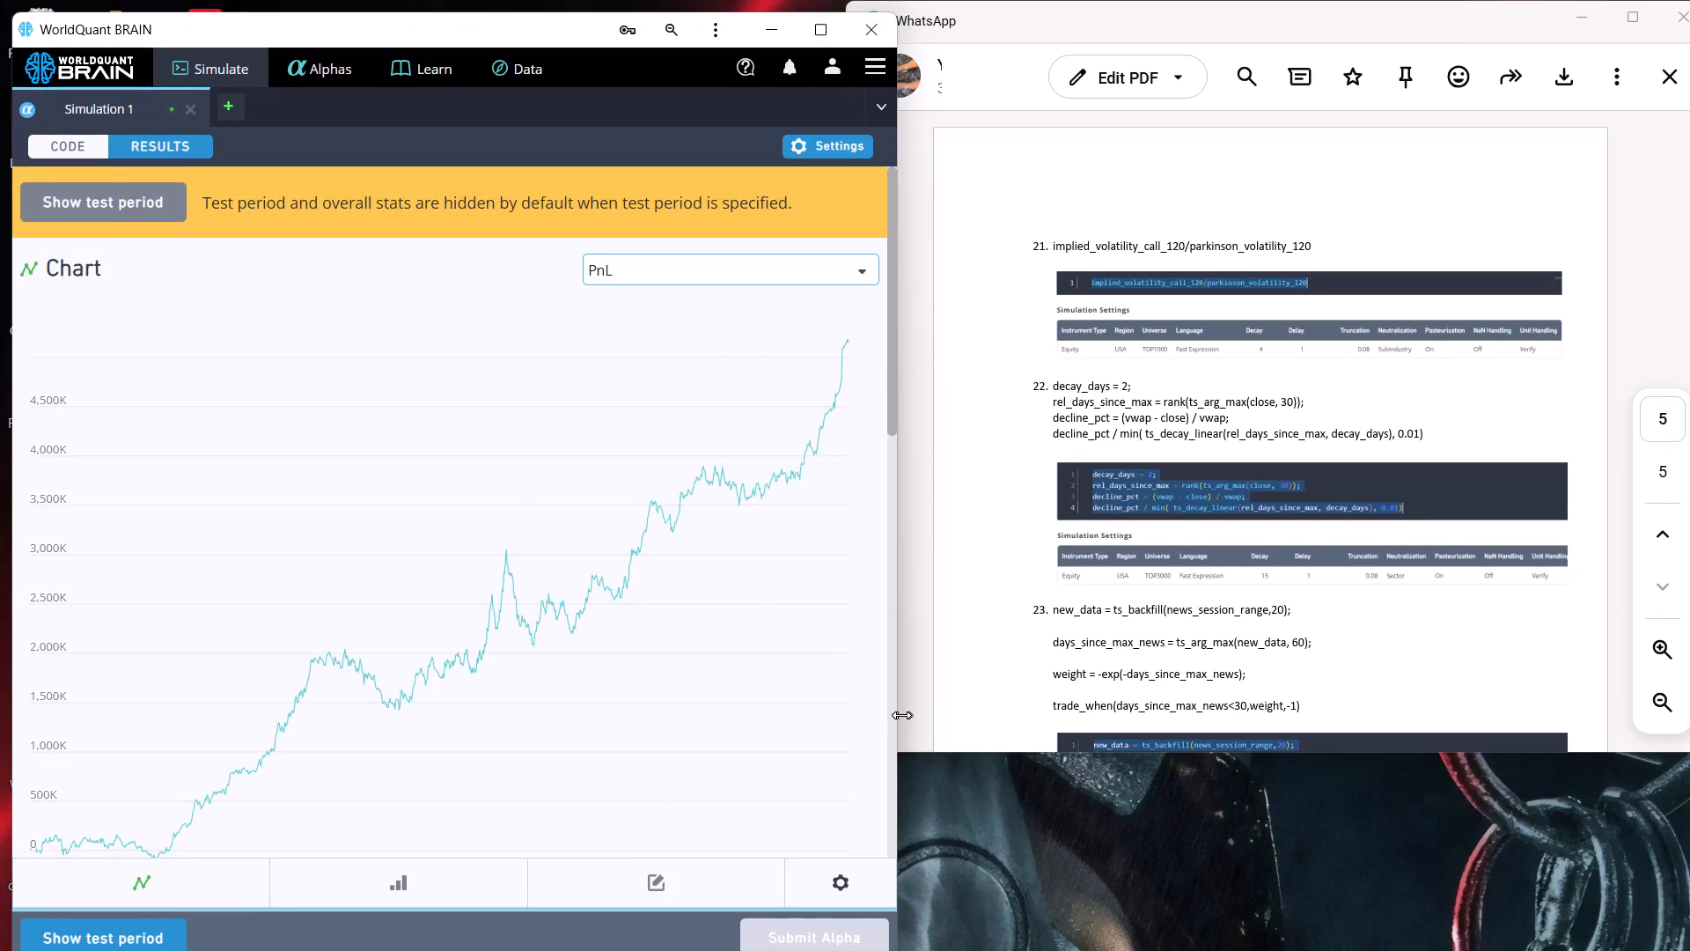
Reveal the test period results of the rerun simulation and expand the pending and failed checks in IS Testing Status.
scroll(658, 678, "down", 5)
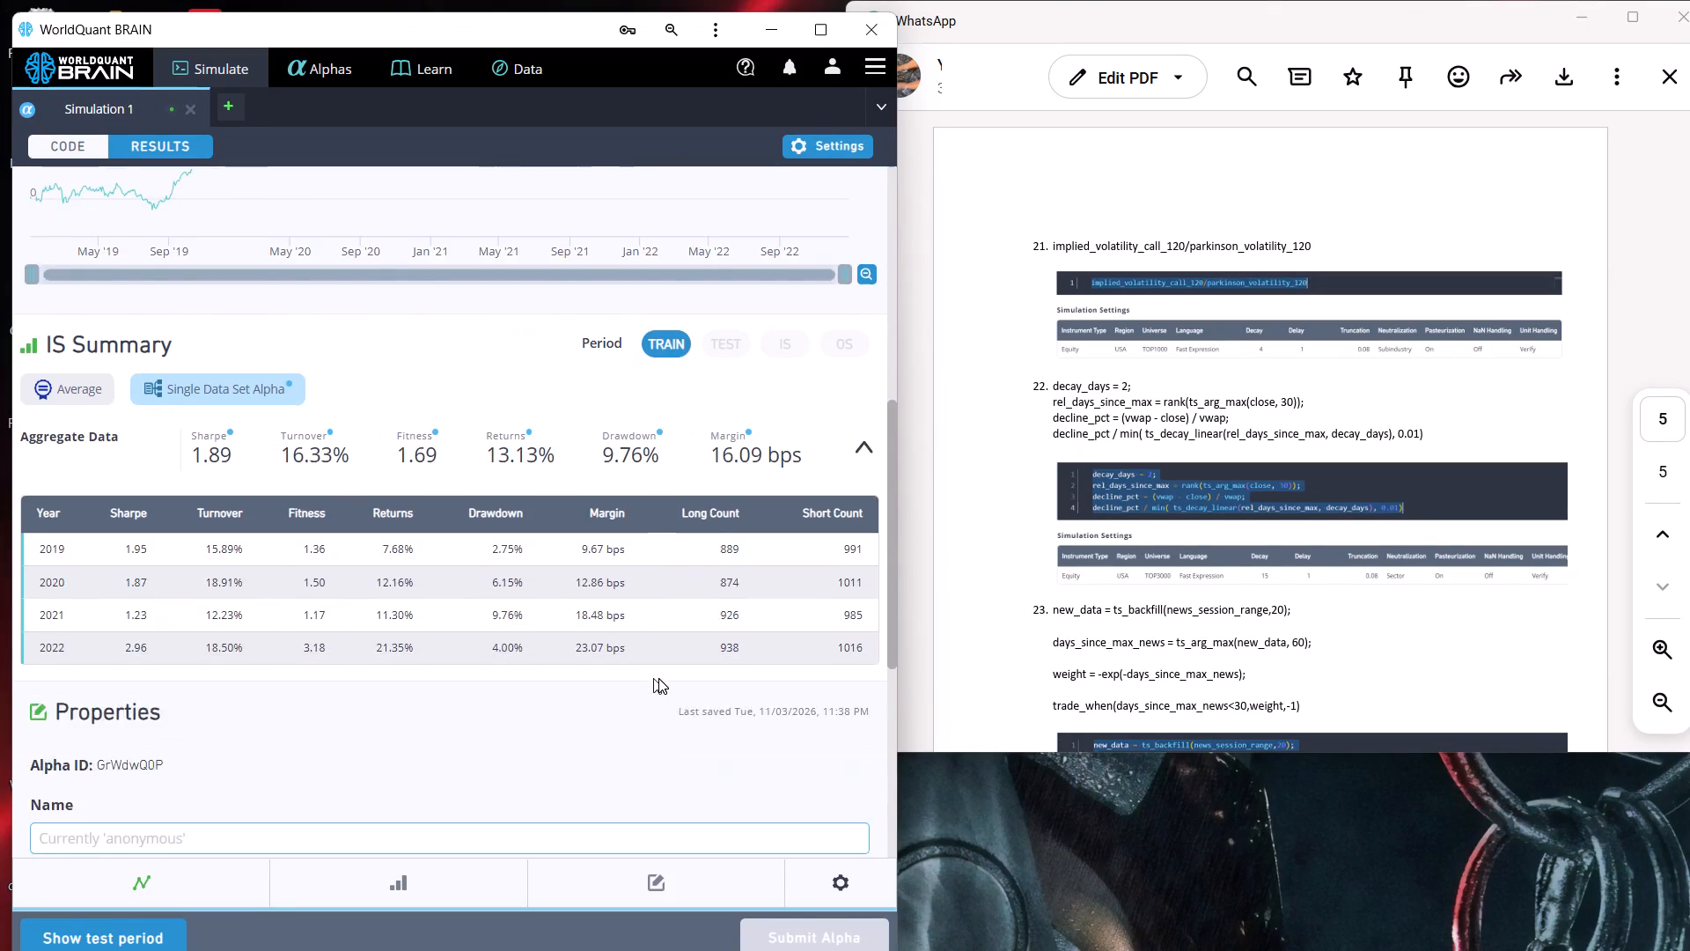
scroll(658, 678, "down", 3)
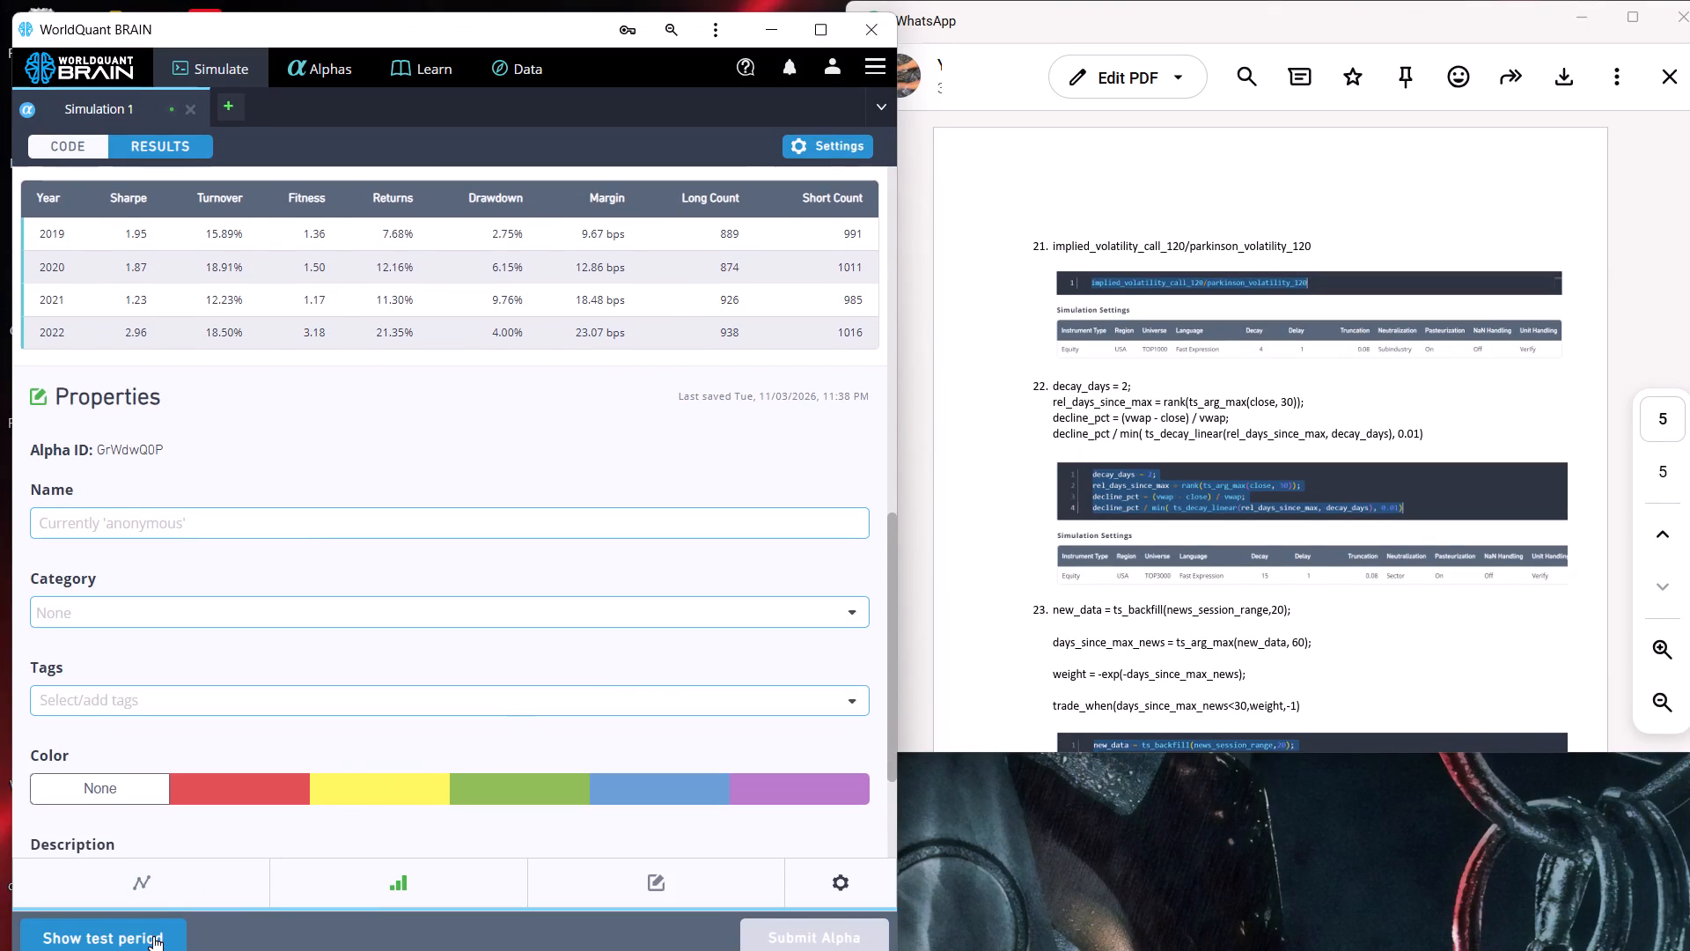
left_click(153, 936)
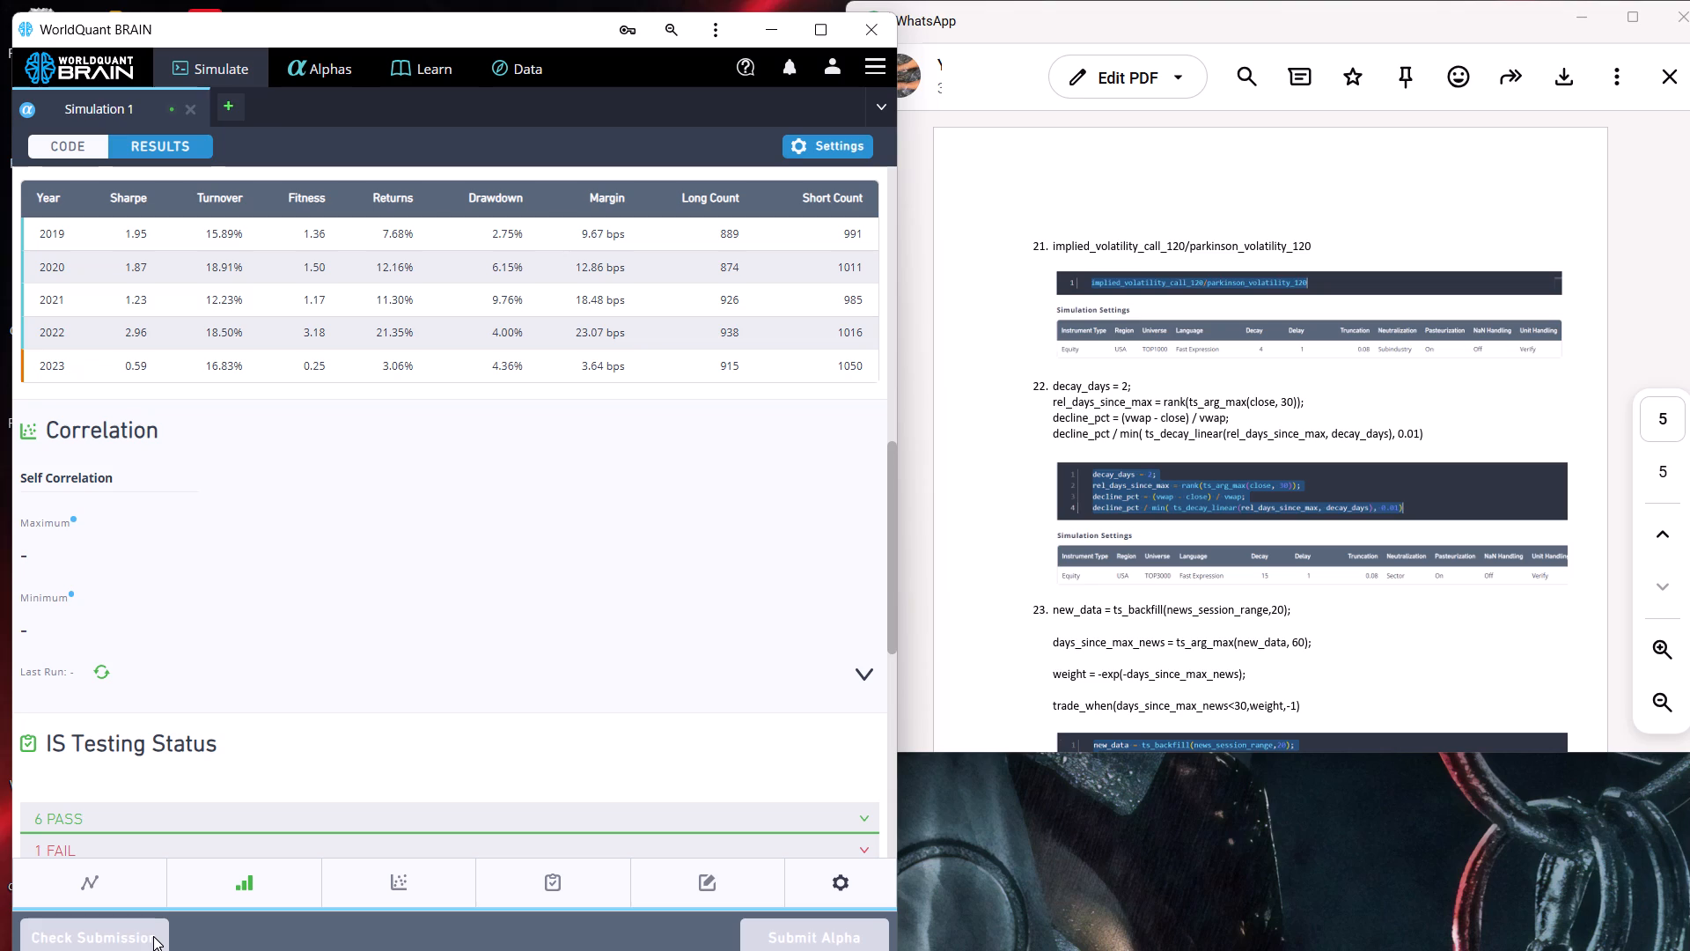
scroll(491, 604, "down", 1)
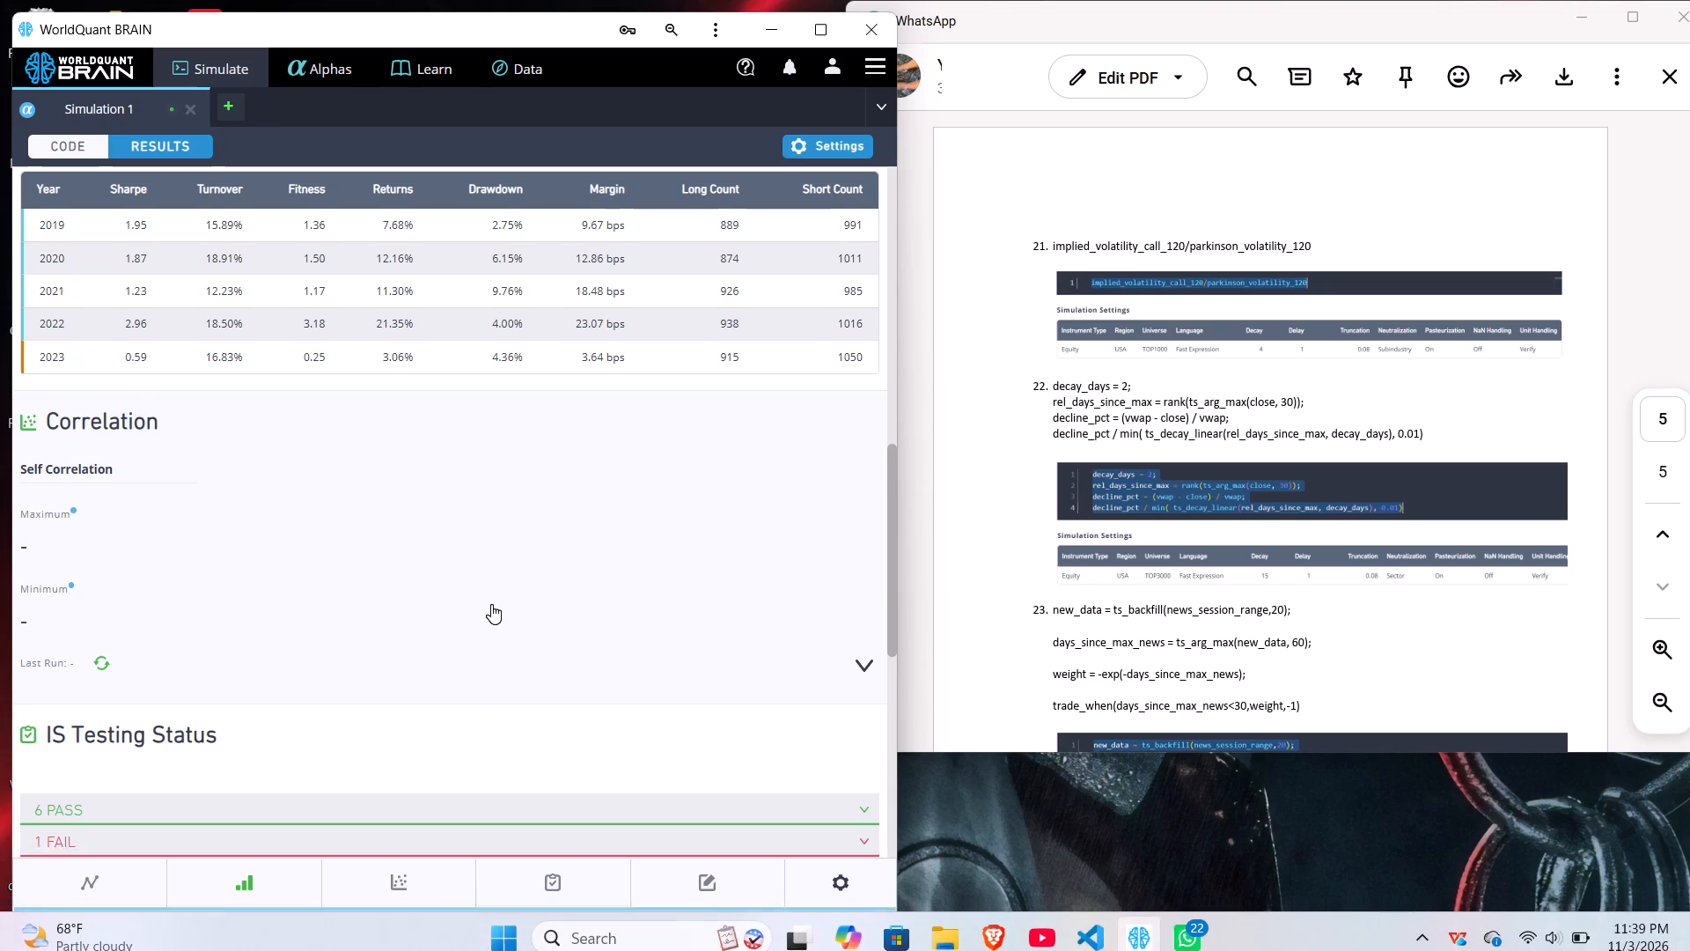
scroll(491, 604, "down", 2)
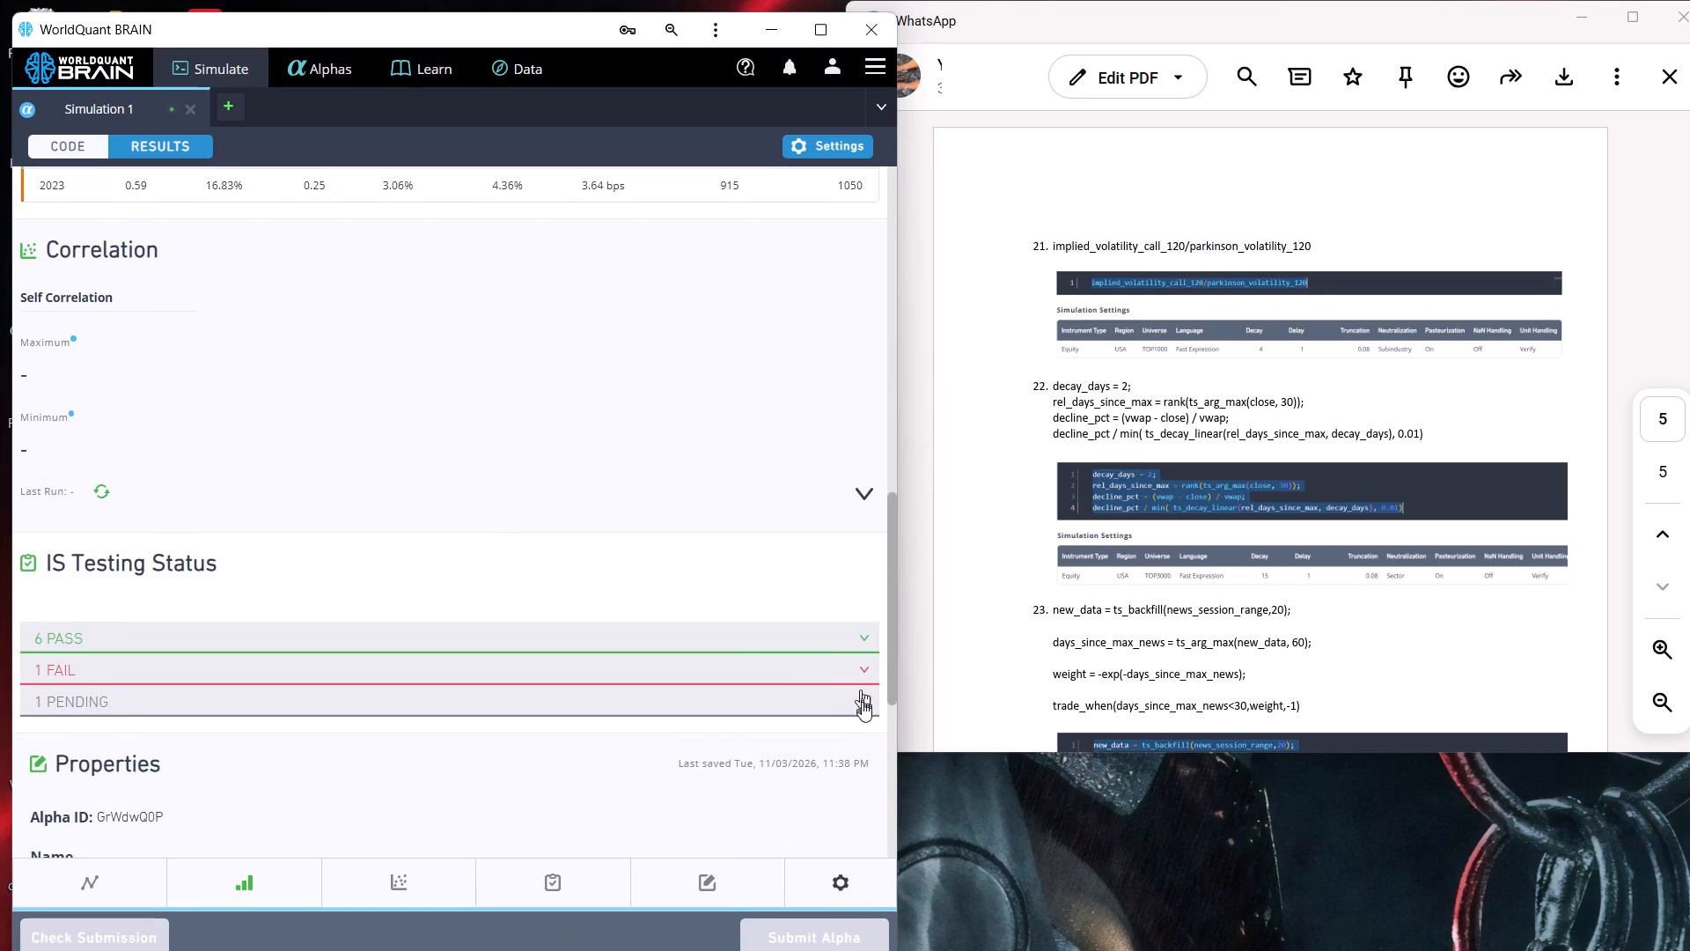
left_click(864, 710)
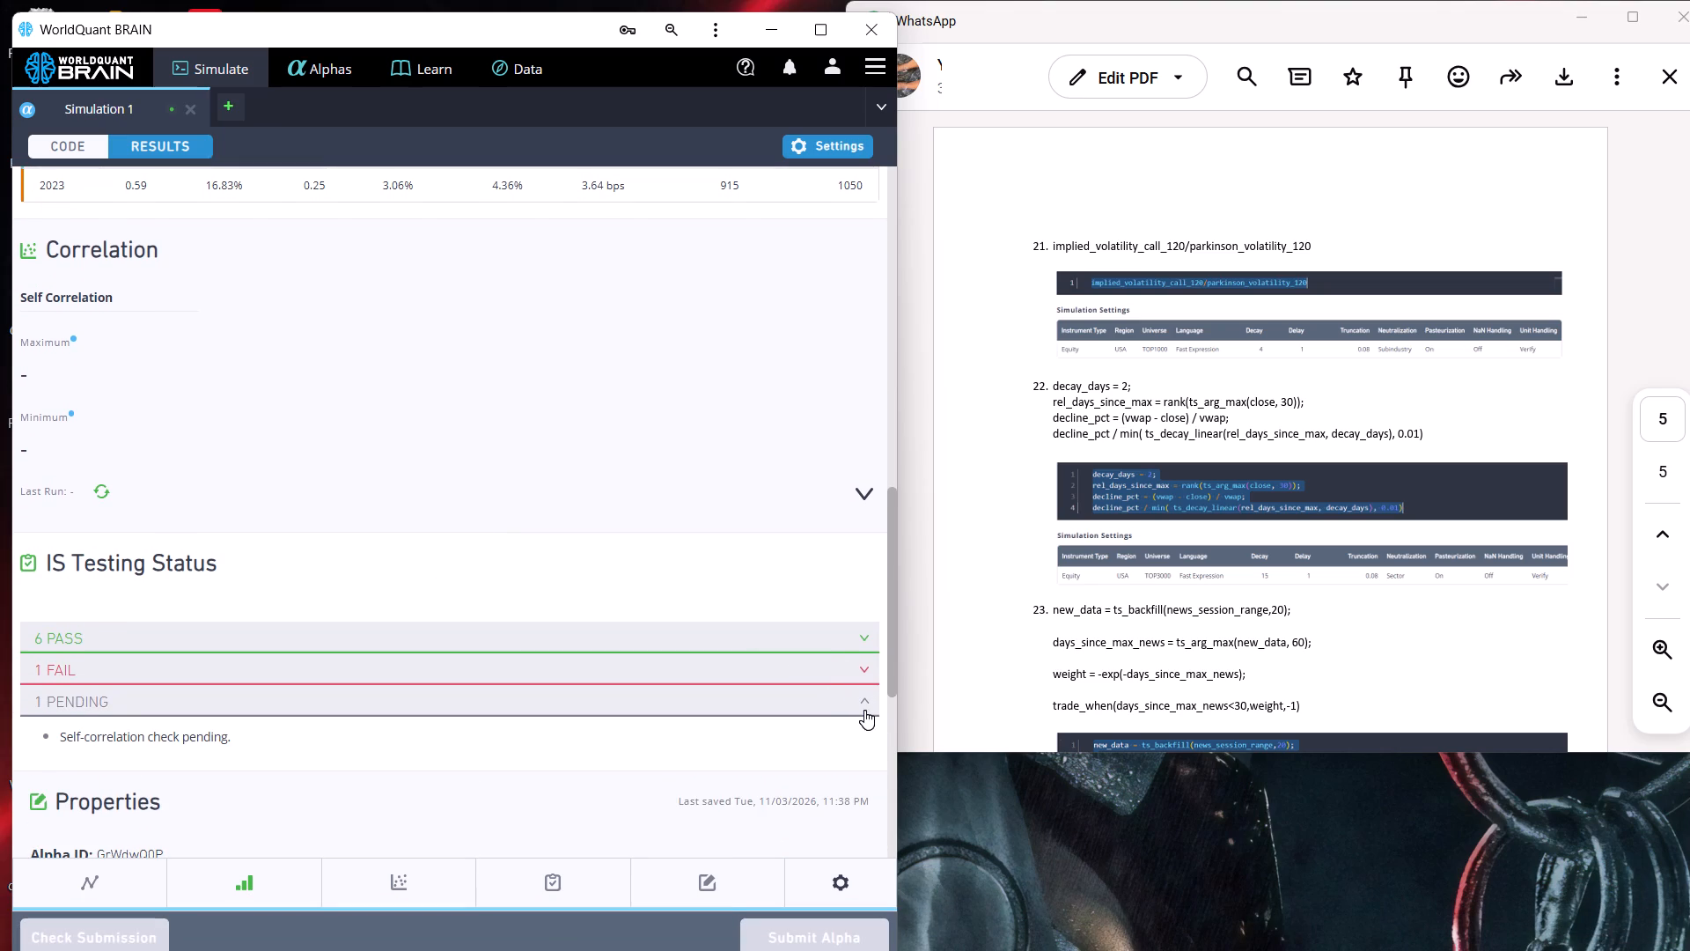
left_click(876, 675)
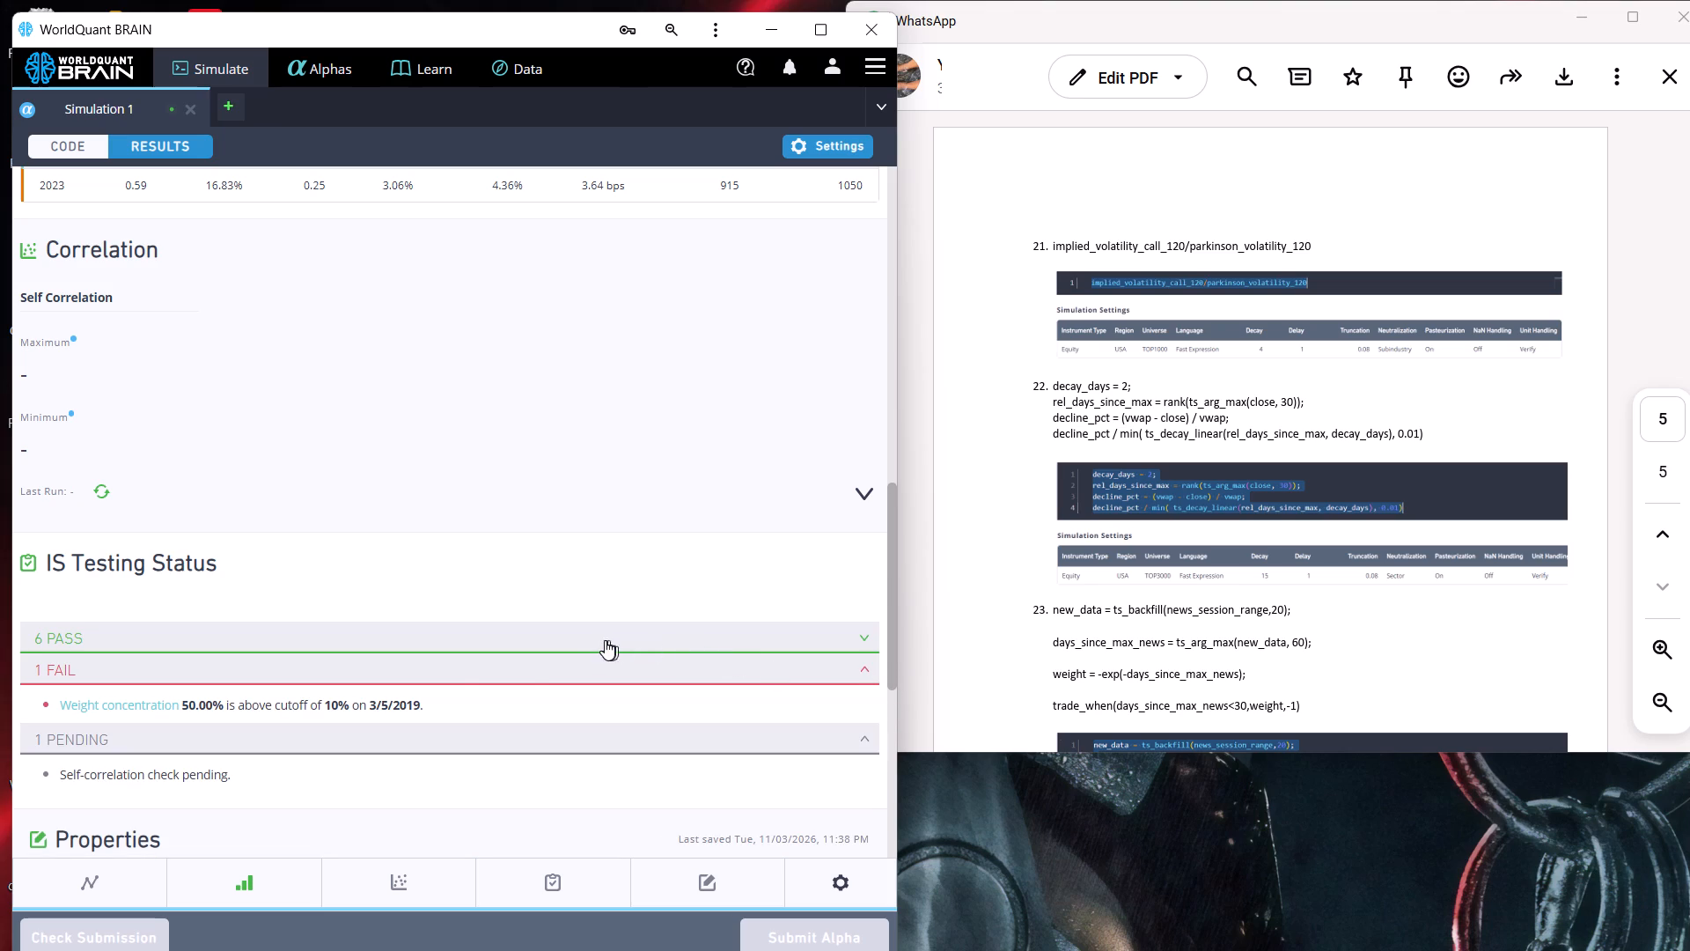
Review the simulation's IS Summary, Correlation, IS Testing Status and Properties sections.
scroll(456, 685, "down", 2)
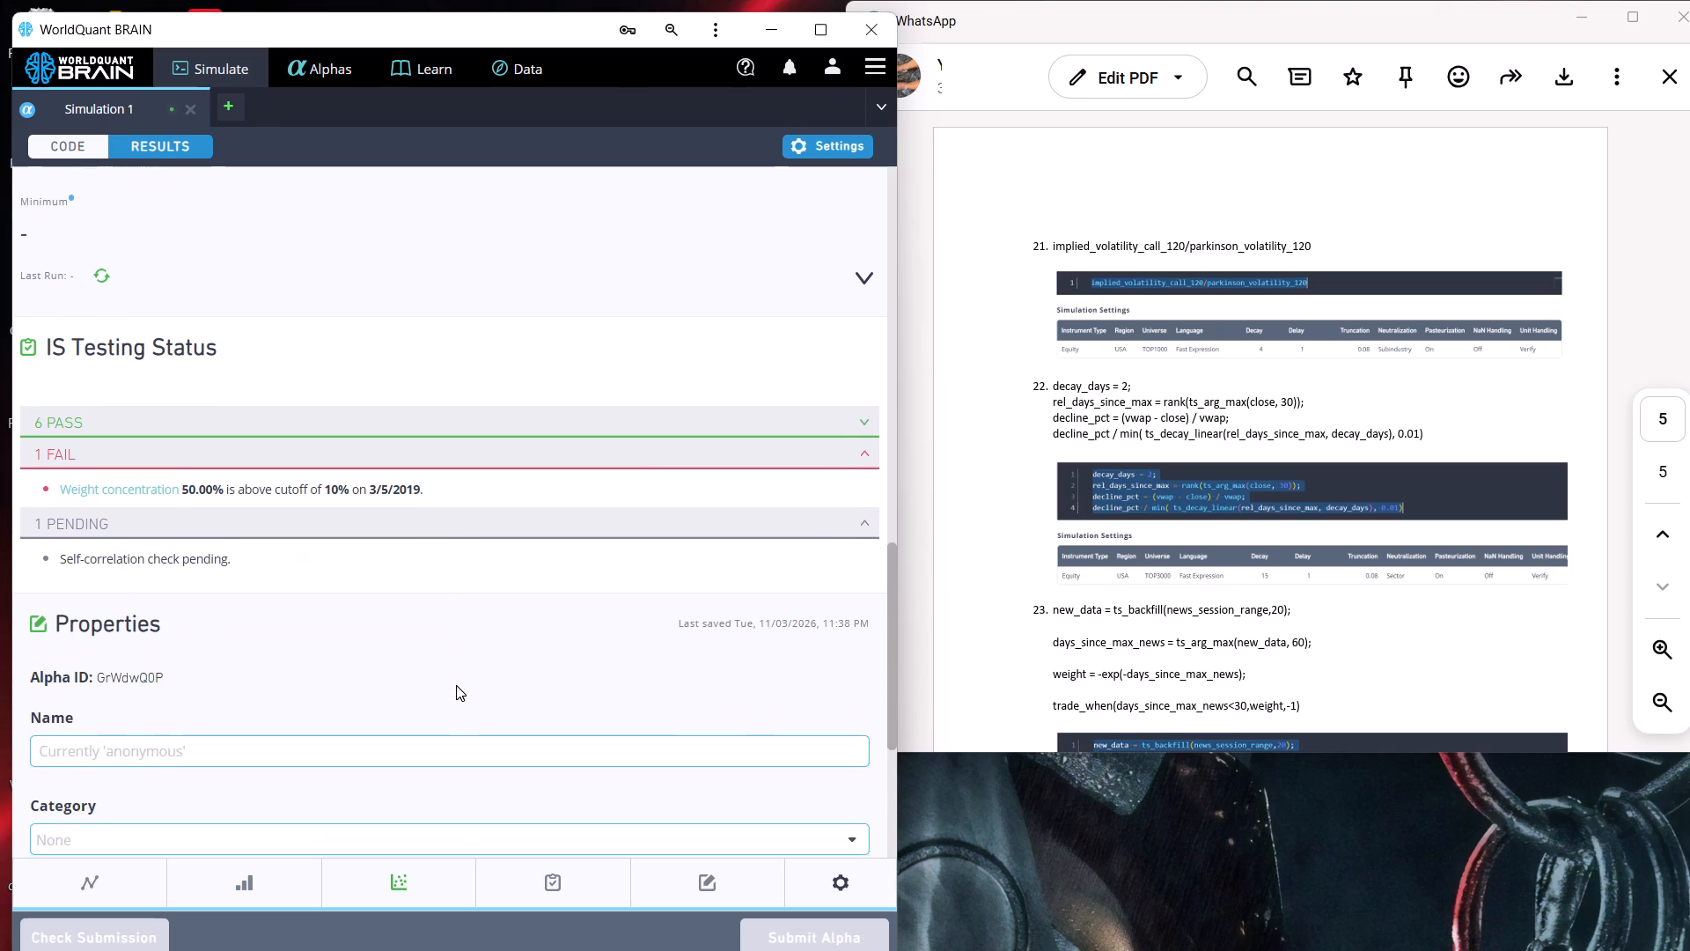
scroll(456, 685, "down", 2)
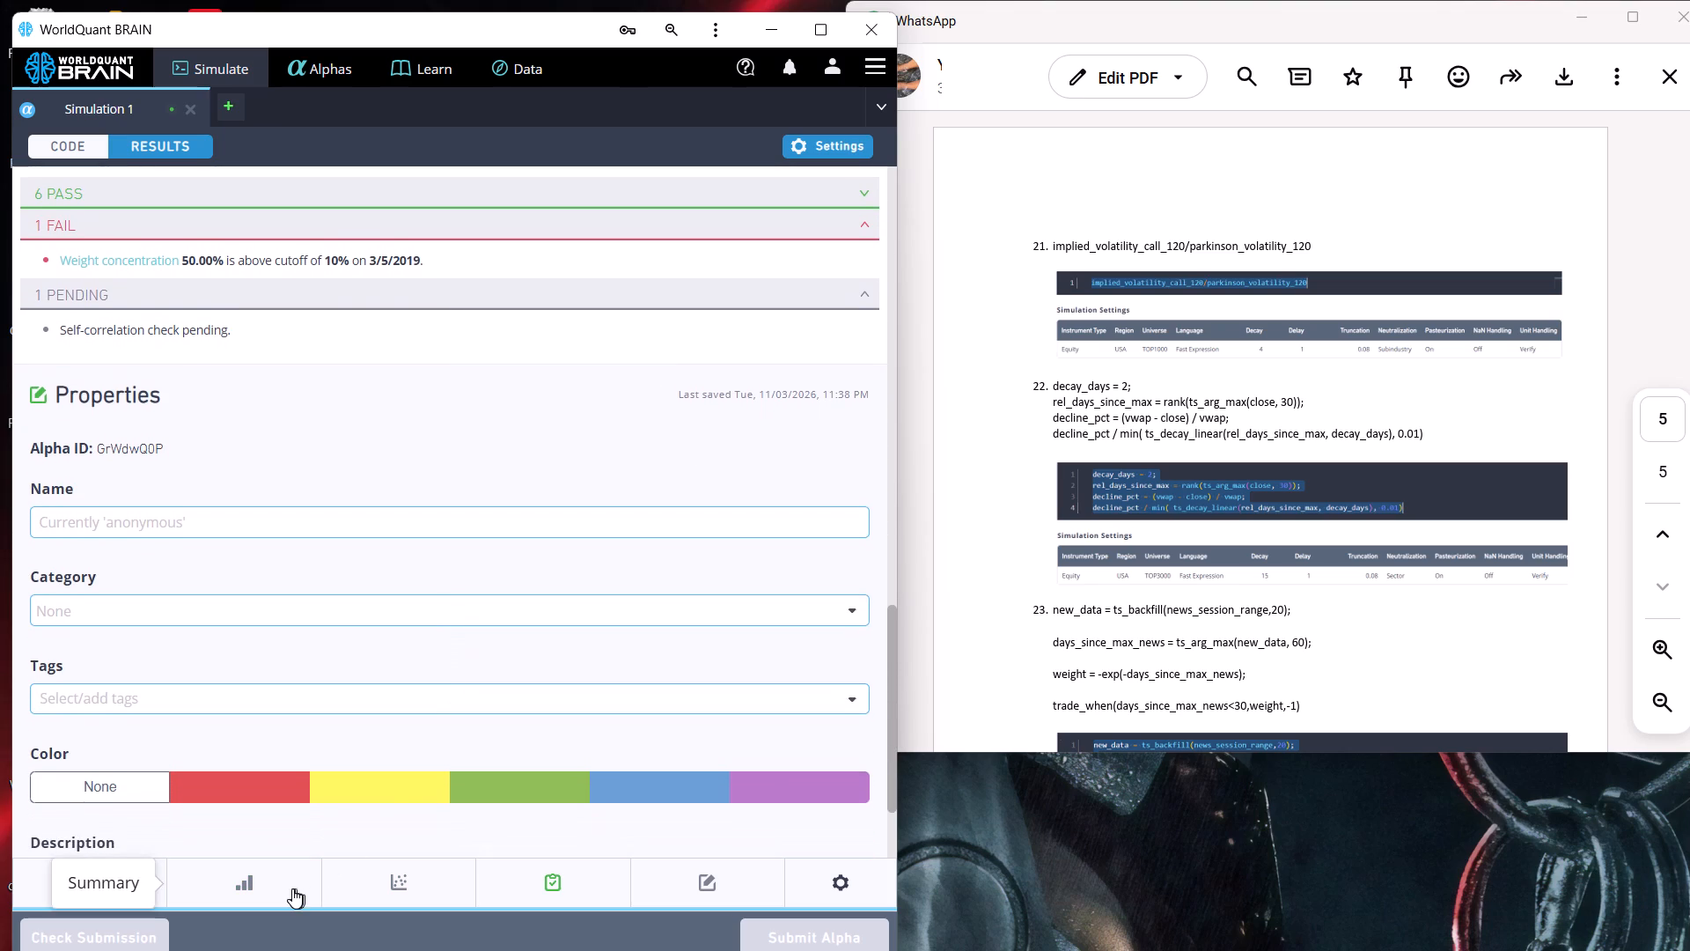
left_click(292, 888)
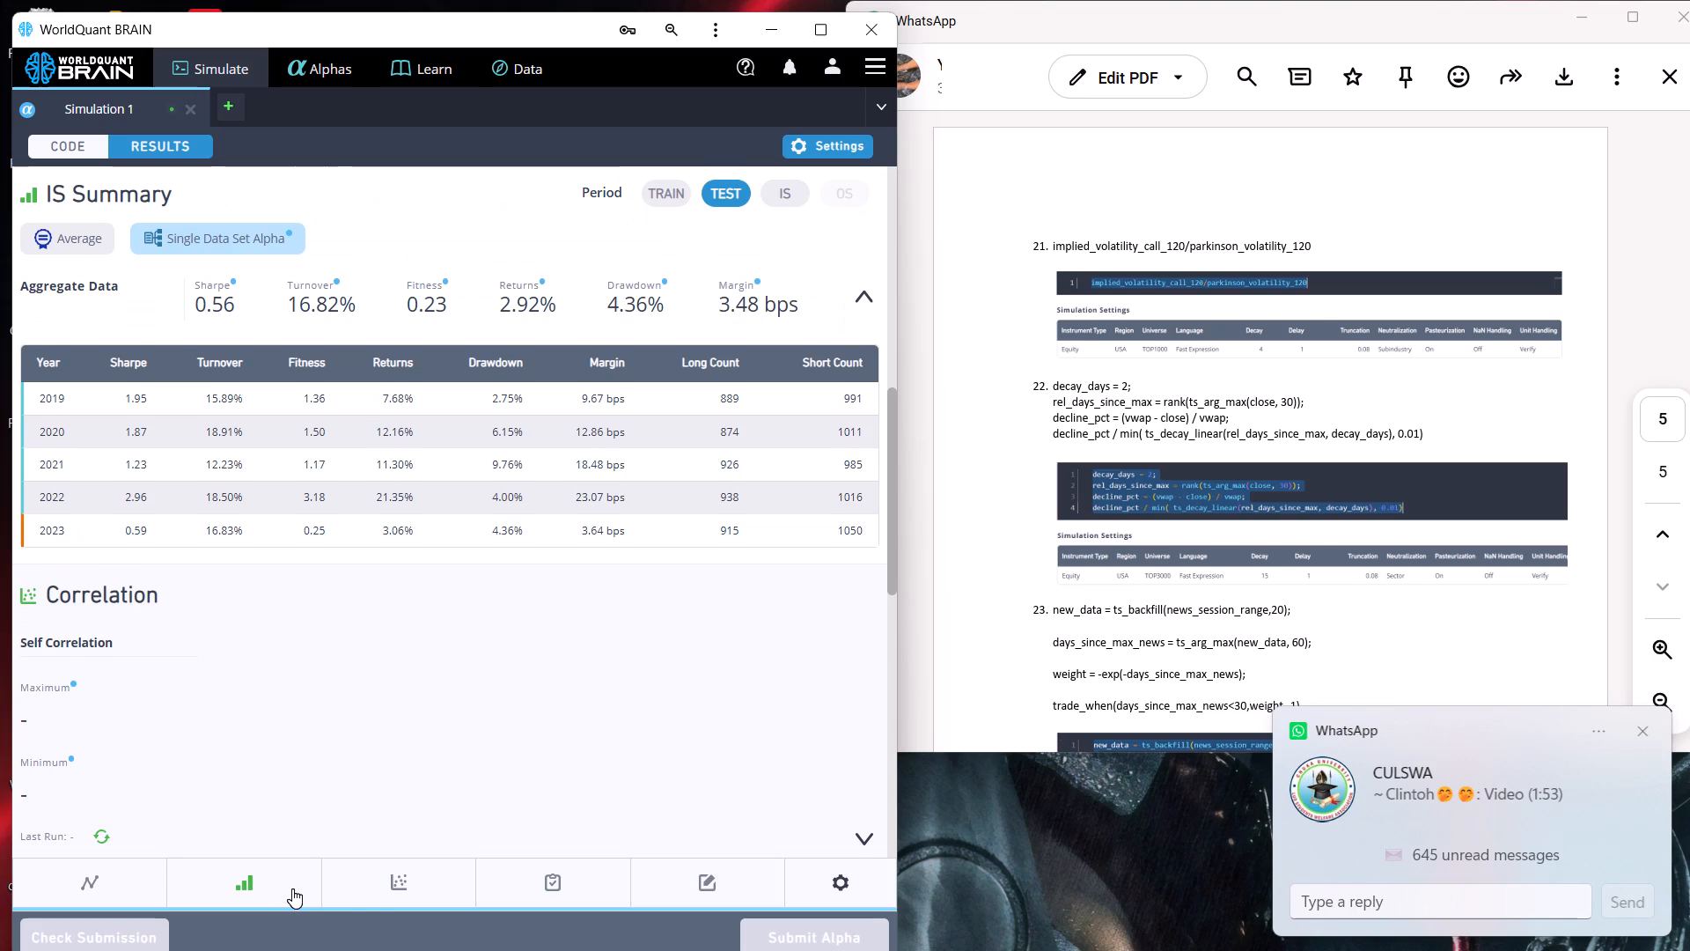
left_click(415, 889)
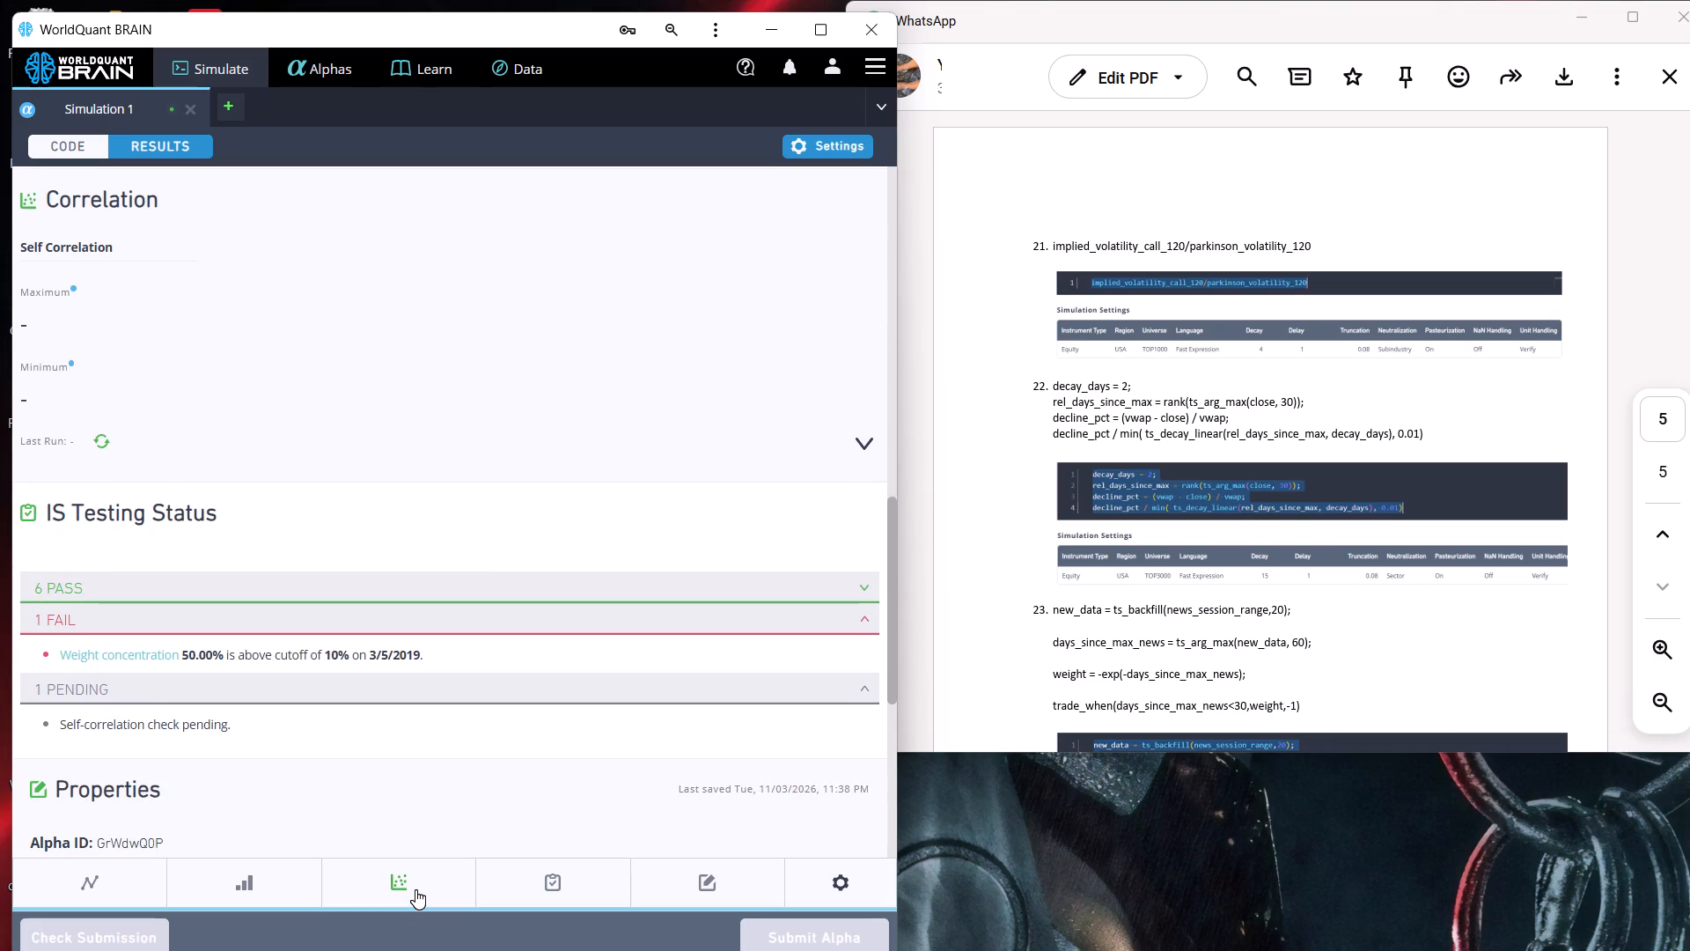
left_click(543, 887)
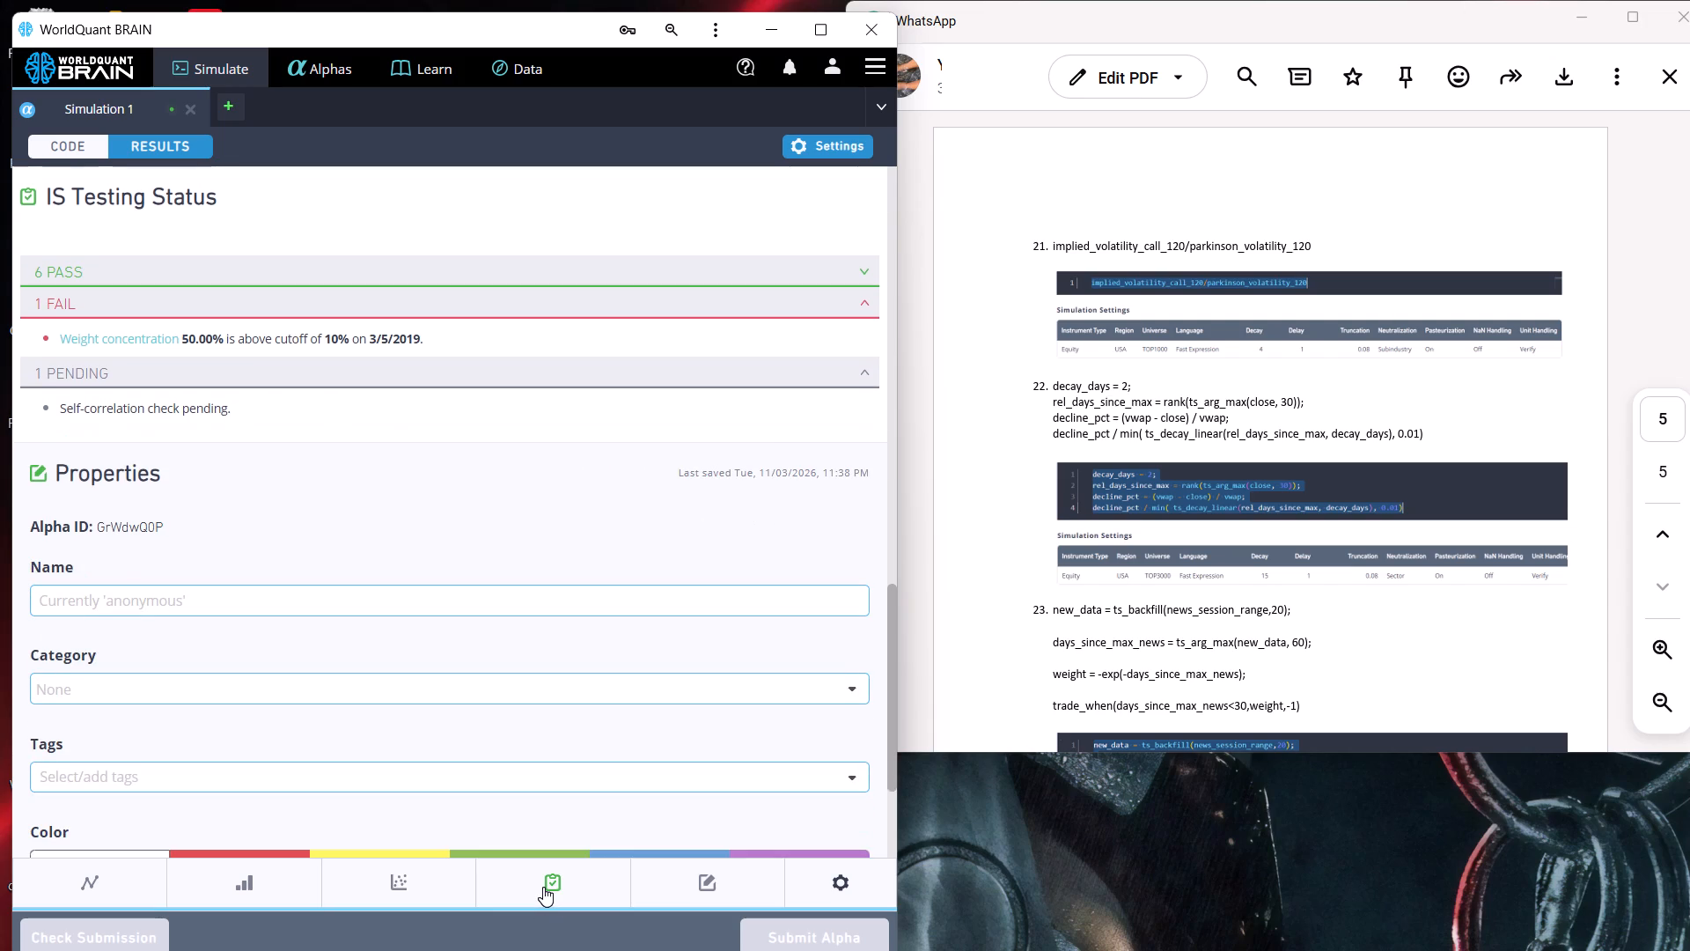
left_click(717, 893)
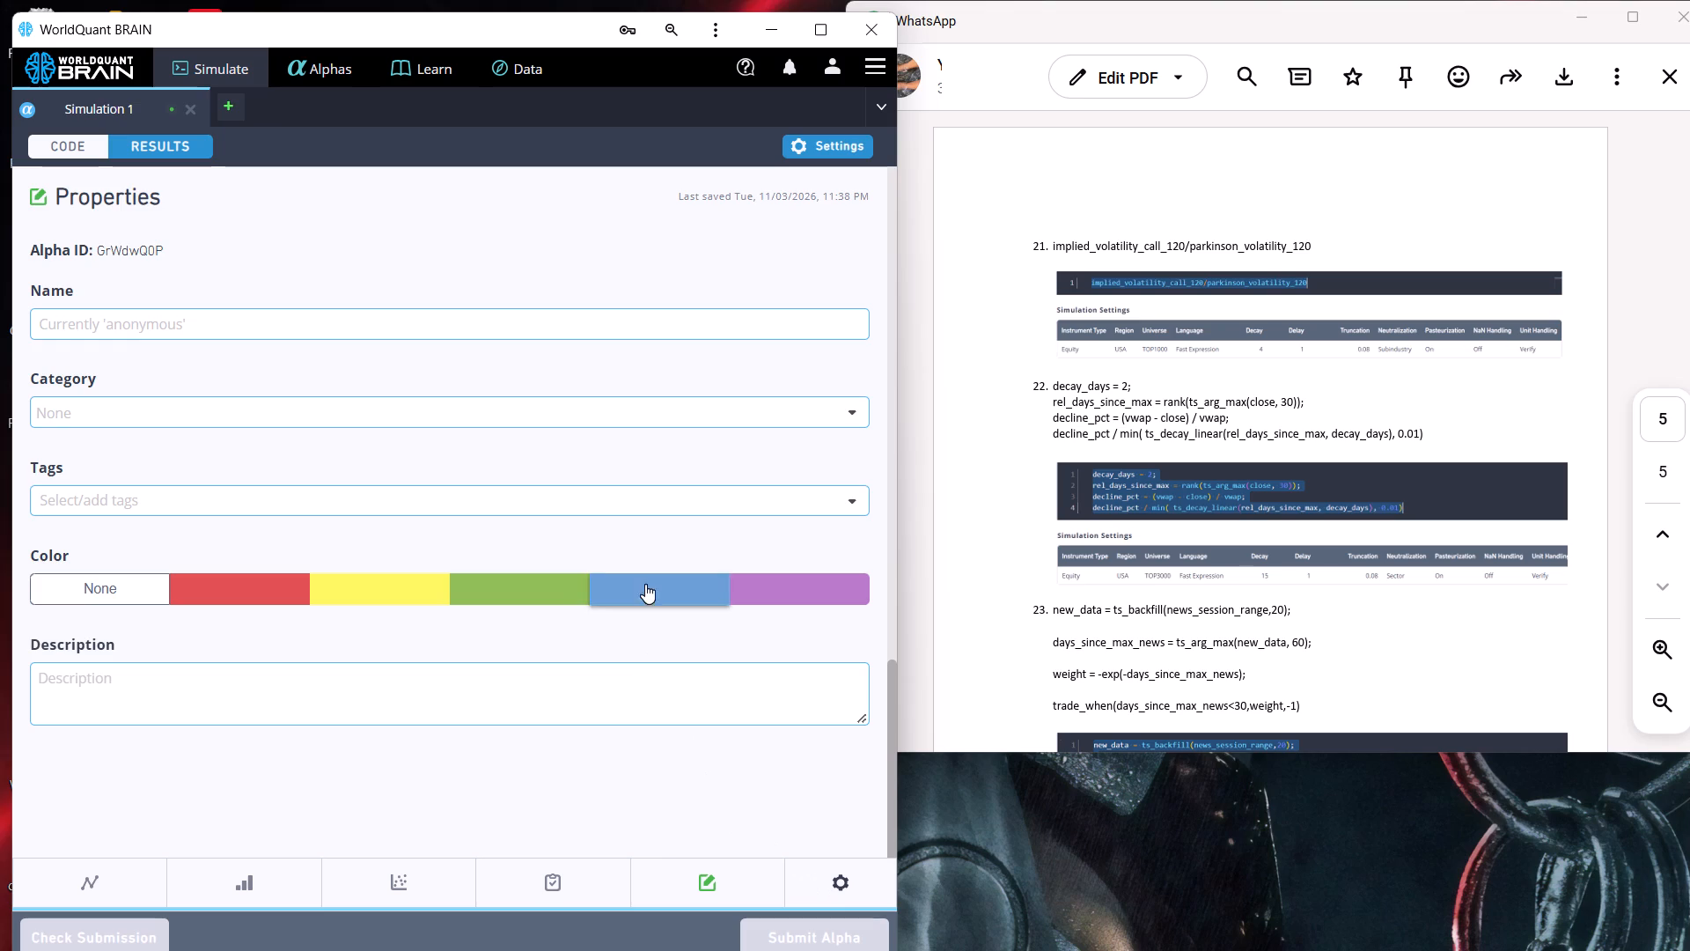
scroll(638, 526, "up", 5)
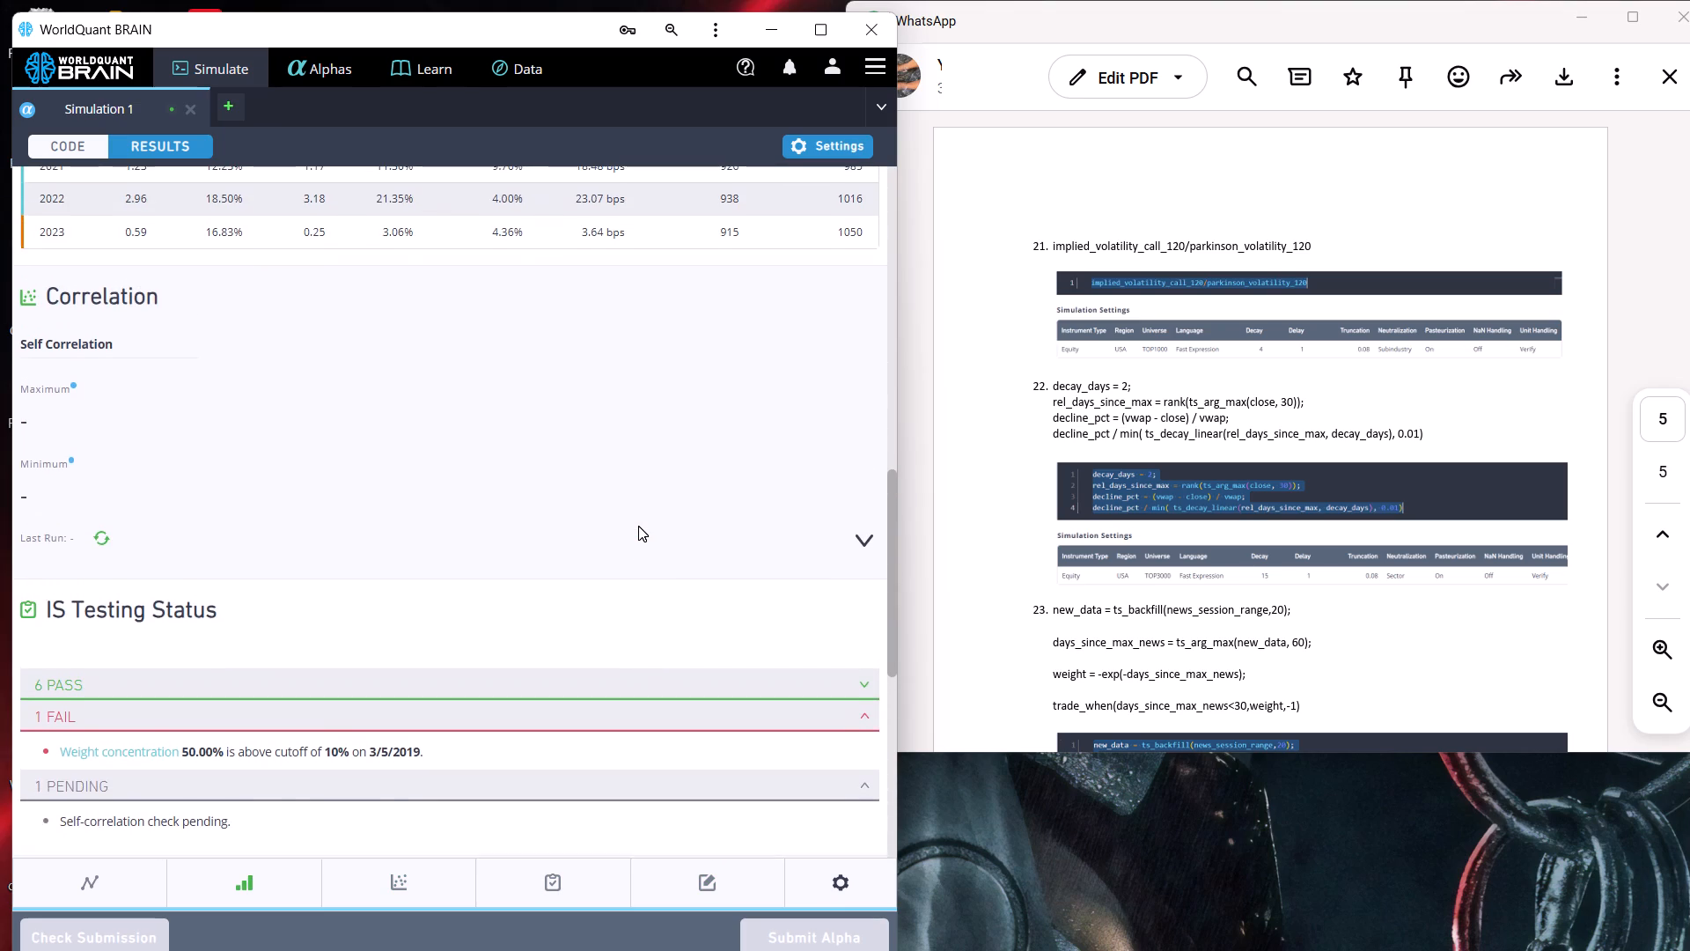
scroll(638, 526, "up", 1)
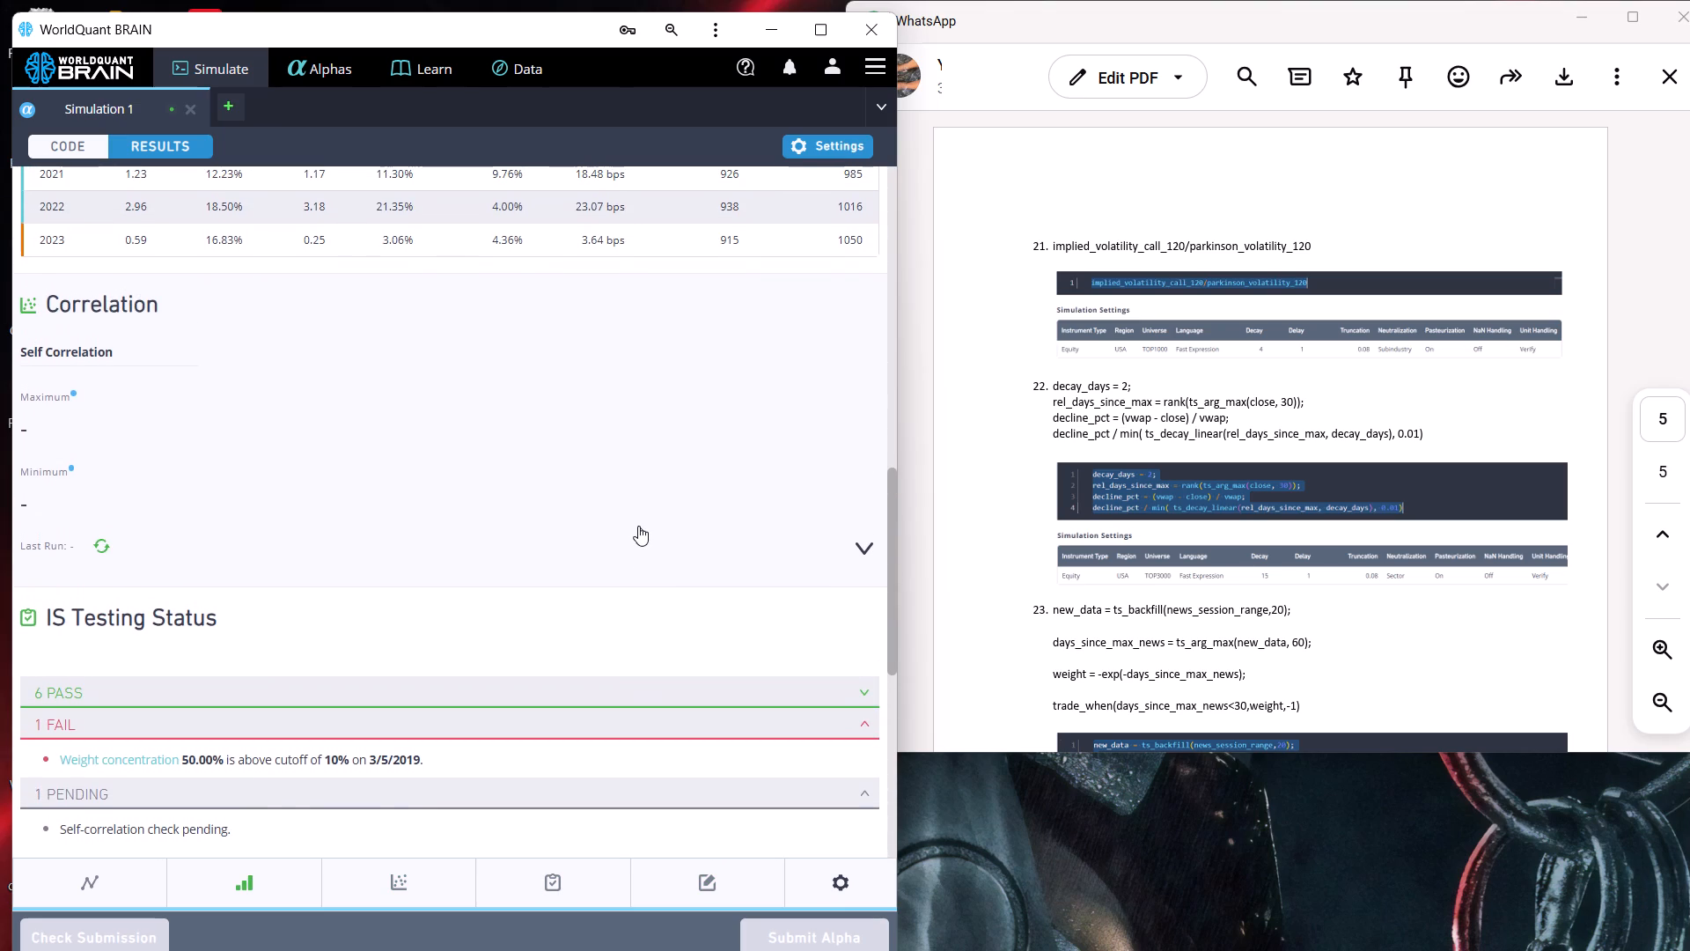
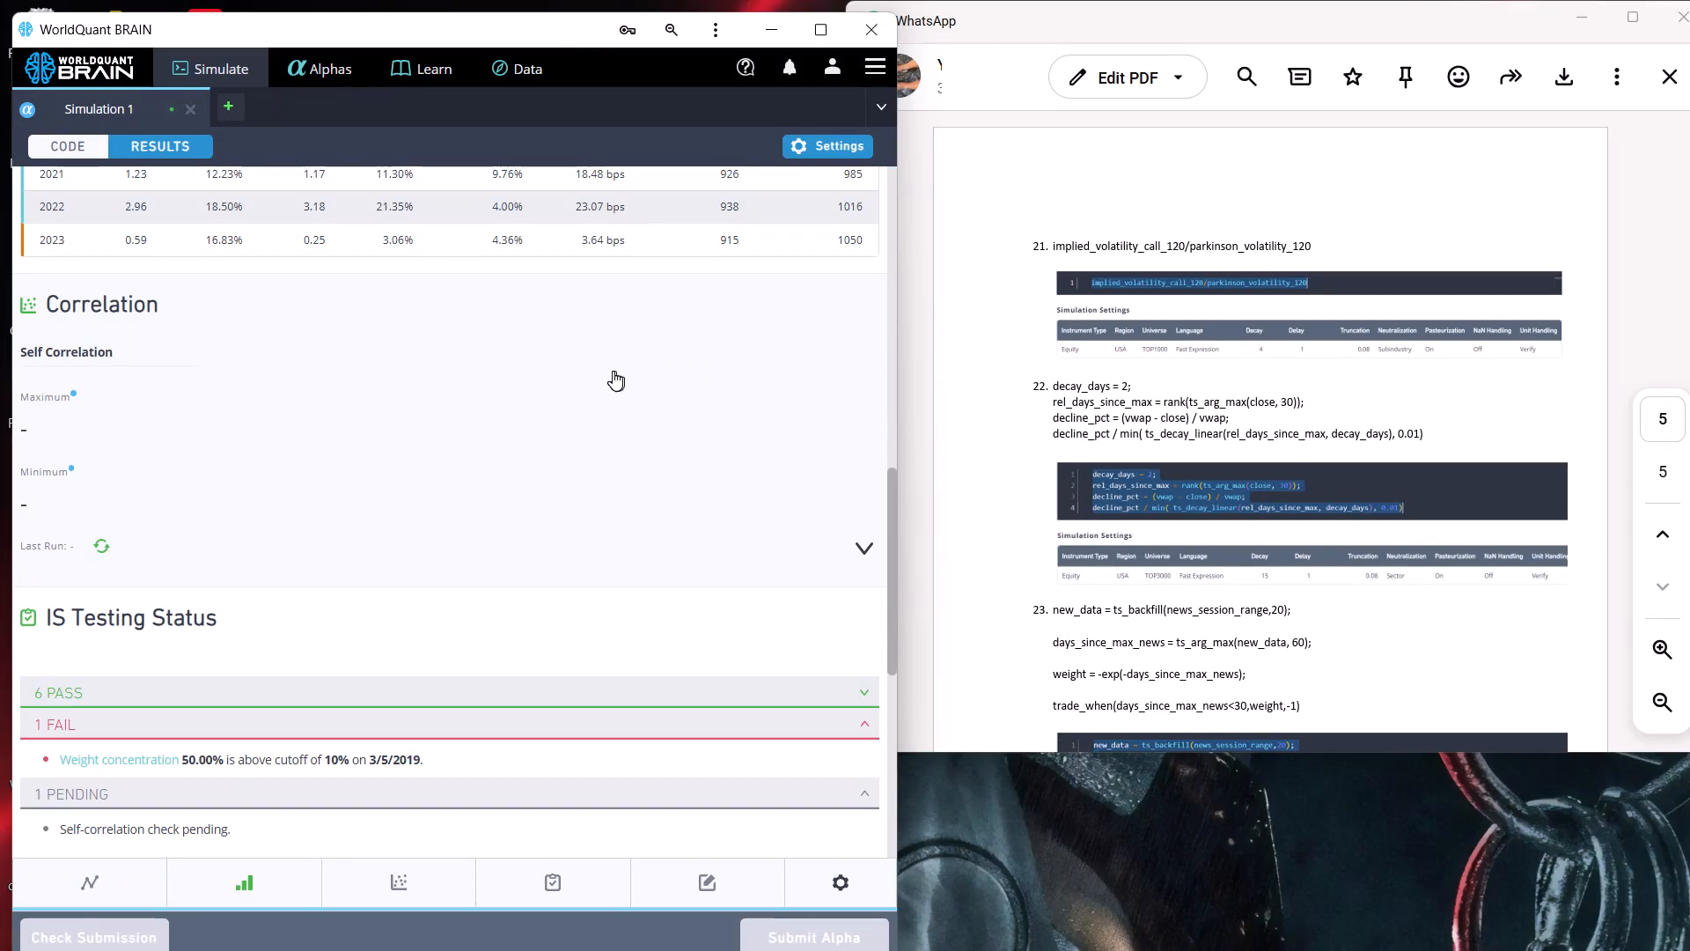
Run the self-correlation calculation for the current alpha and examine the table of correlated alphas.
scroll(613, 371, "up", 1)
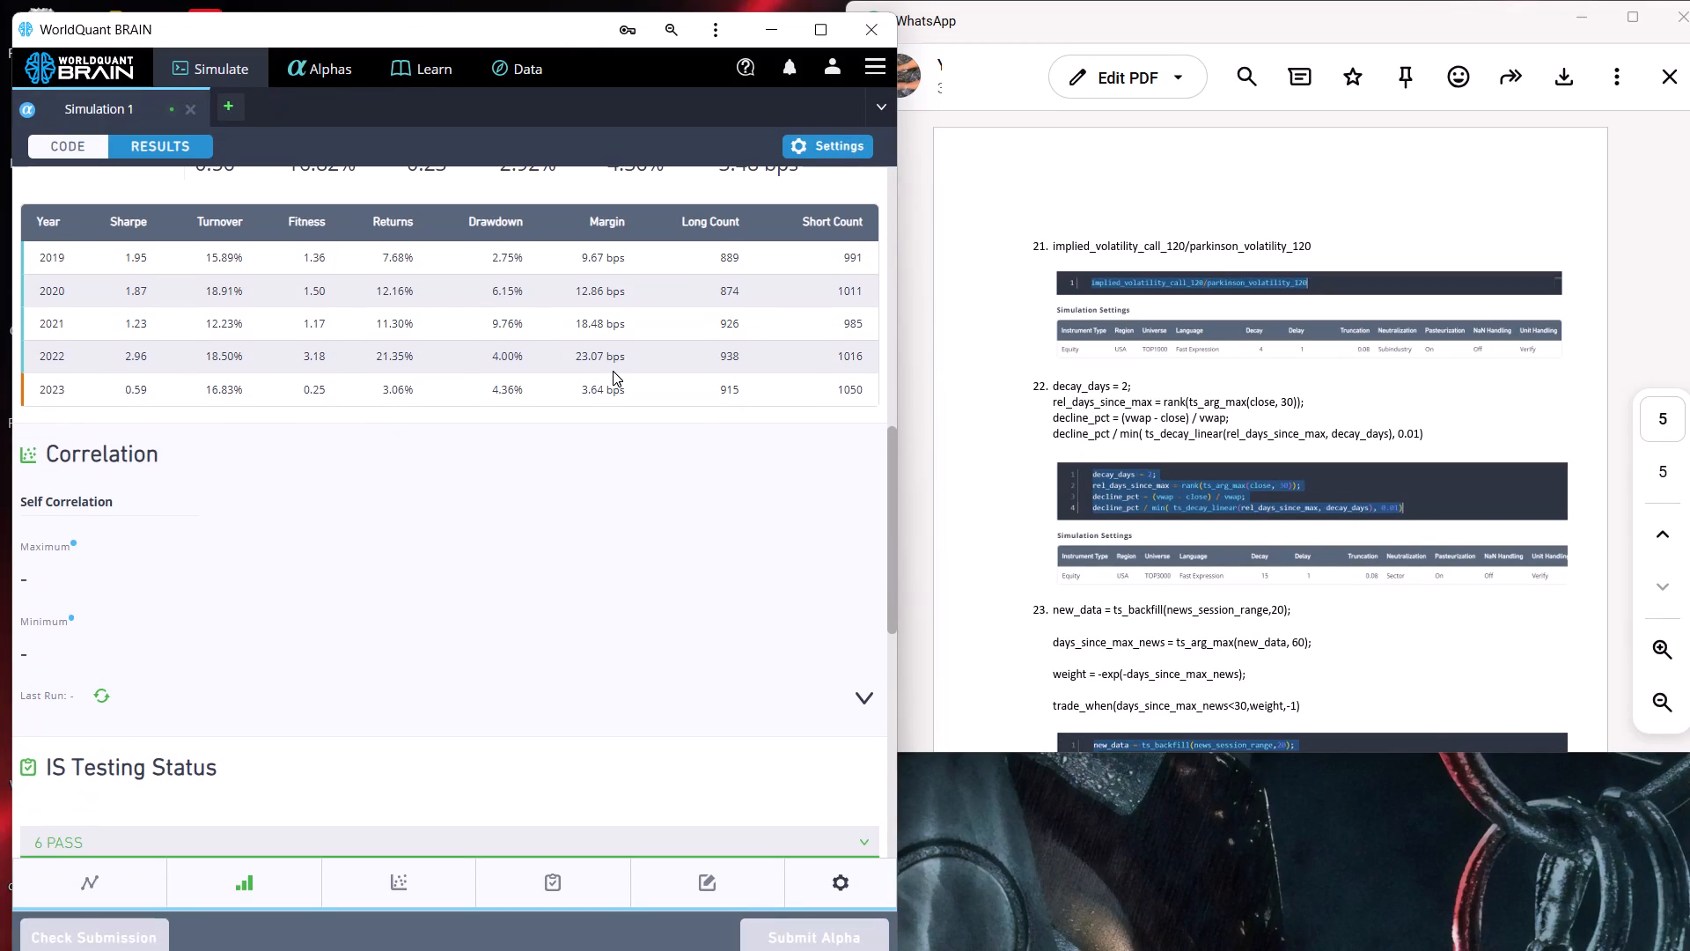
scroll(613, 371, "down", 1)
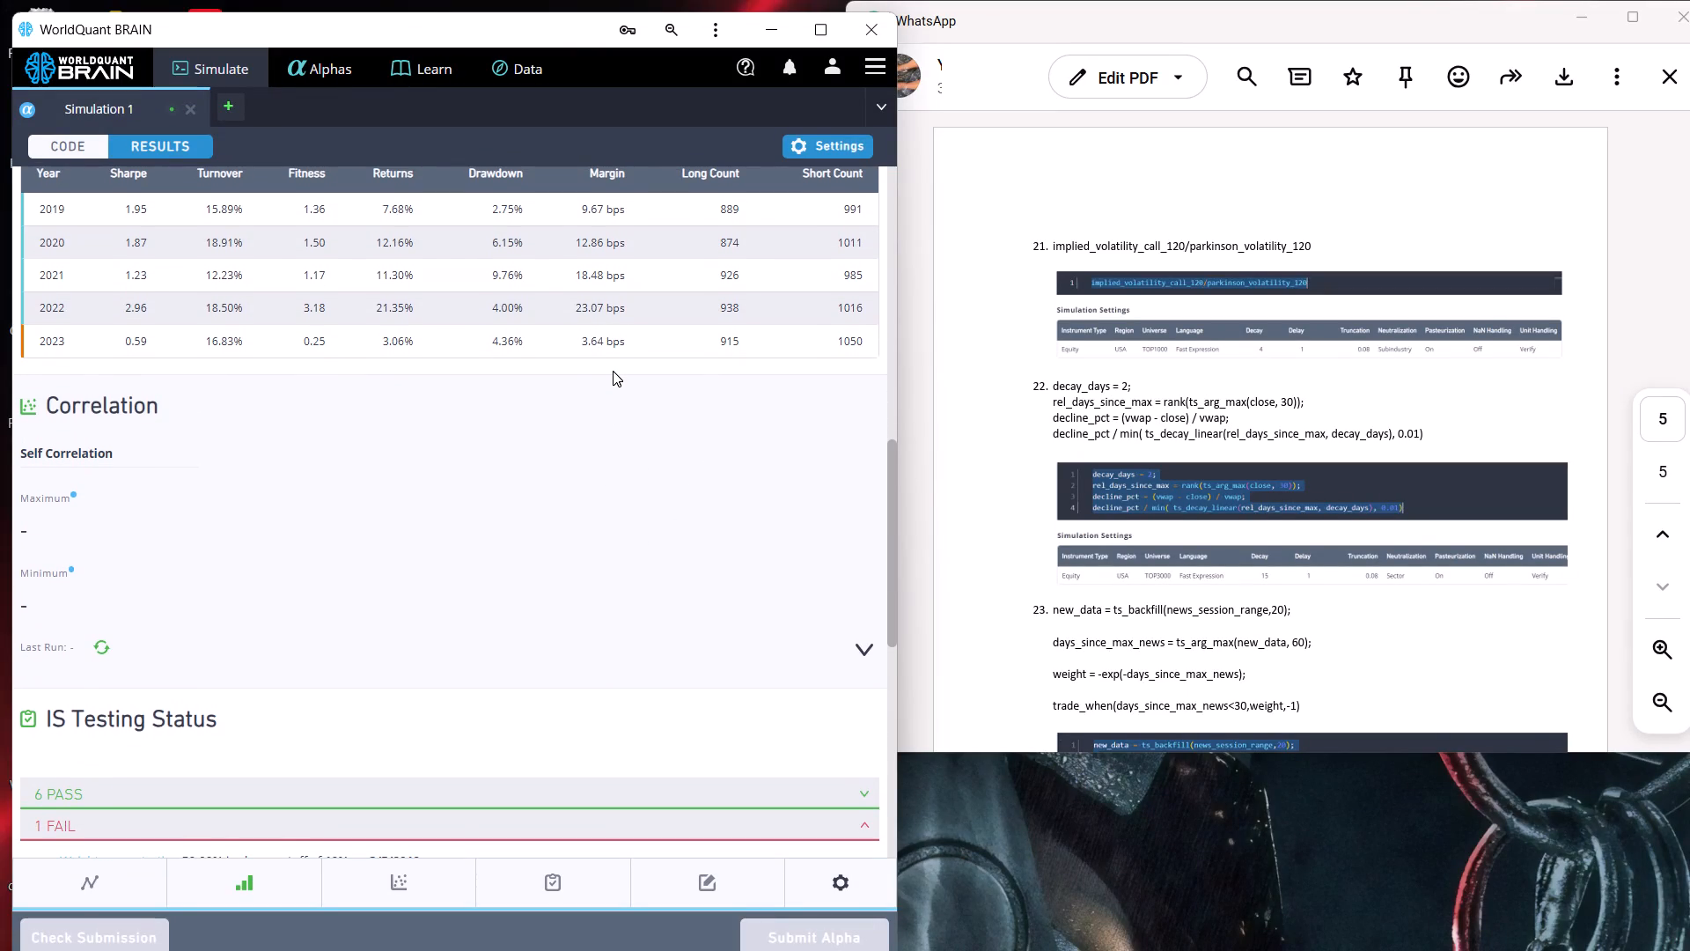
scroll(613, 371, "down", 3)
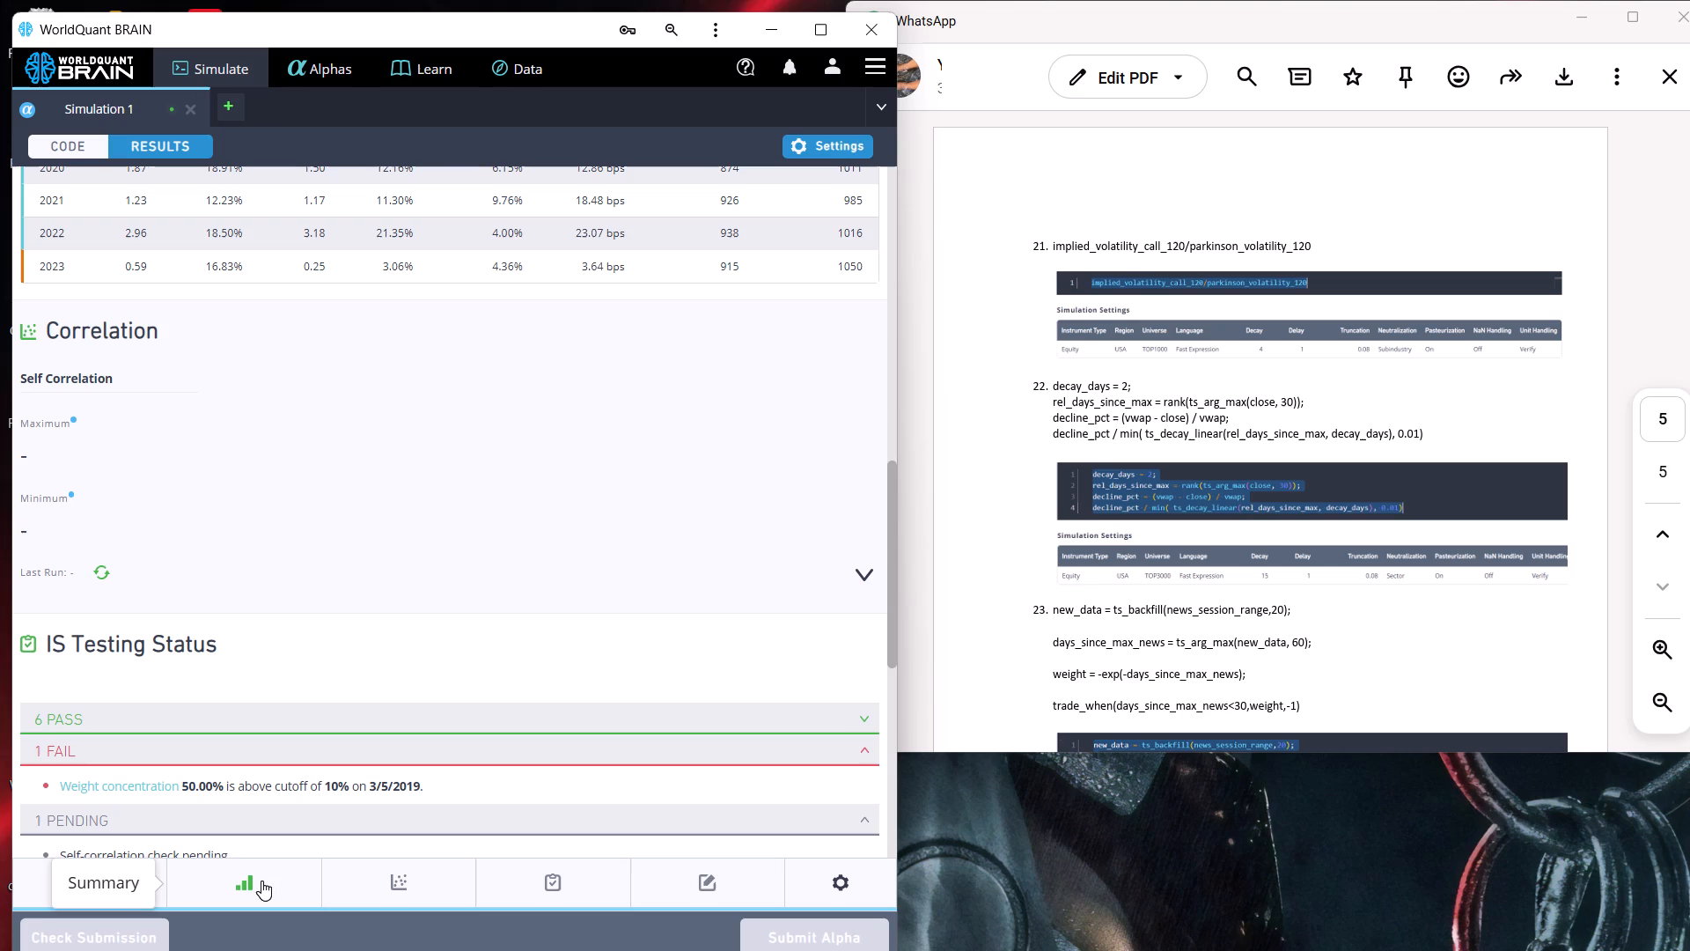
left_click(864, 575)
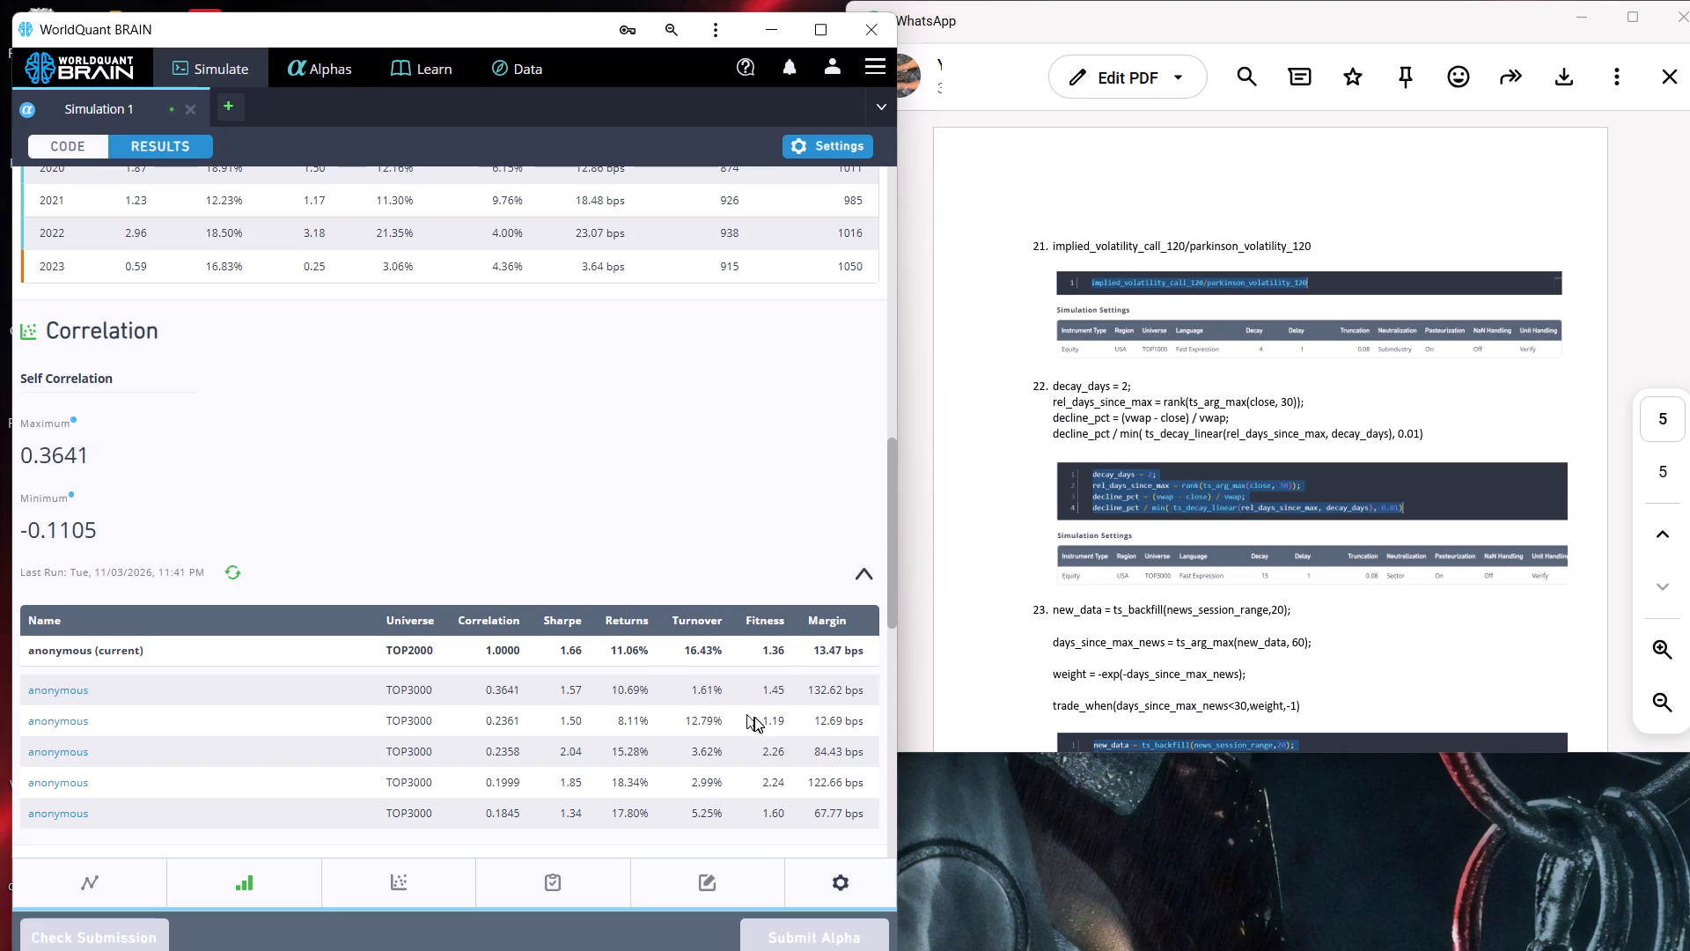
scroll(760, 719, "down", 1)
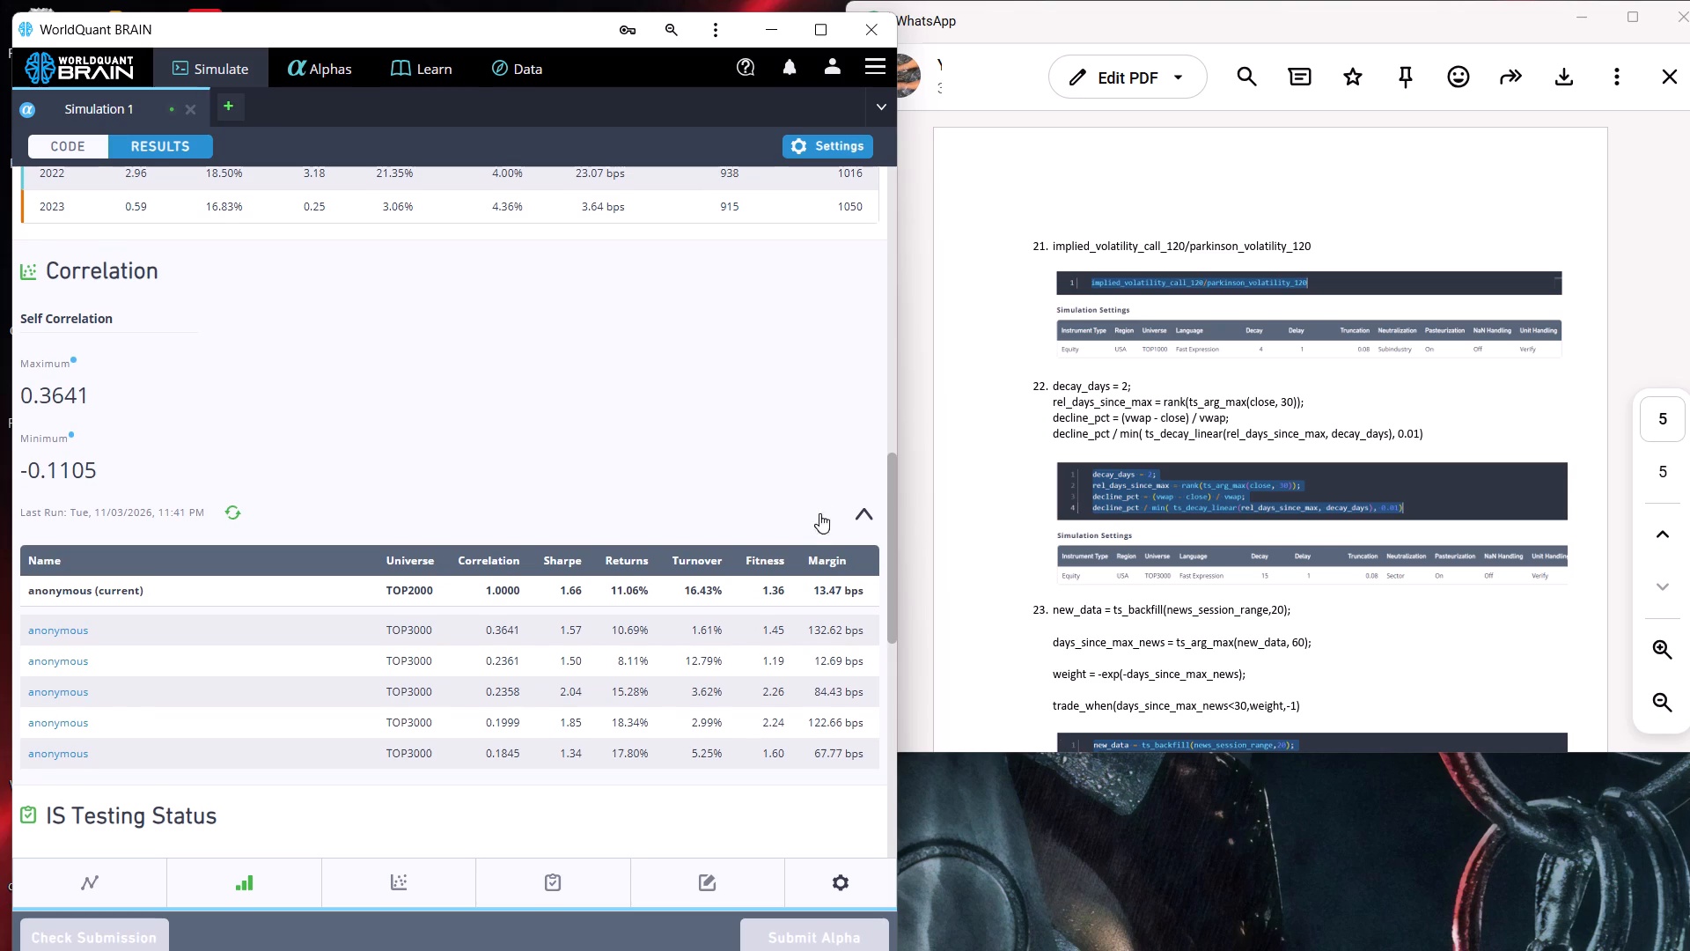
Review the alpha's failed and pending checks in IS Testing Status, and view its Properties section.
scroll(719, 633, "down", 3)
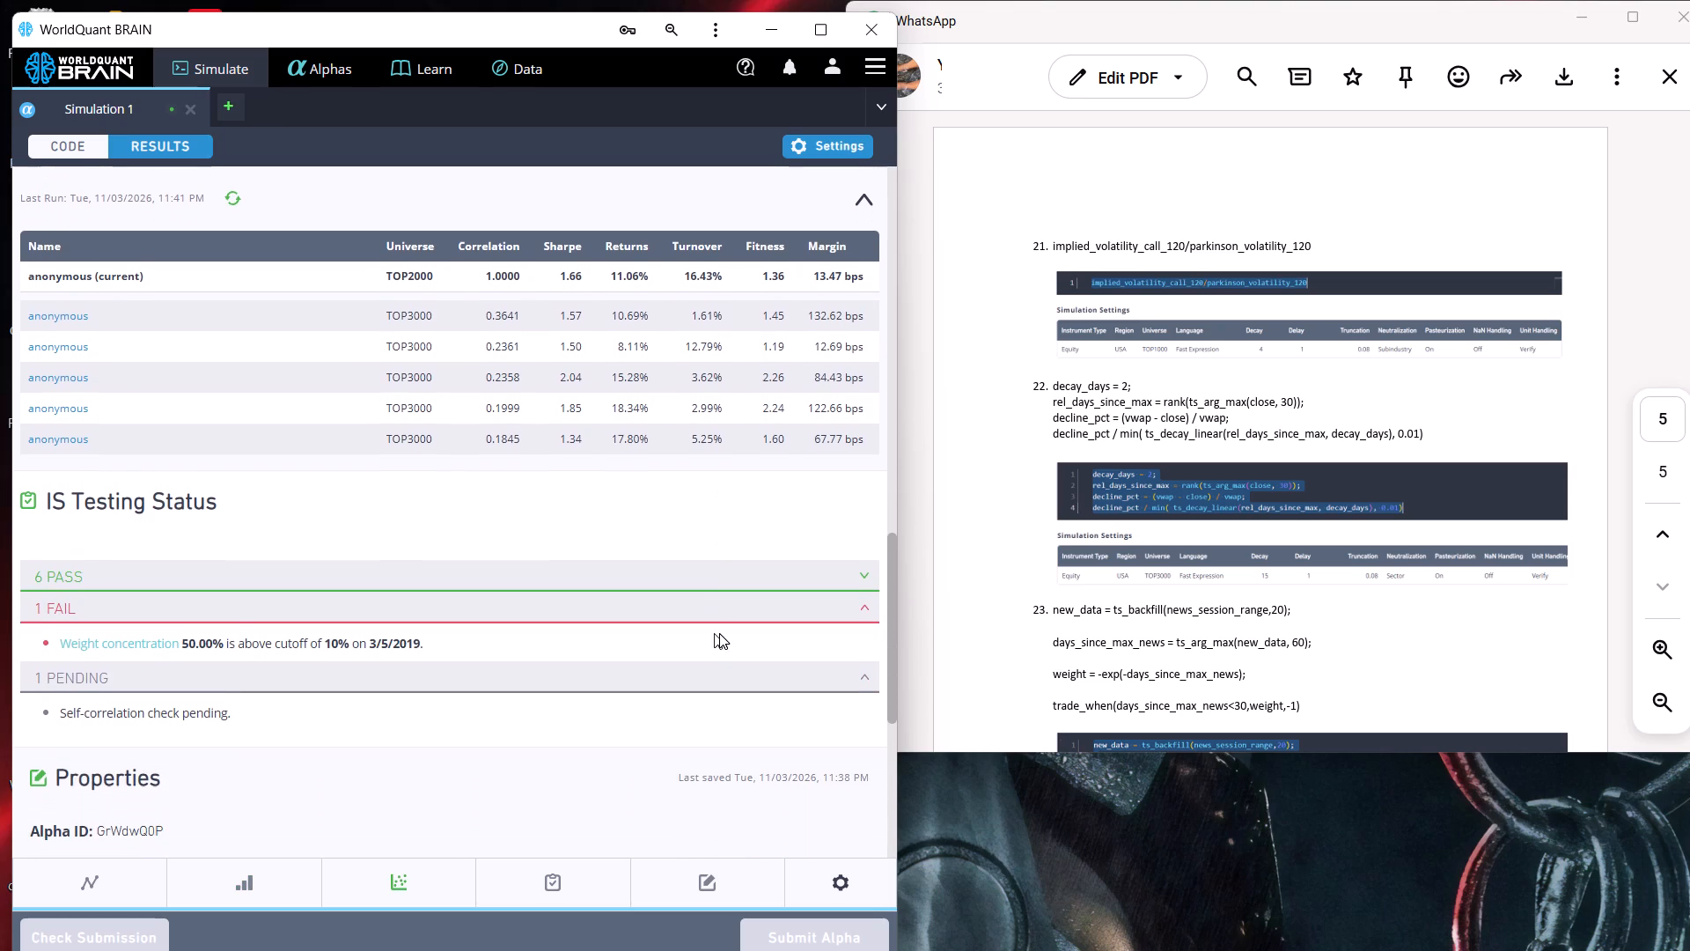
scroll(719, 633, "down", 1)
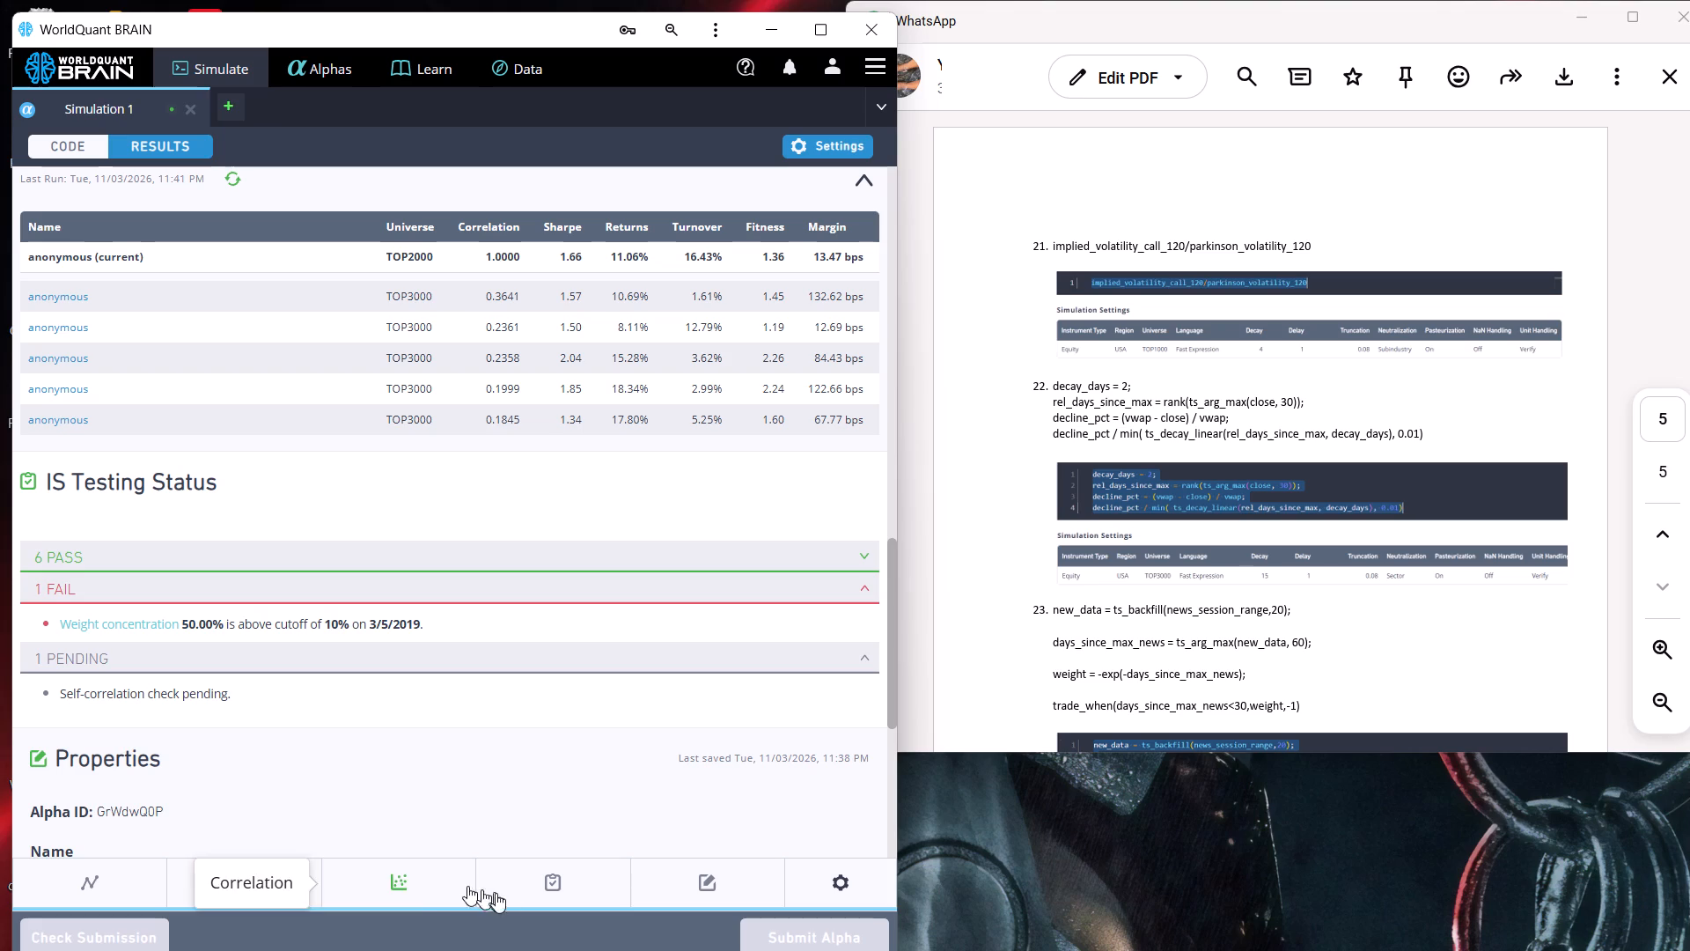
left_click(554, 890)
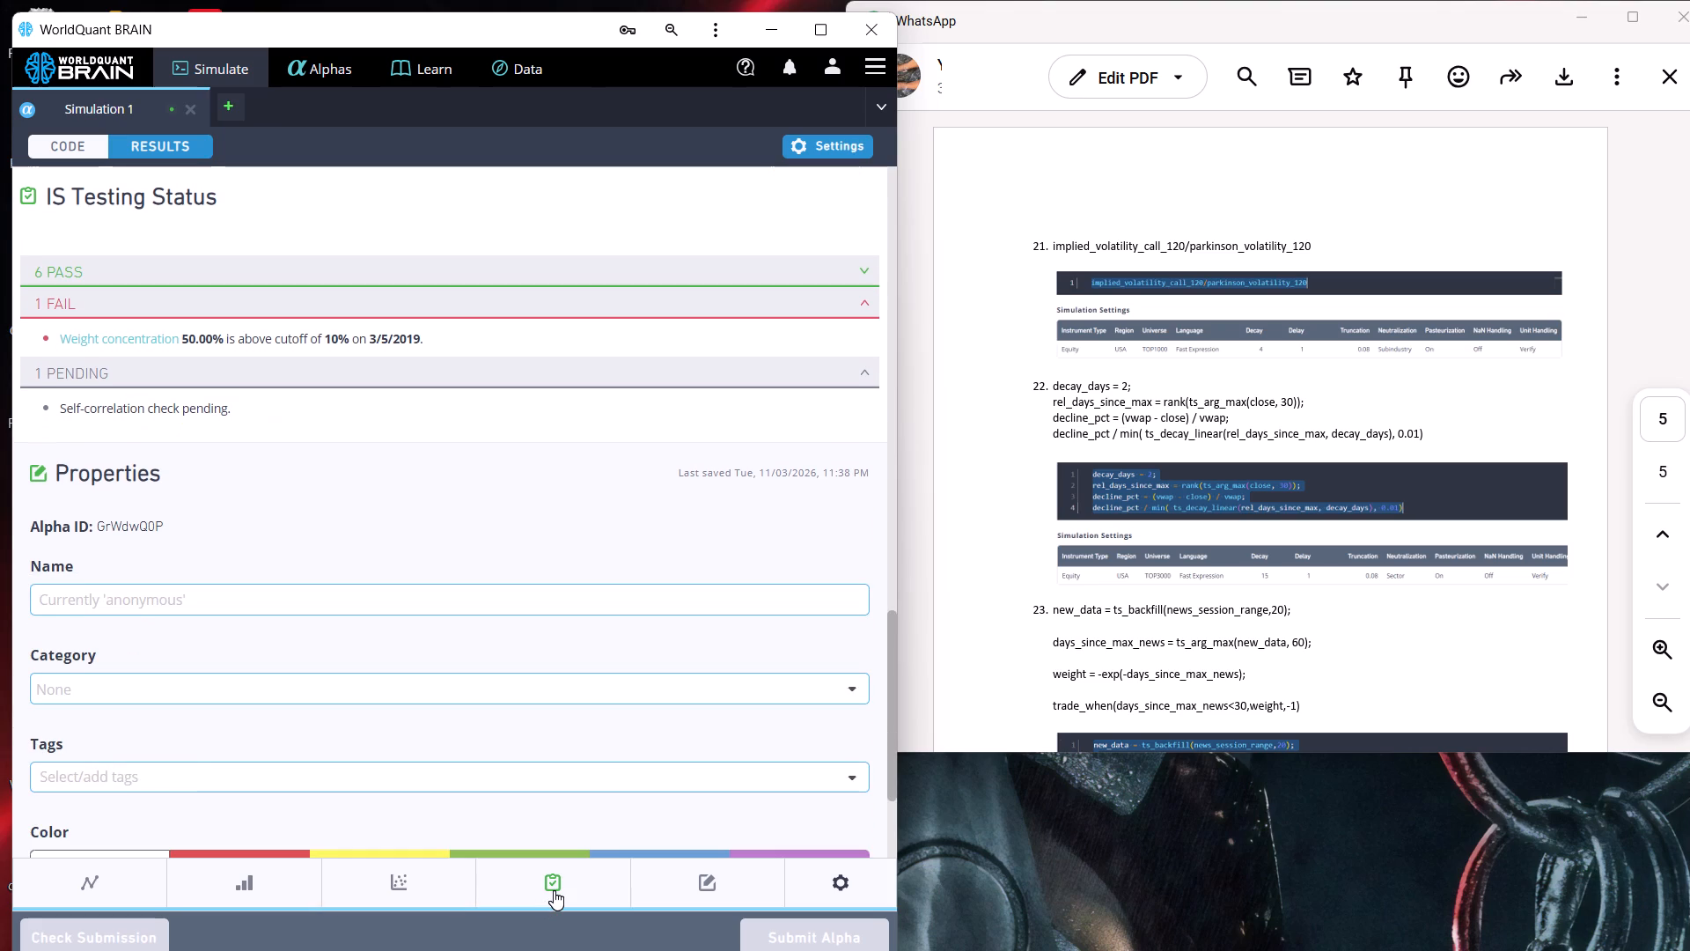
left_click(712, 883)
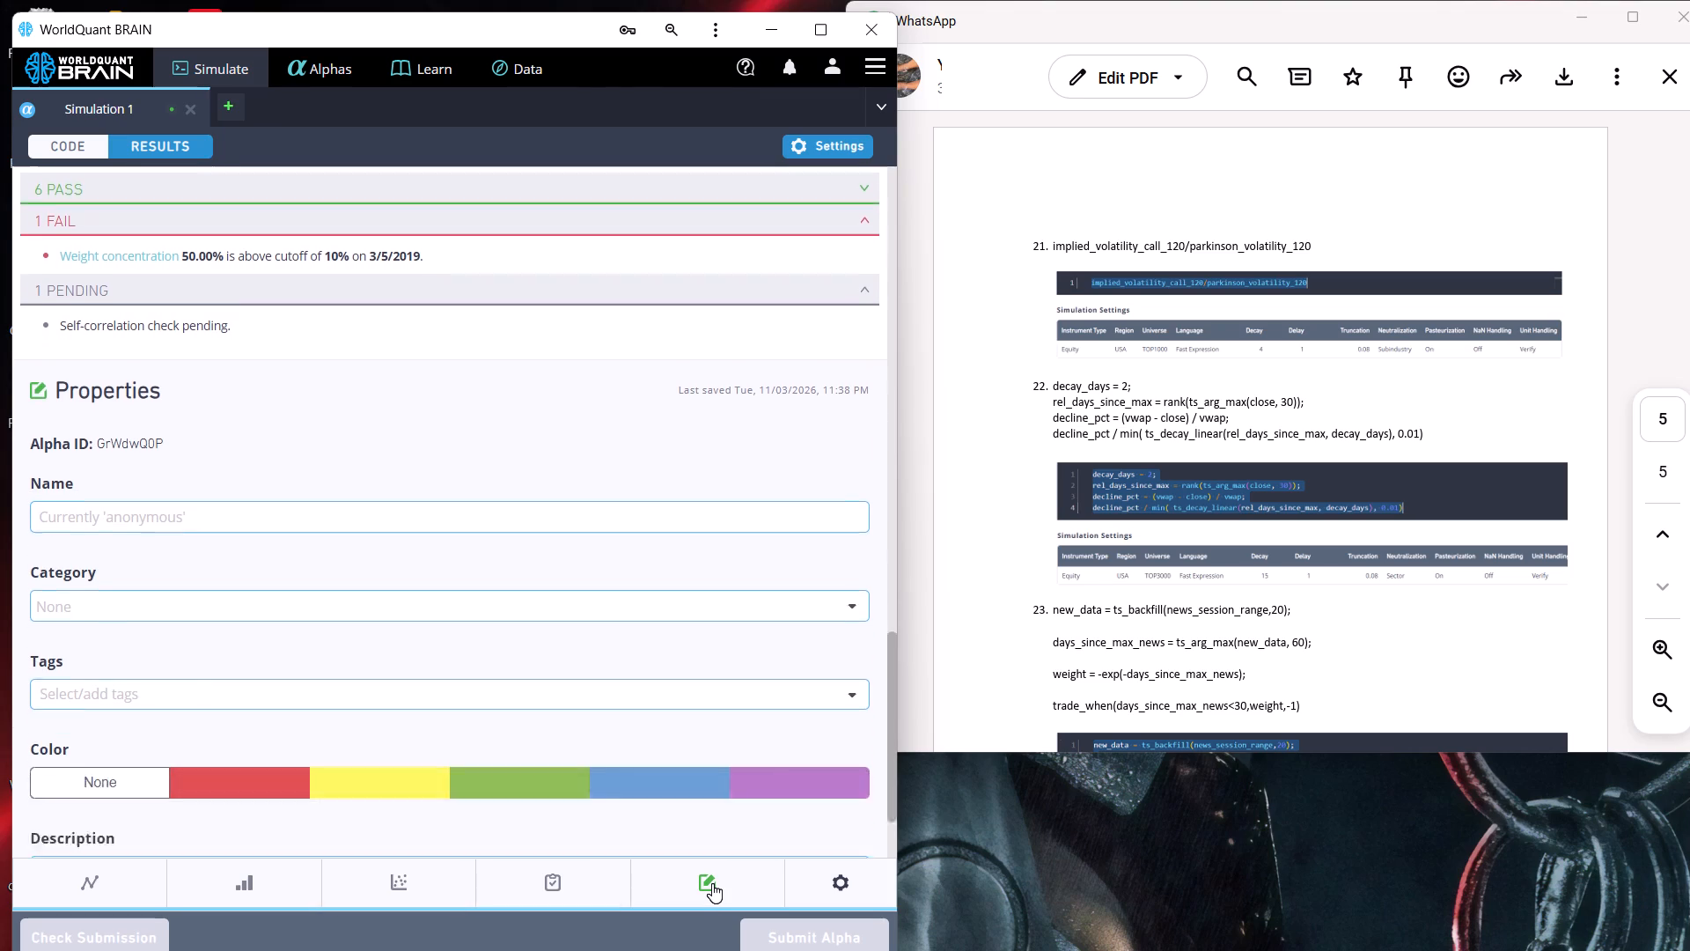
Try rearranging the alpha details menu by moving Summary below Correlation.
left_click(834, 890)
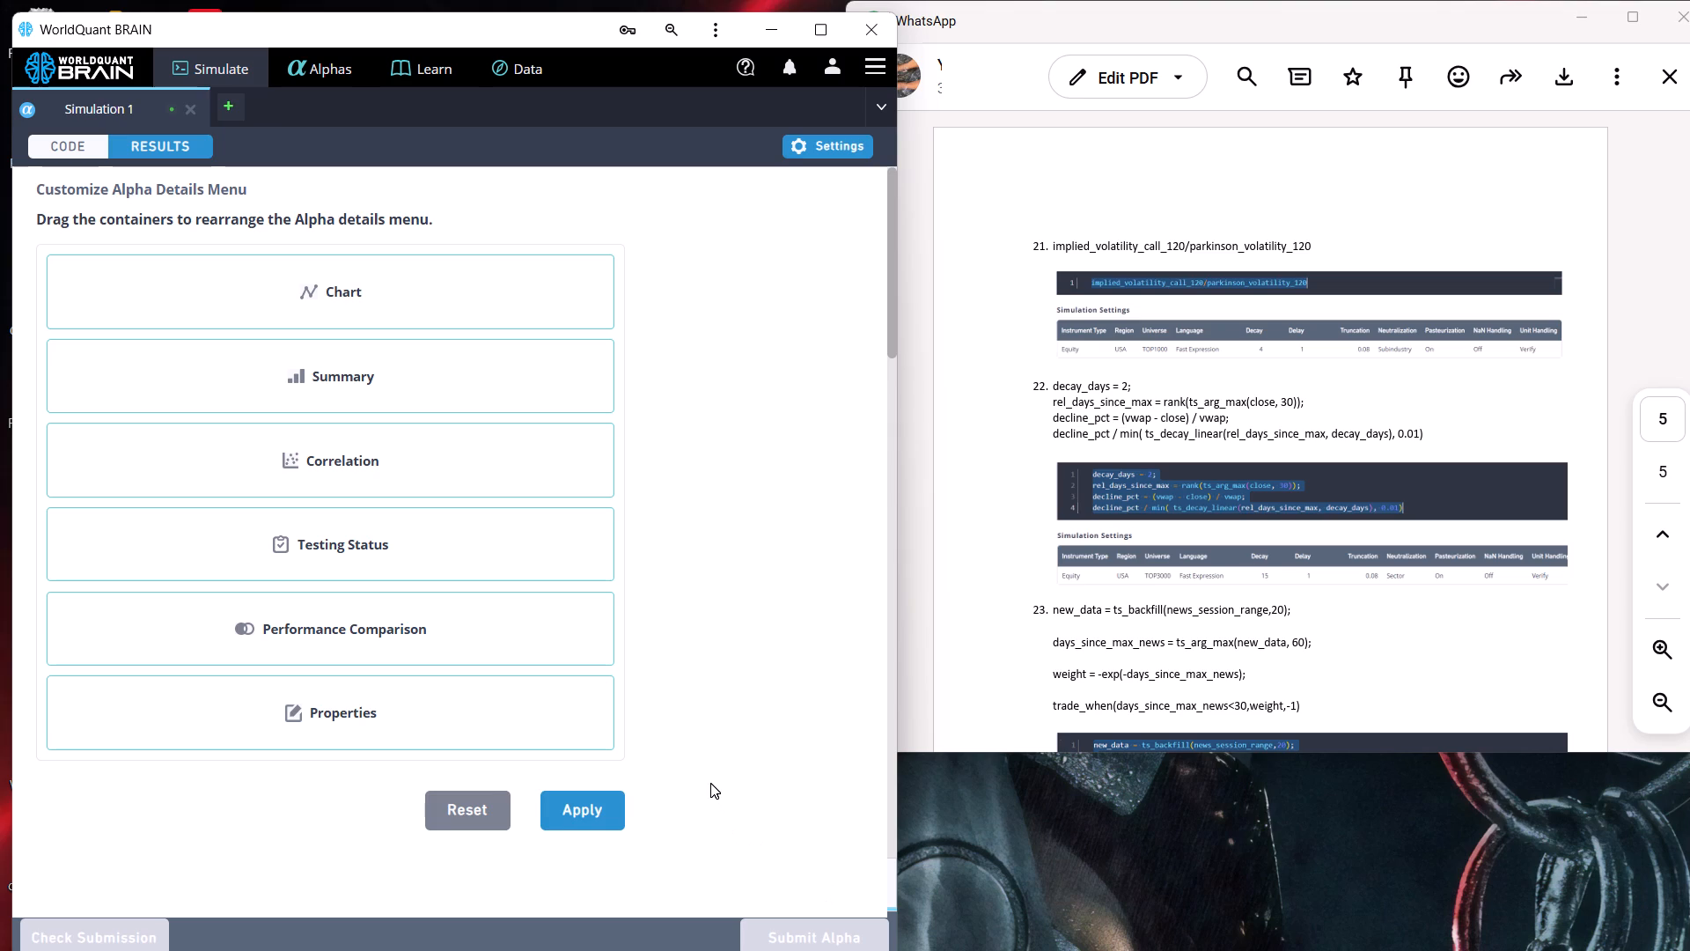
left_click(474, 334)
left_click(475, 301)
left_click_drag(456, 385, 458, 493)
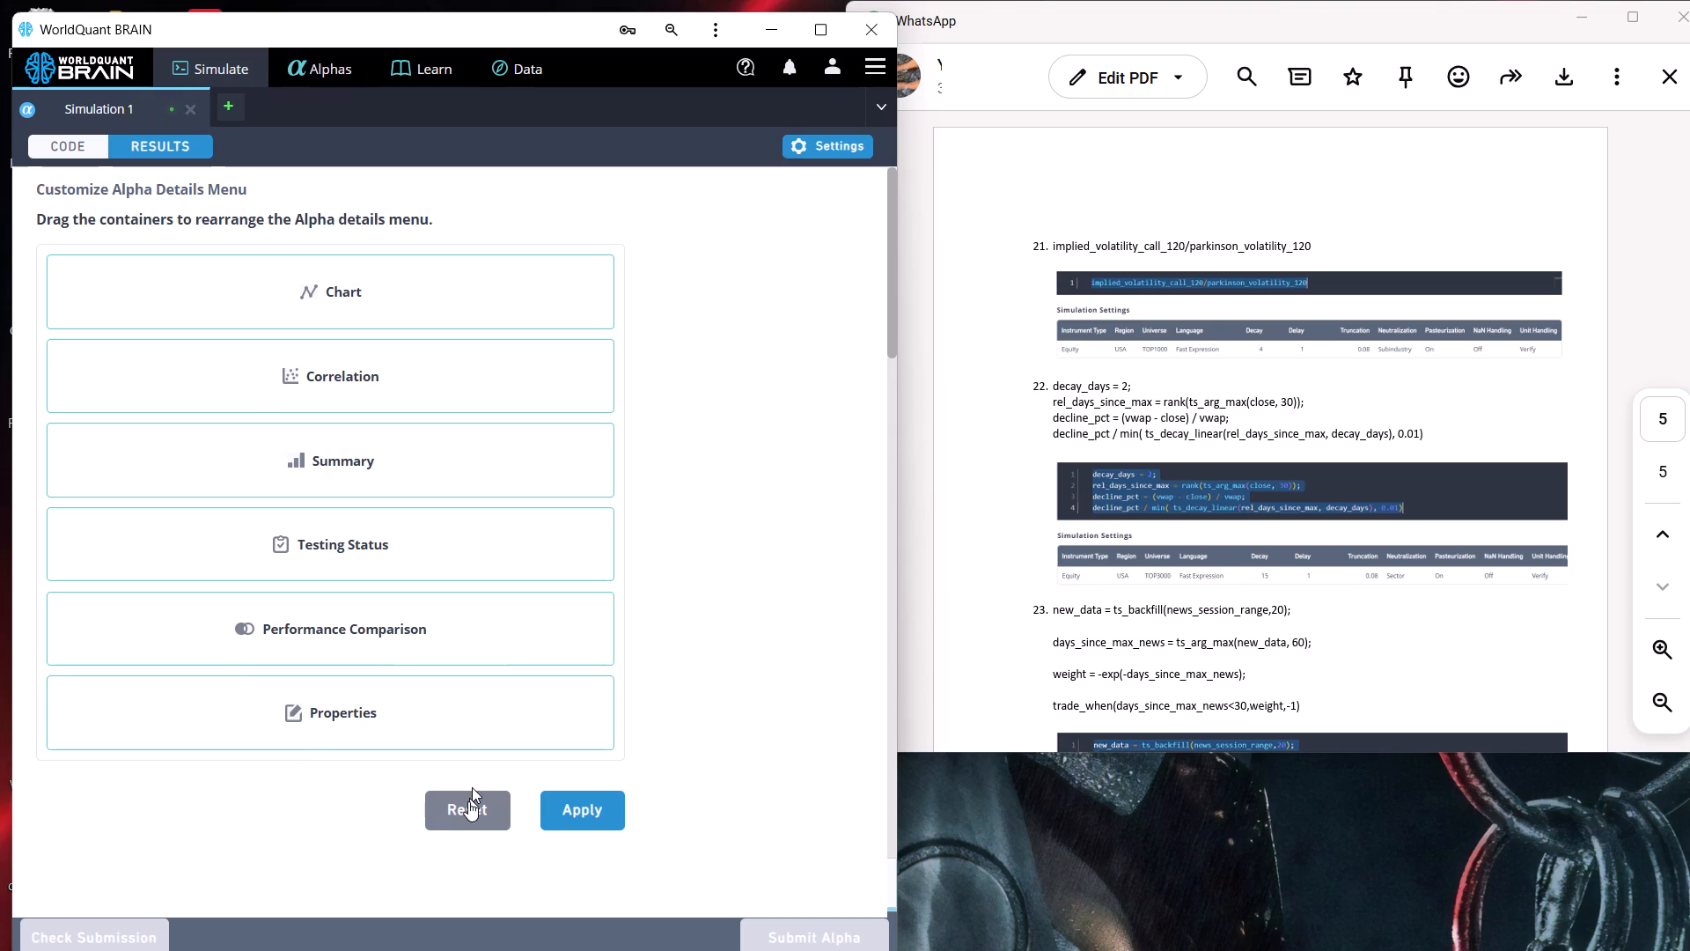
Return from the results to the alpha's code in Simulation 1.
left_click(70, 170)
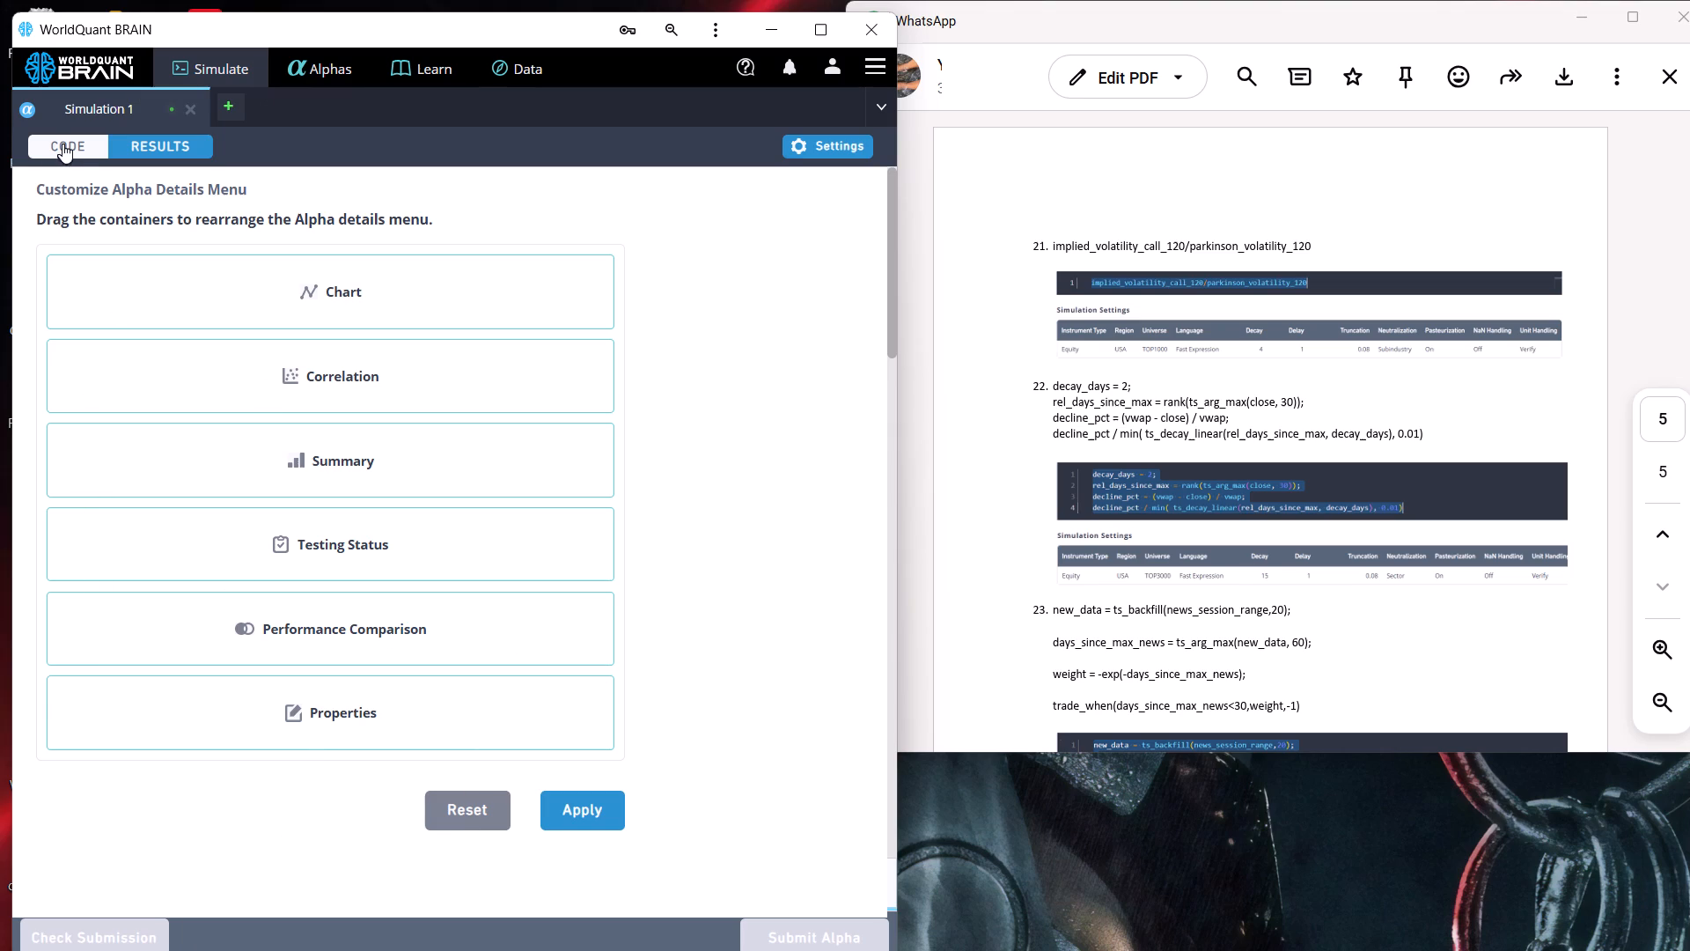
left_click(62, 144)
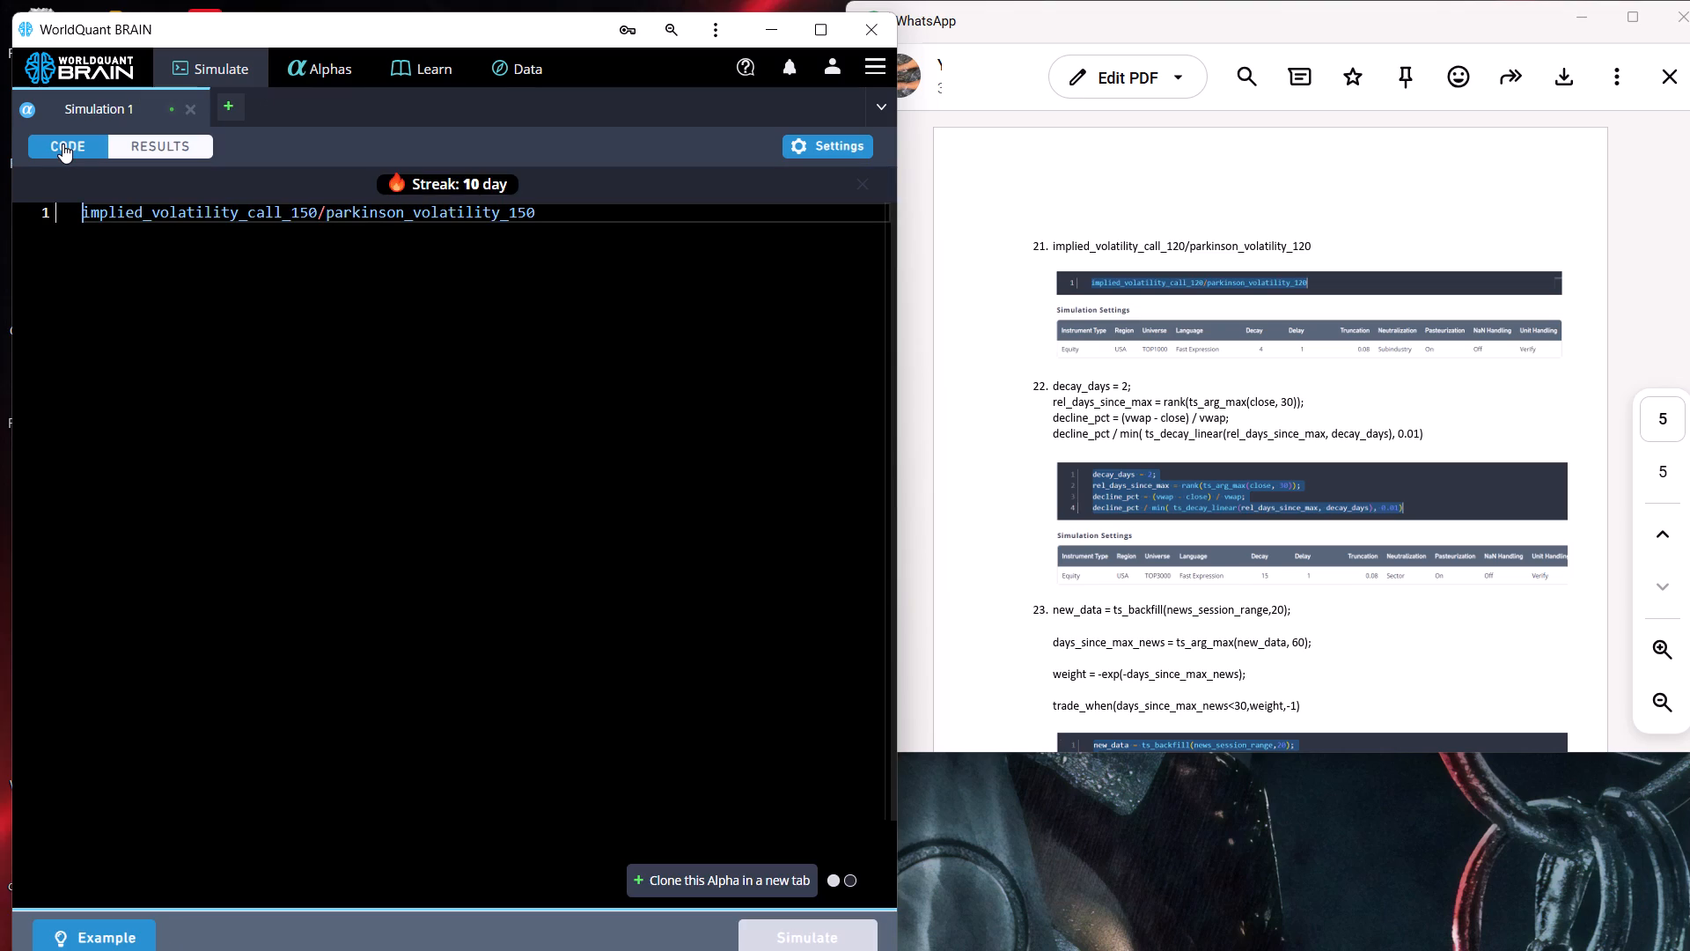
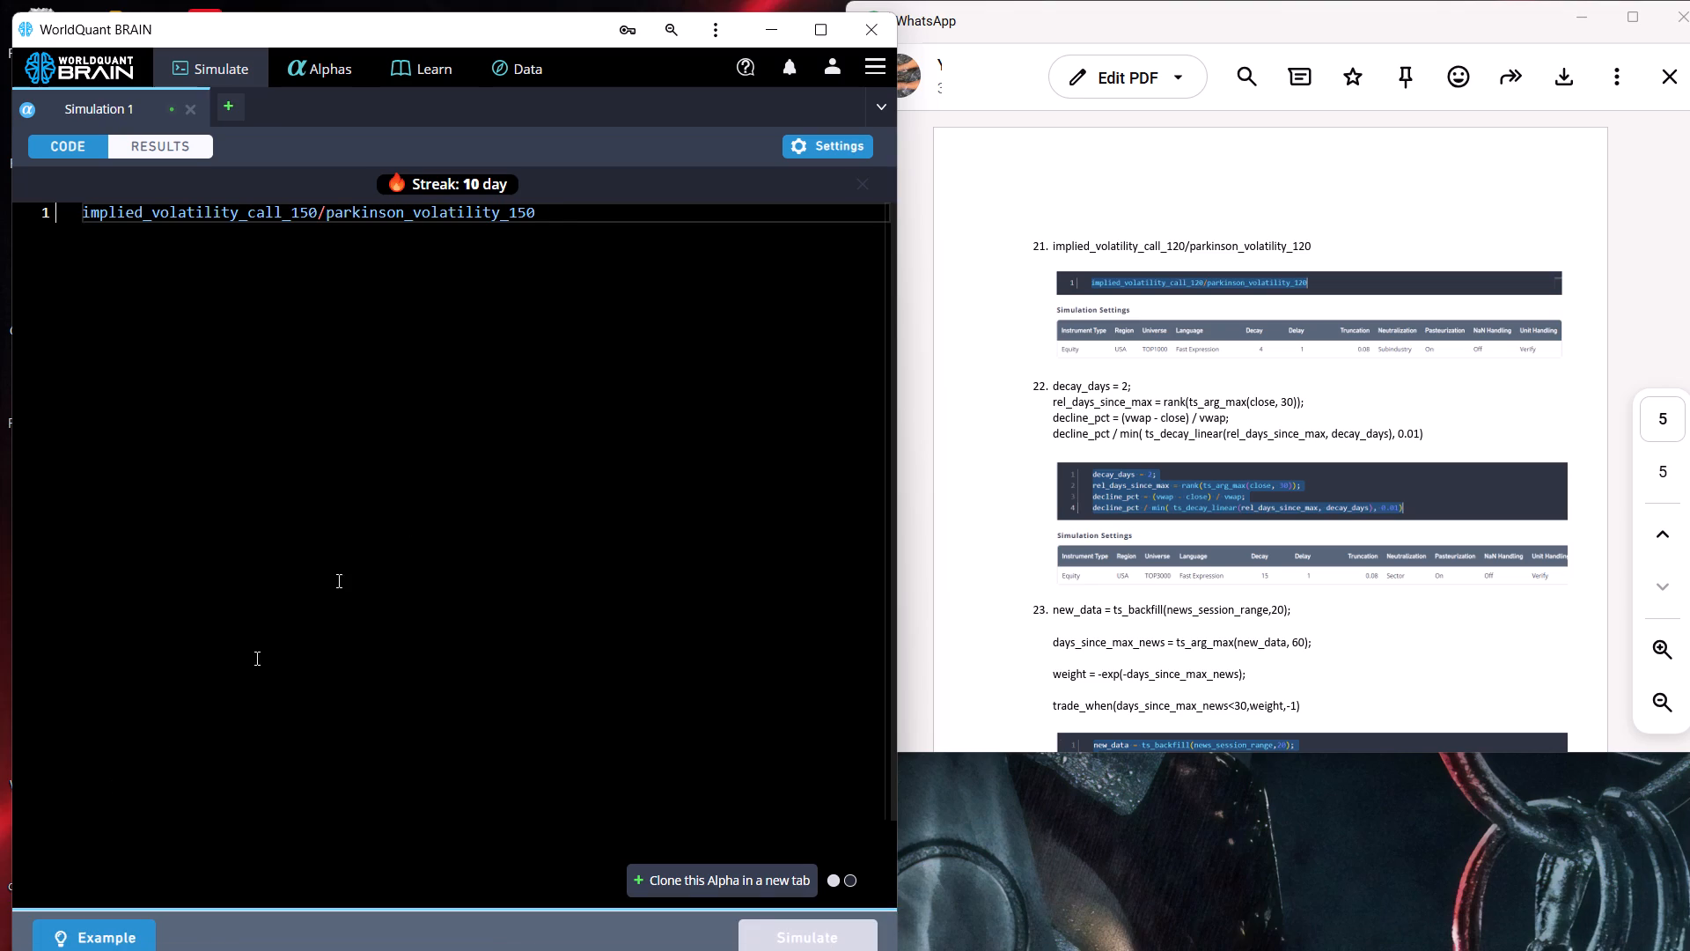
Check the remaining alpha examples in the reference PDF, down to example 23, for an expression to try in the code.
left_click(617, 222)
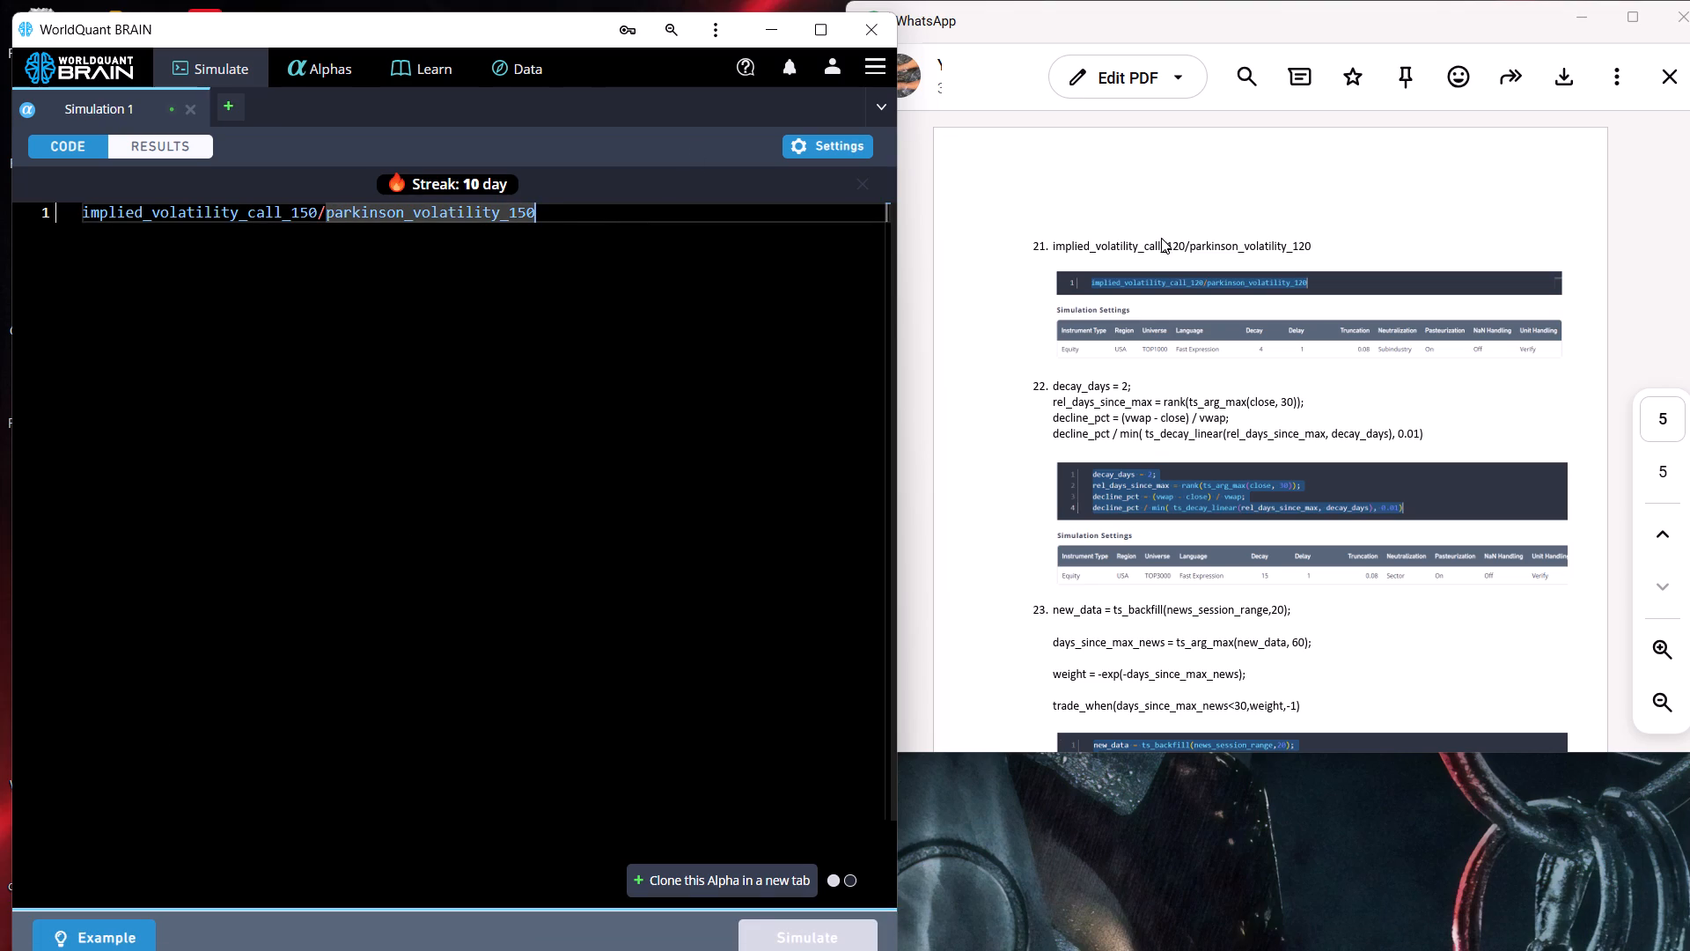
scroll(1152, 455, "down", 3)
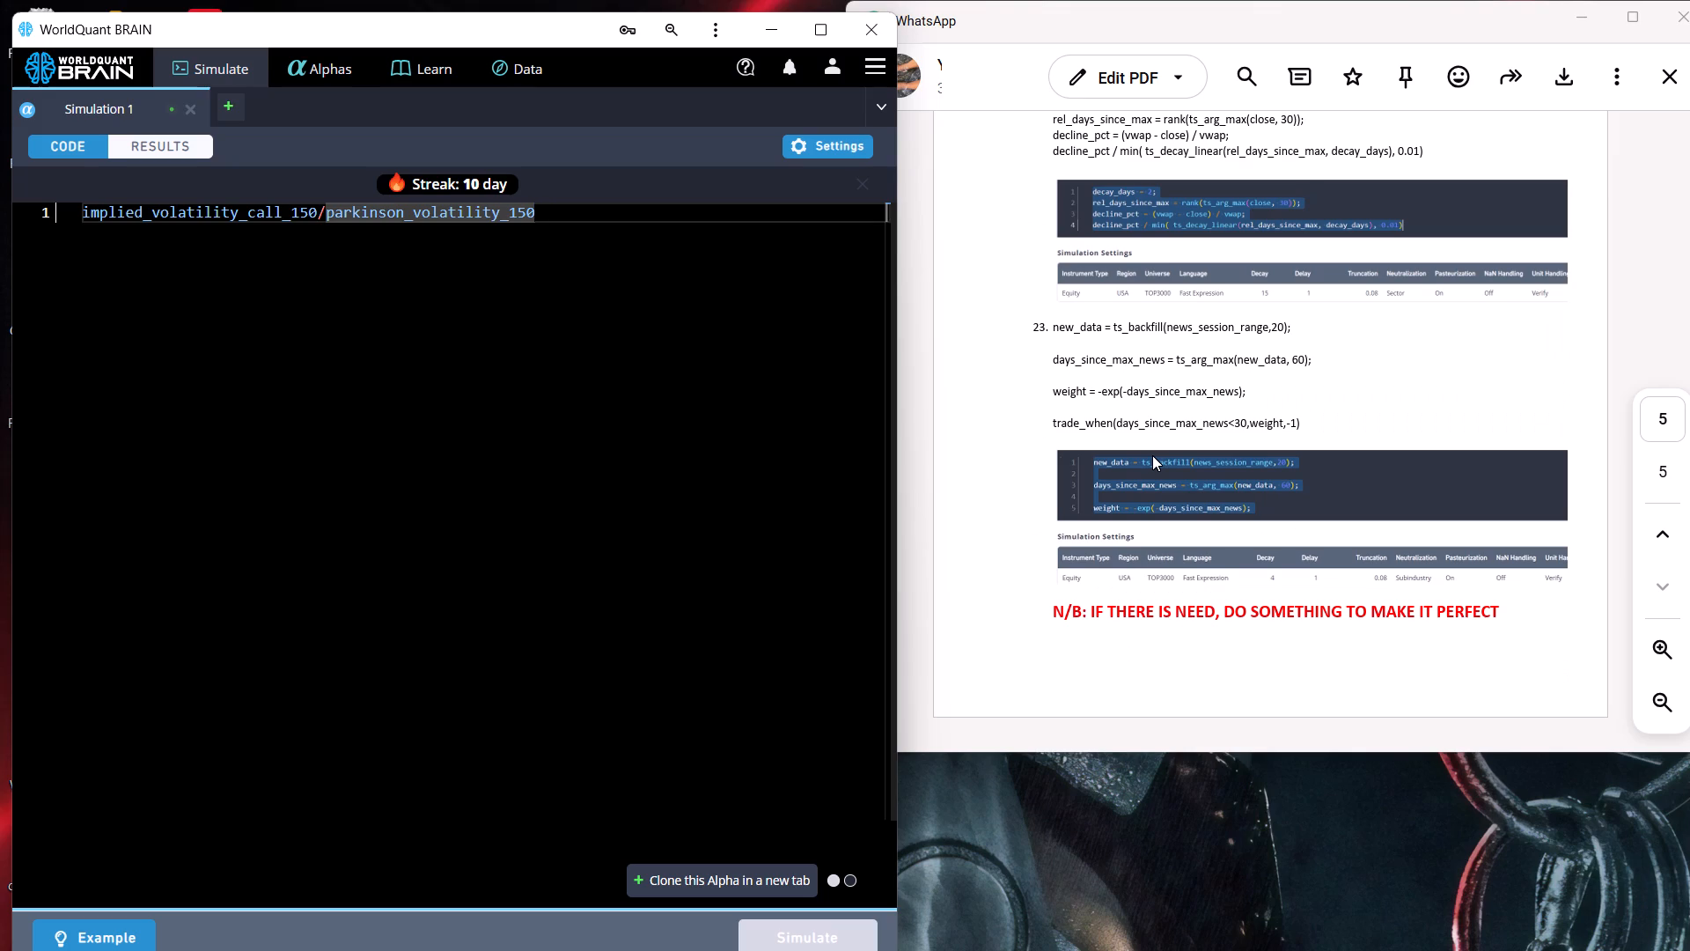
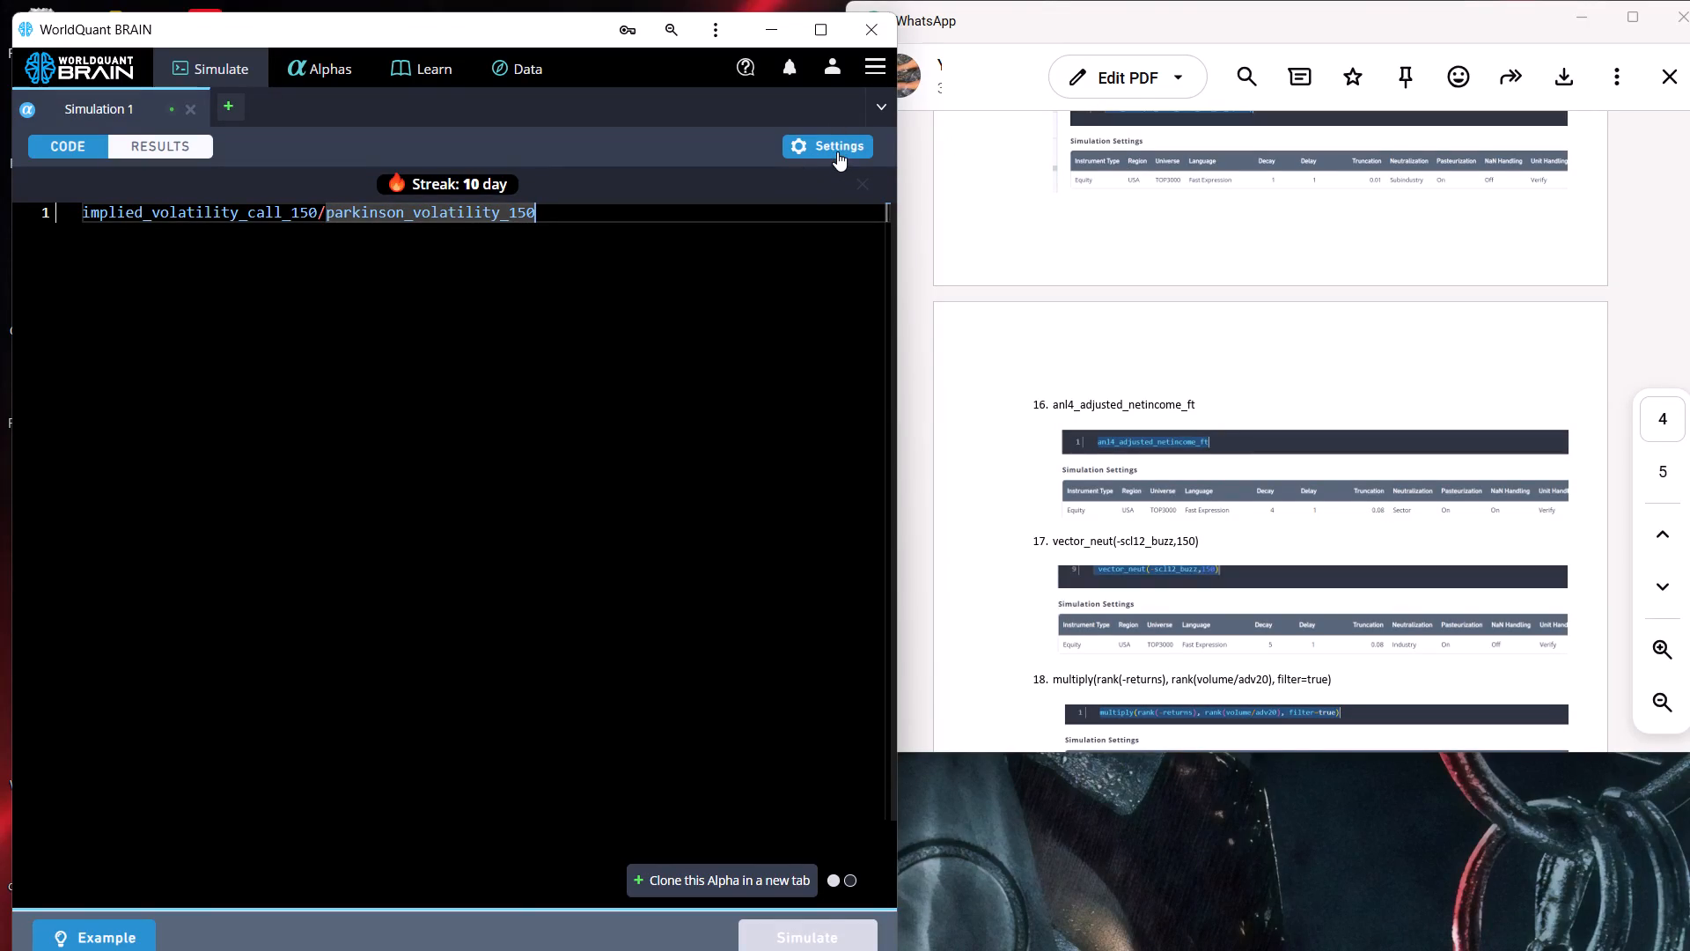
Show the simulation results beside the code in the maximized window and examine the IS summary, self-correlation and failed IS test's details.
left_click(823, 29)
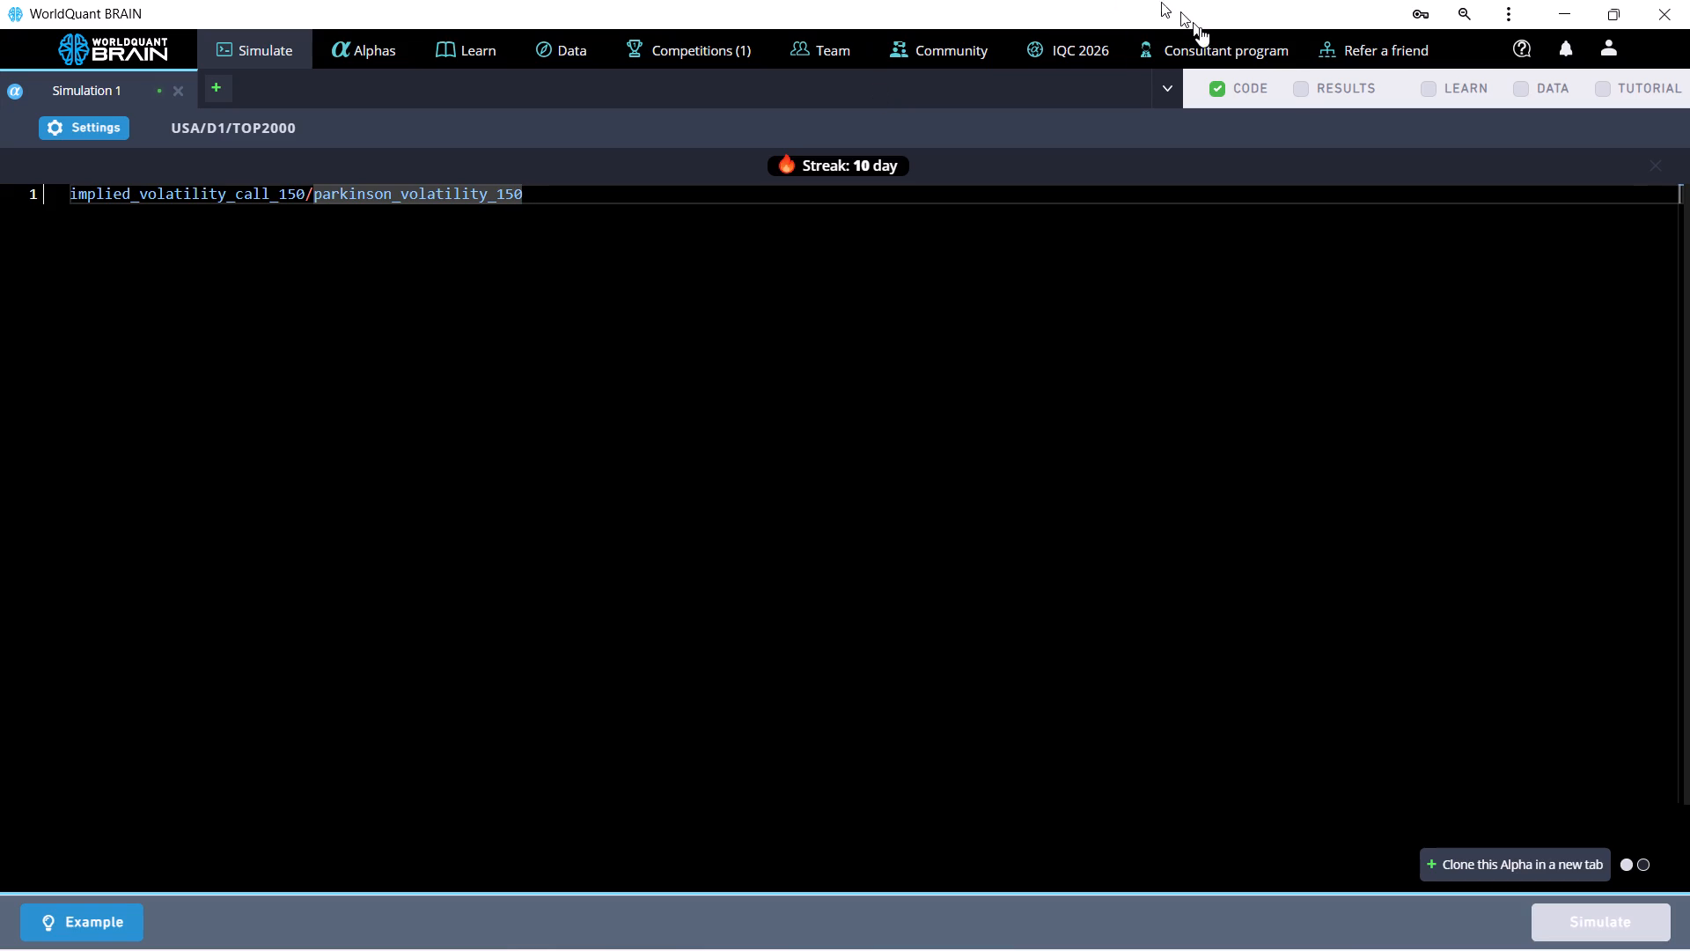
left_click(1290, 89)
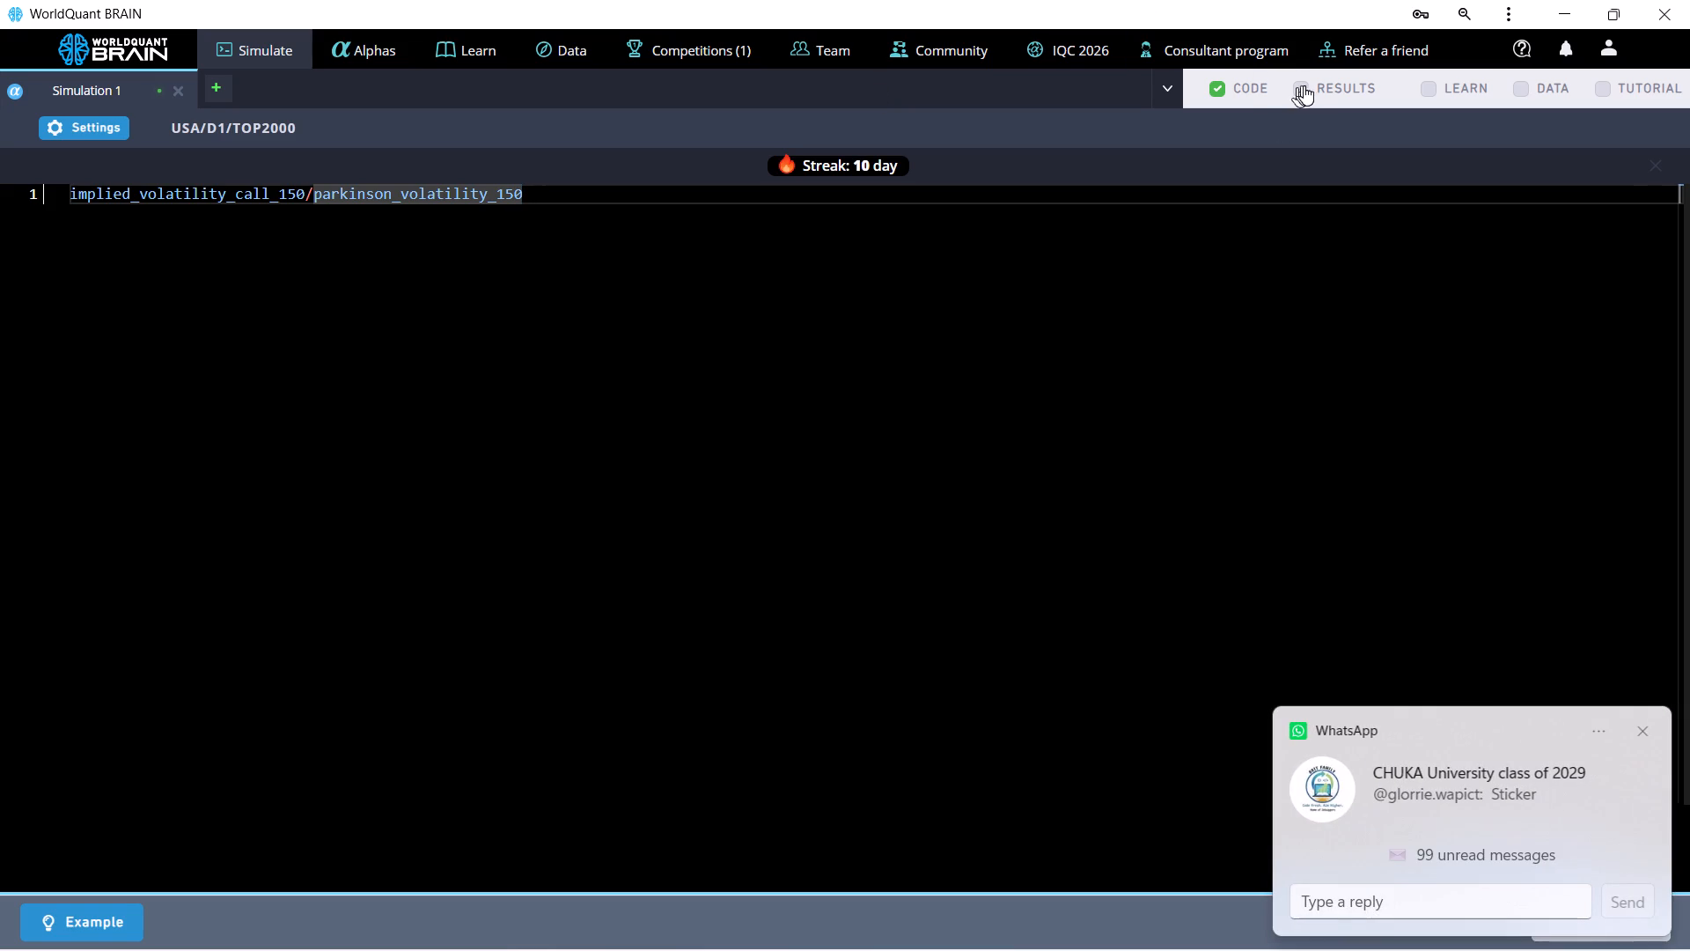
left_click(1307, 84)
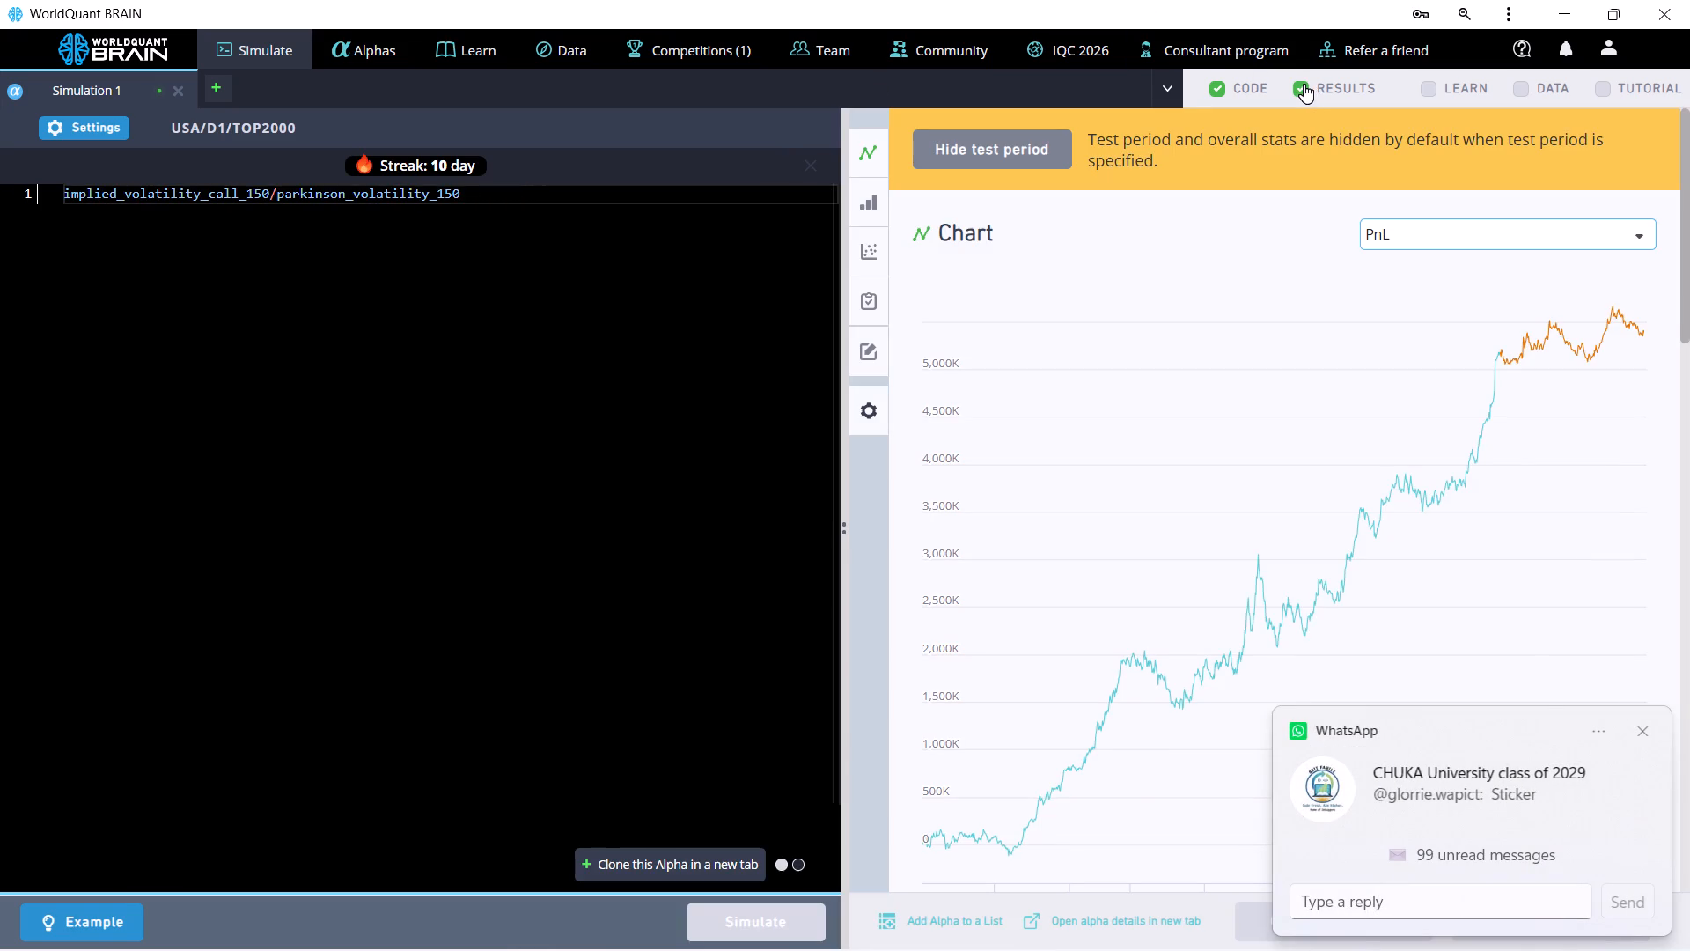
scroll(1115, 460, "down", 3)
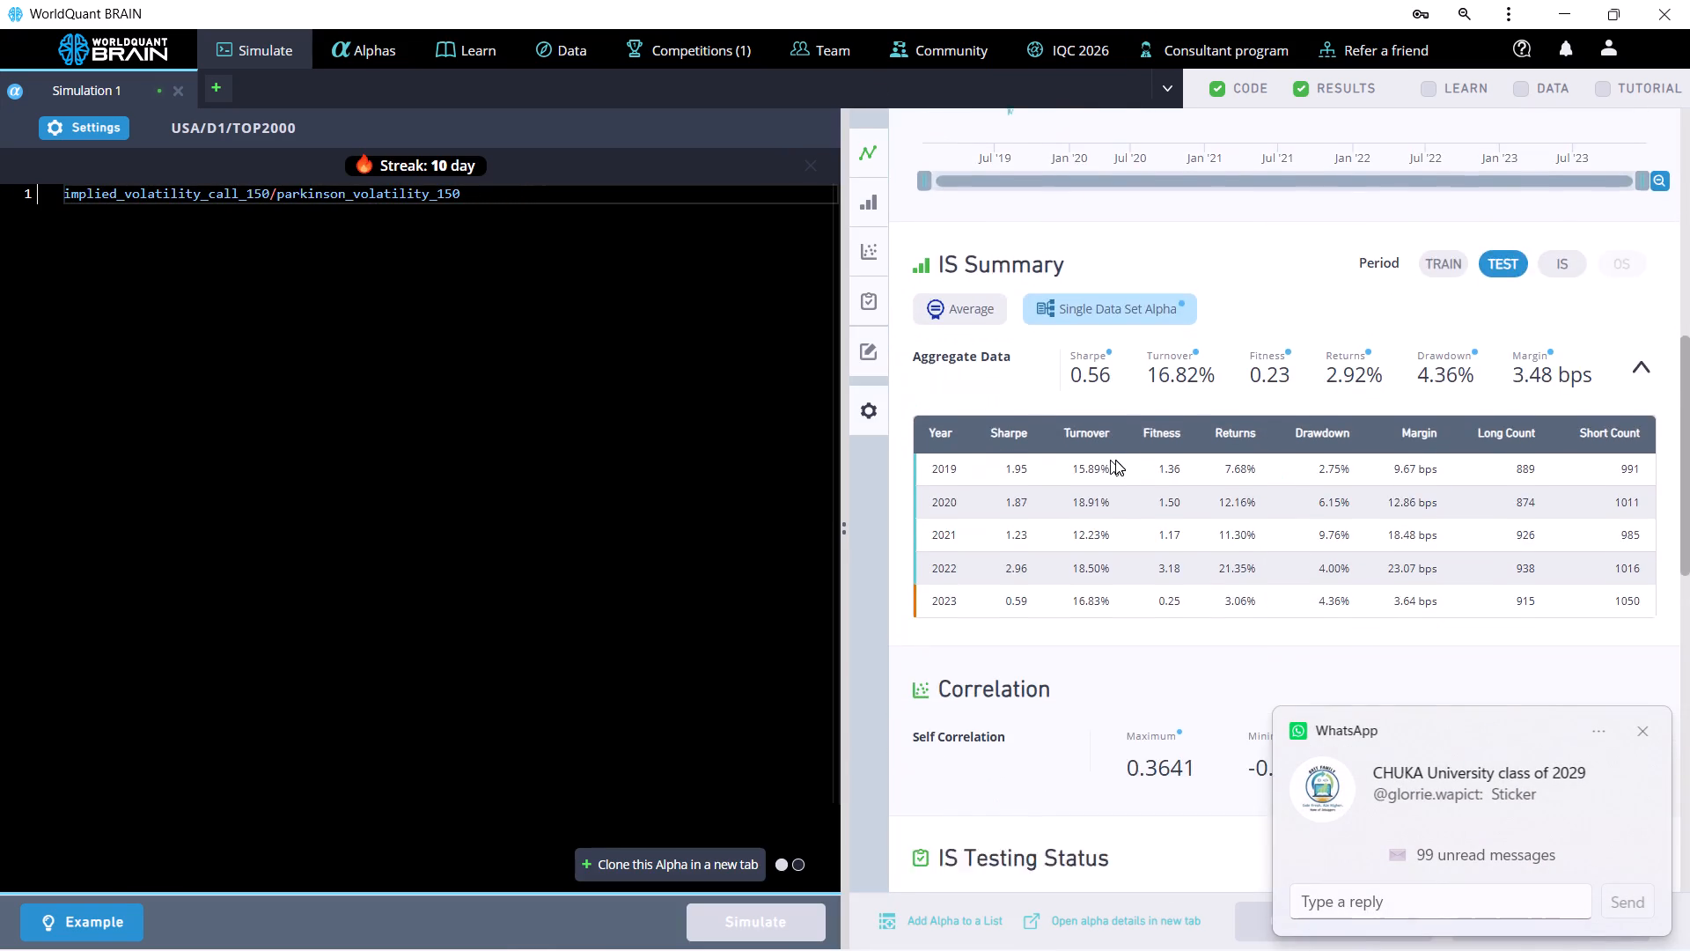
scroll(1115, 460, "down", 3)
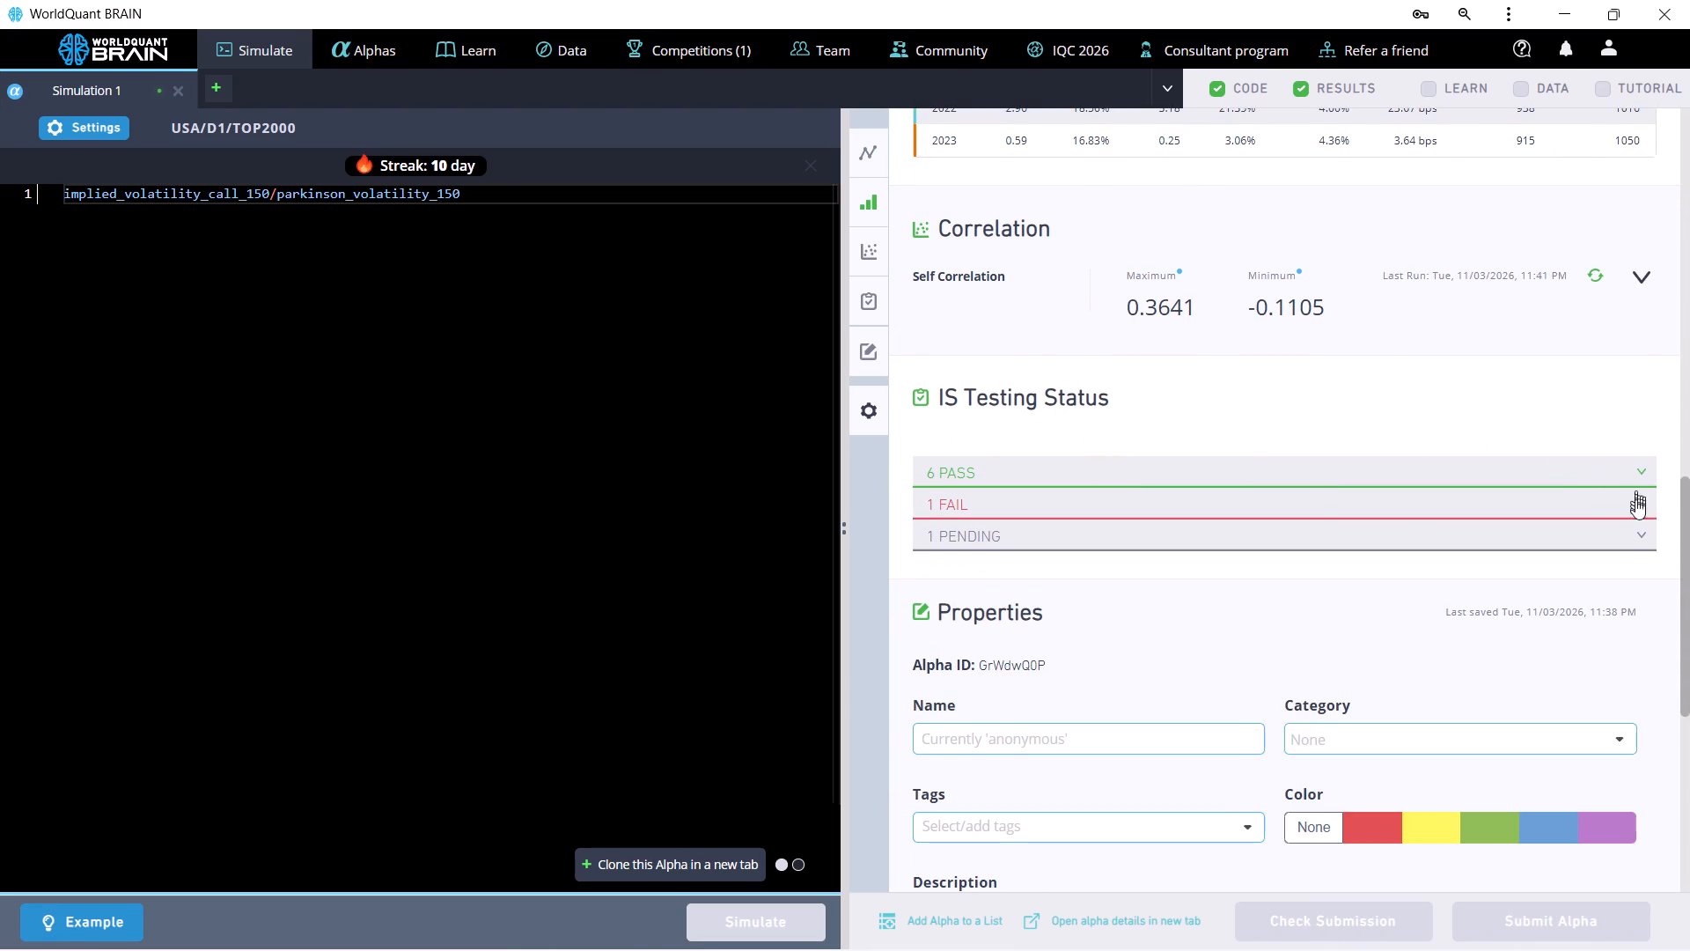
left_click(1640, 511)
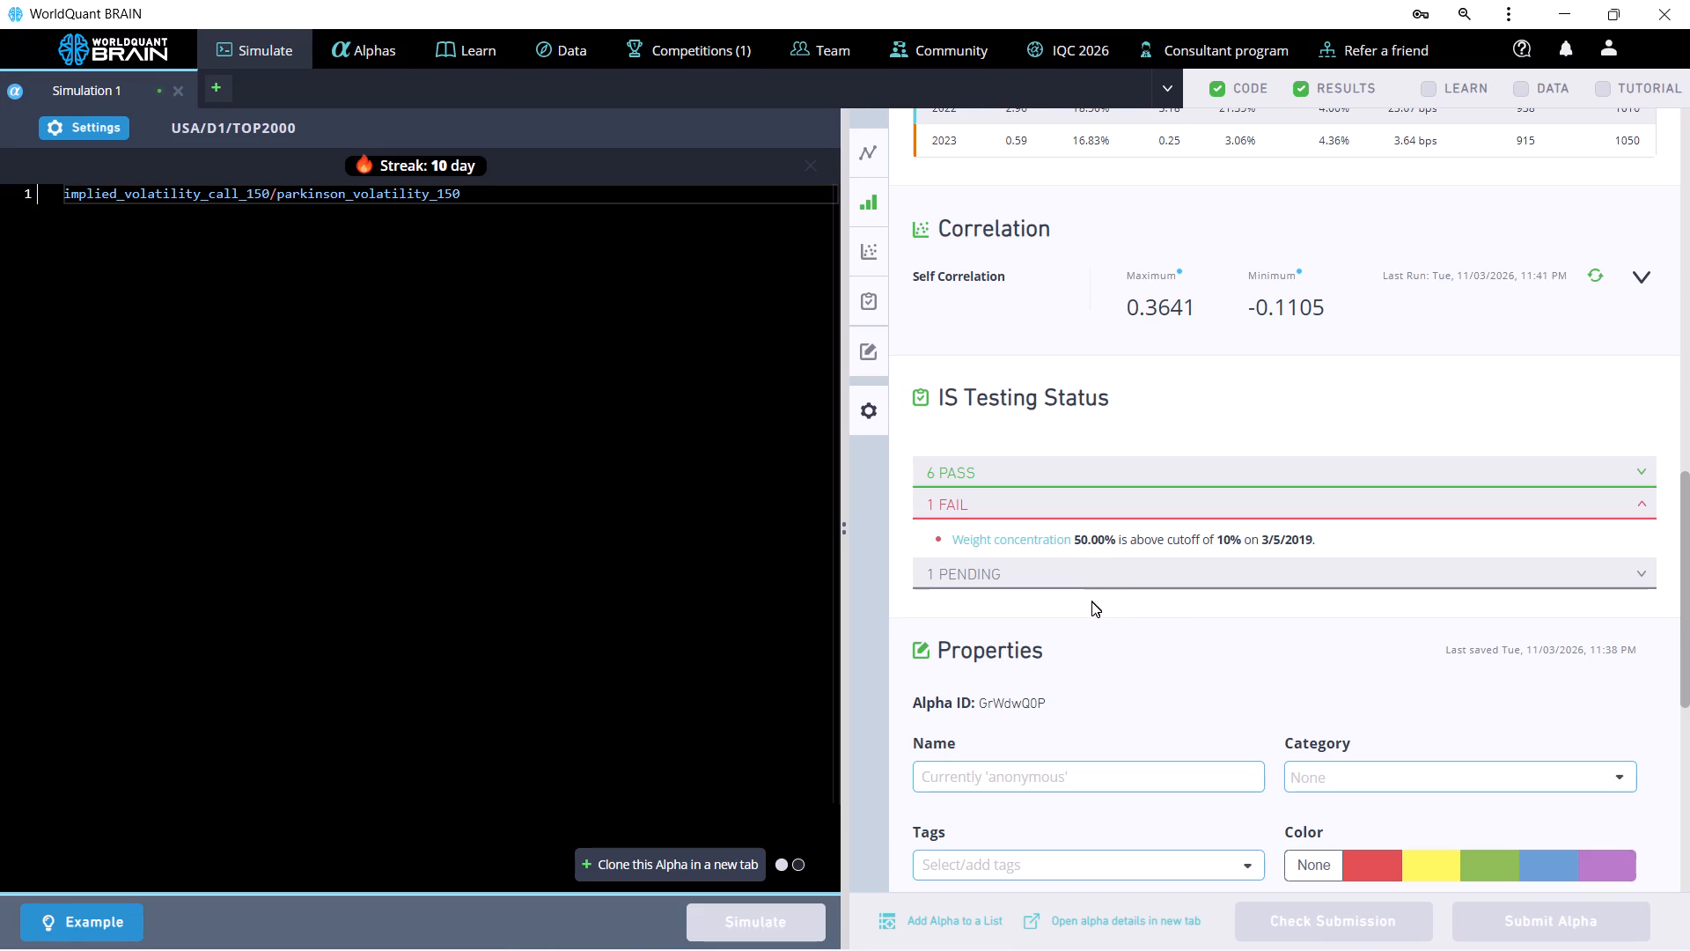
scroll(1091, 601, "up", 2)
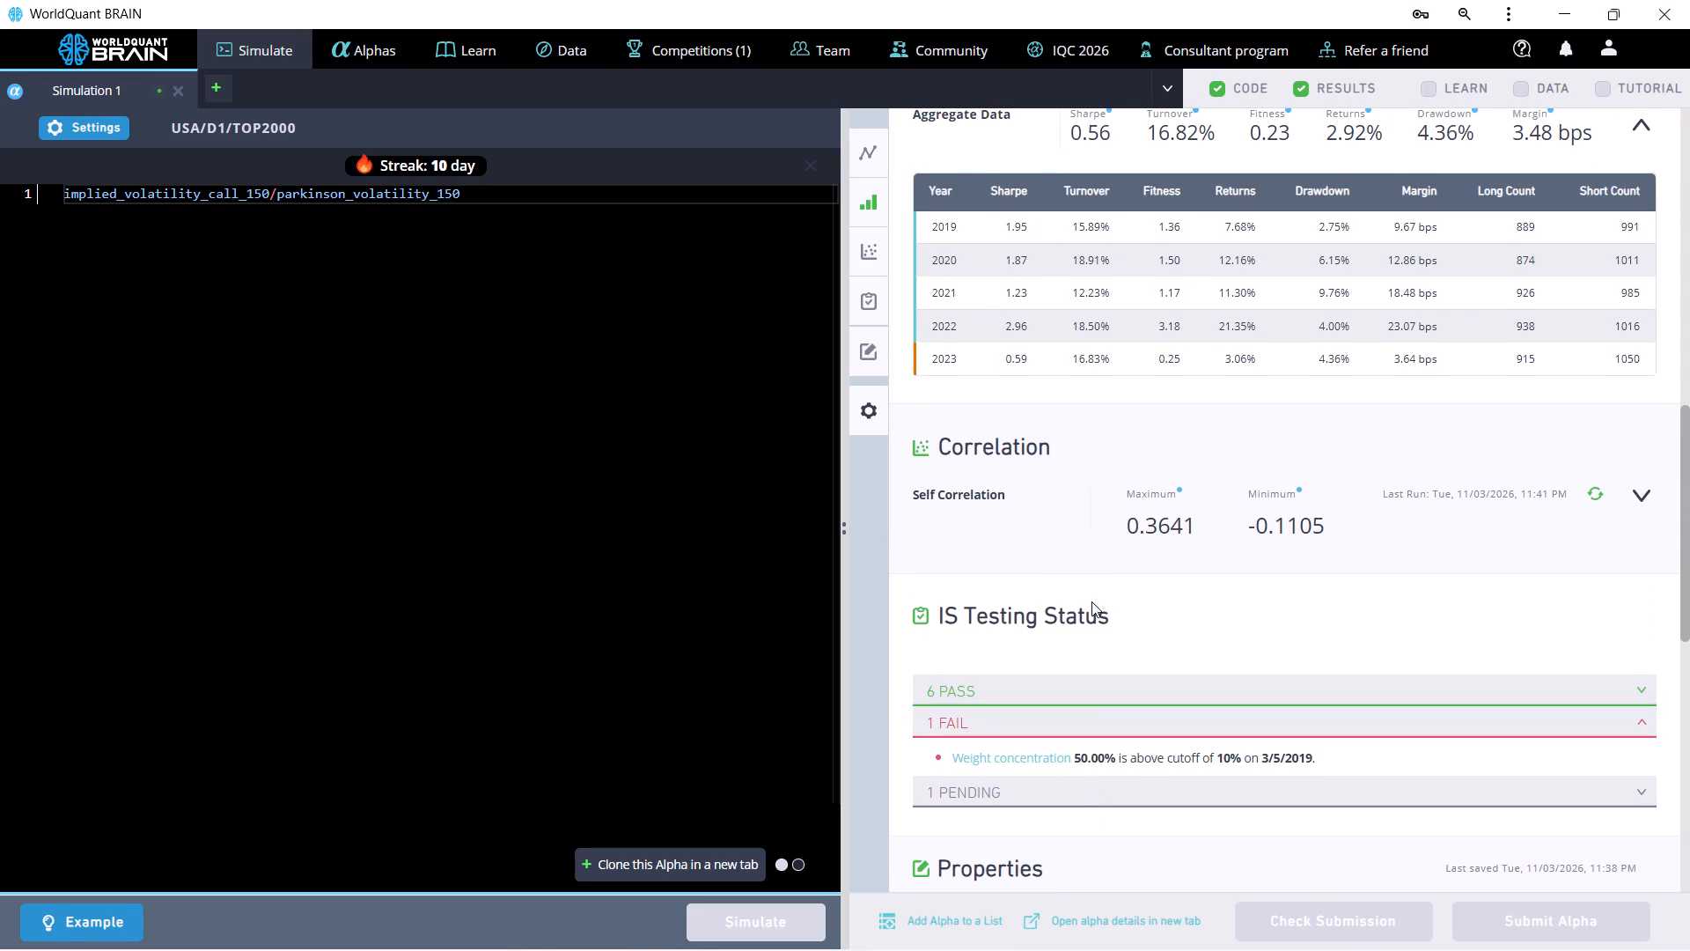
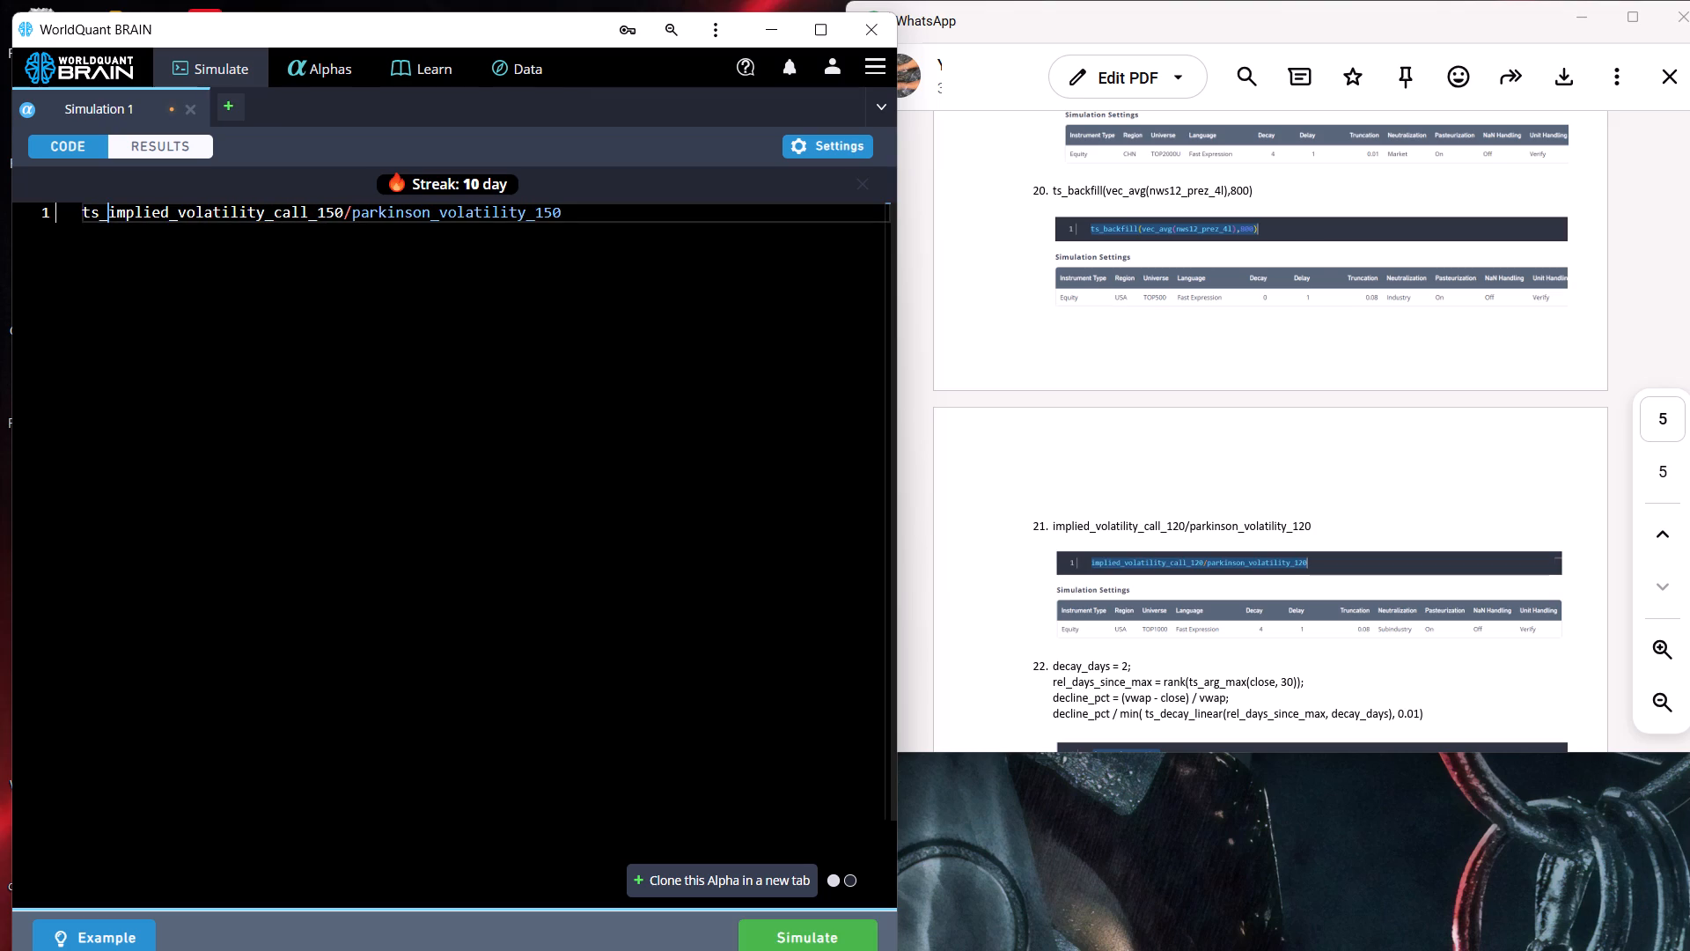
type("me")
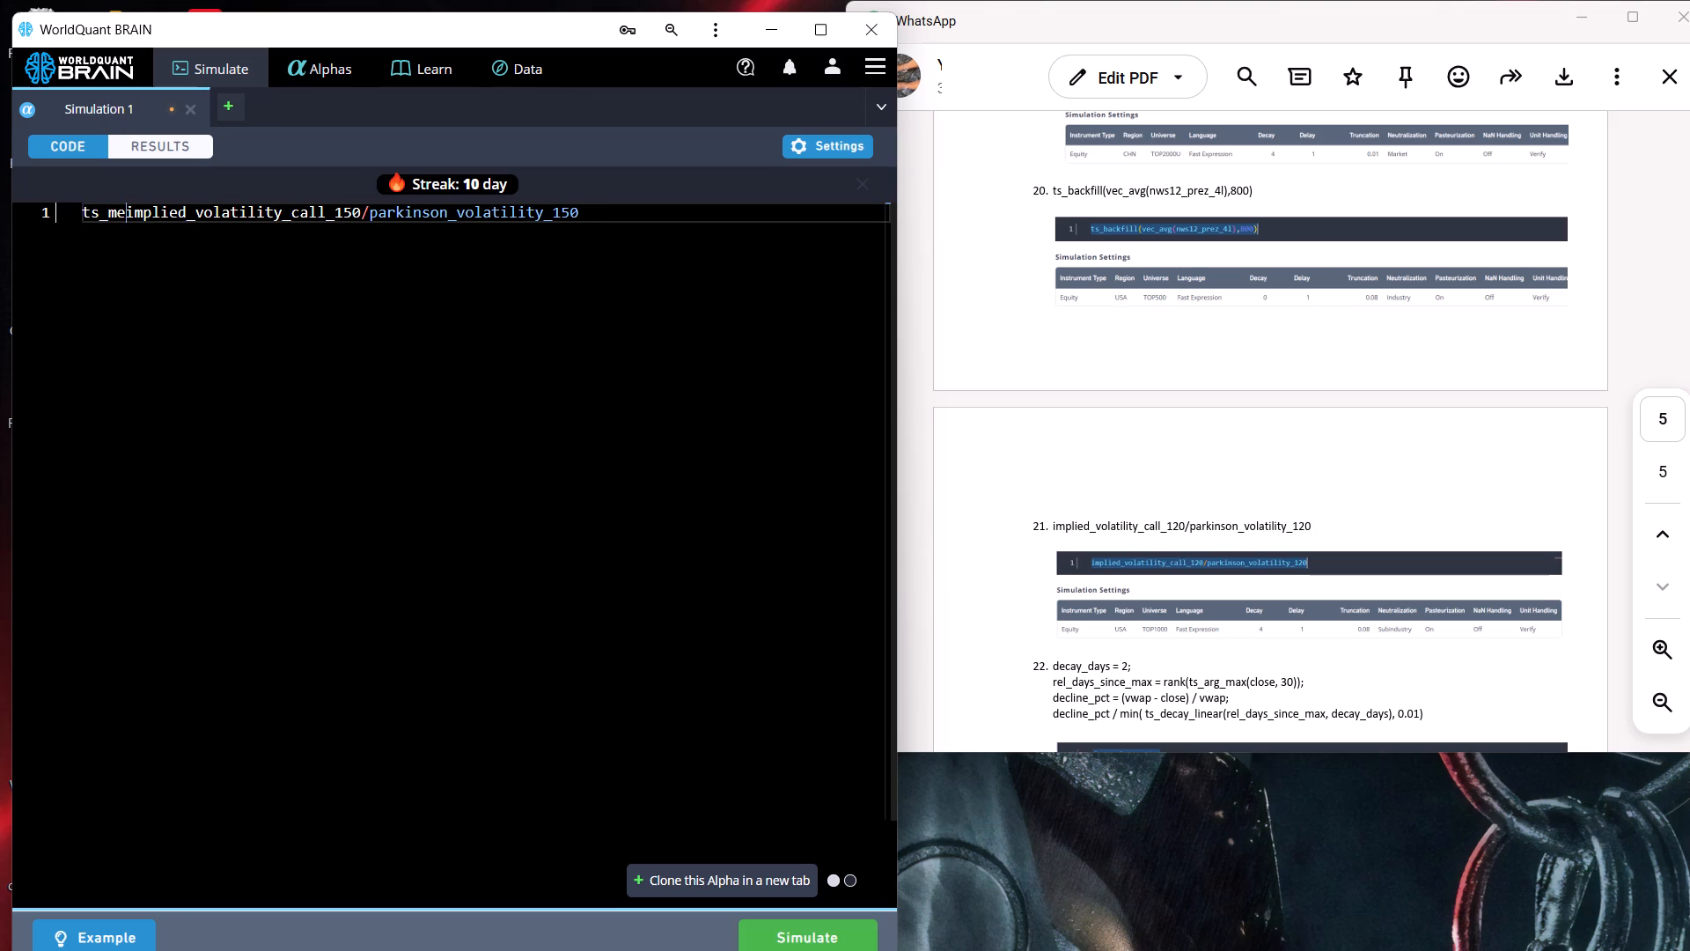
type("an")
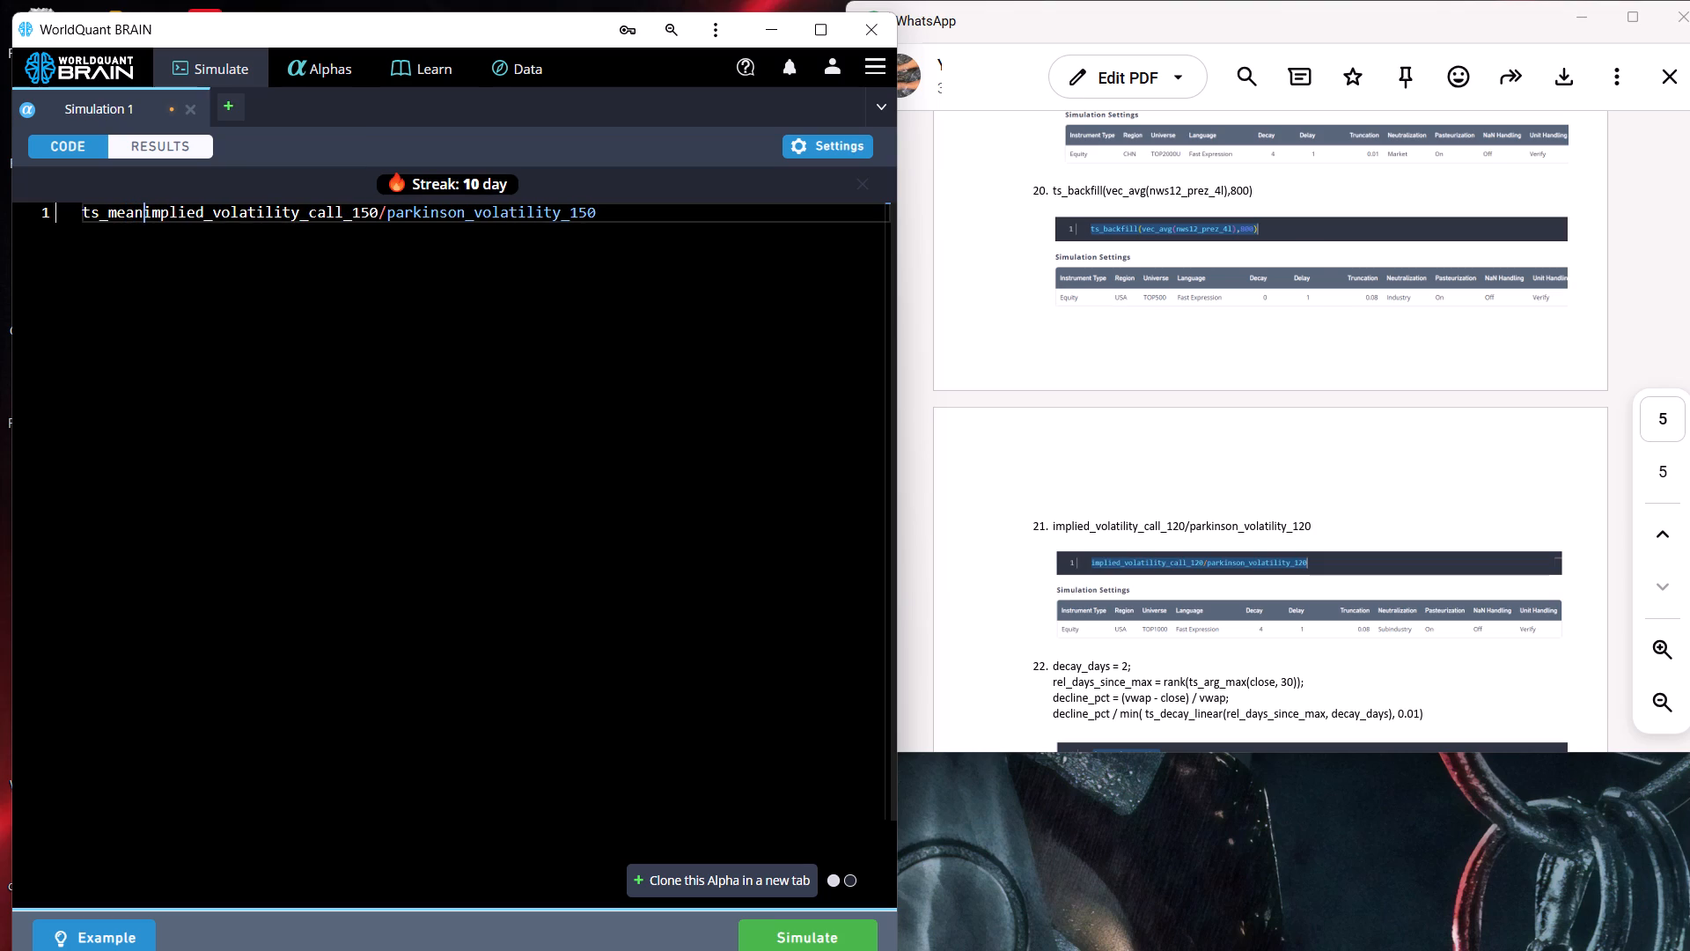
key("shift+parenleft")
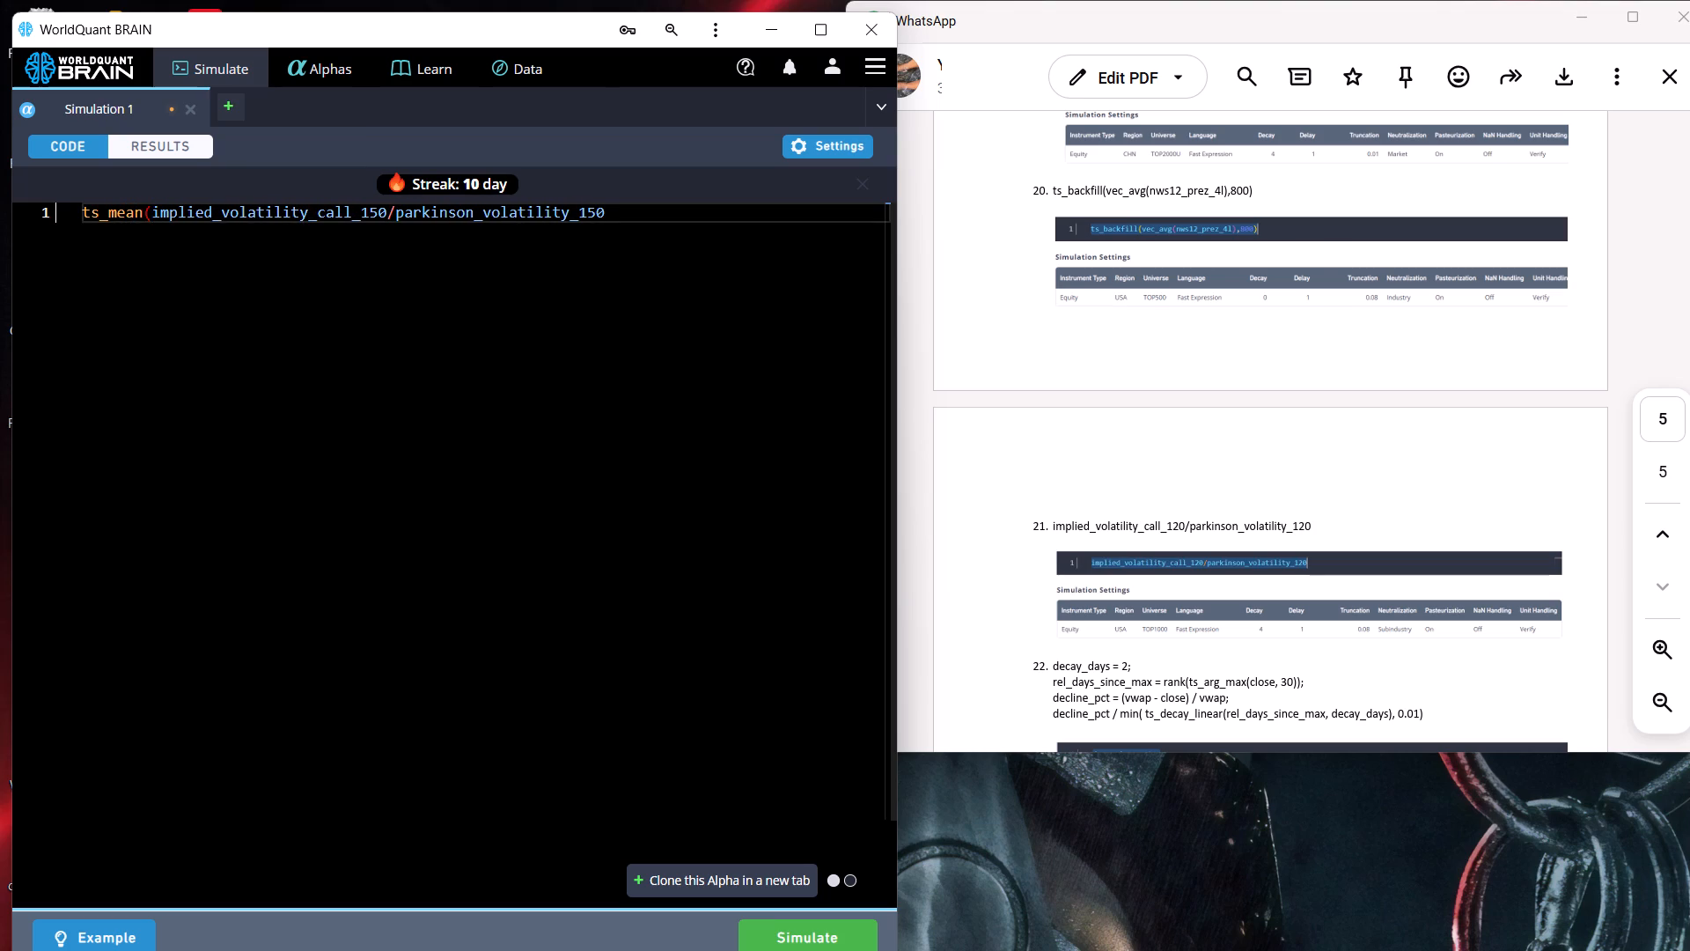
Wrap implied_volatility_call_150 in rank() inside ts_mean and replace the division operator after it with a minus sign.
type("rank")
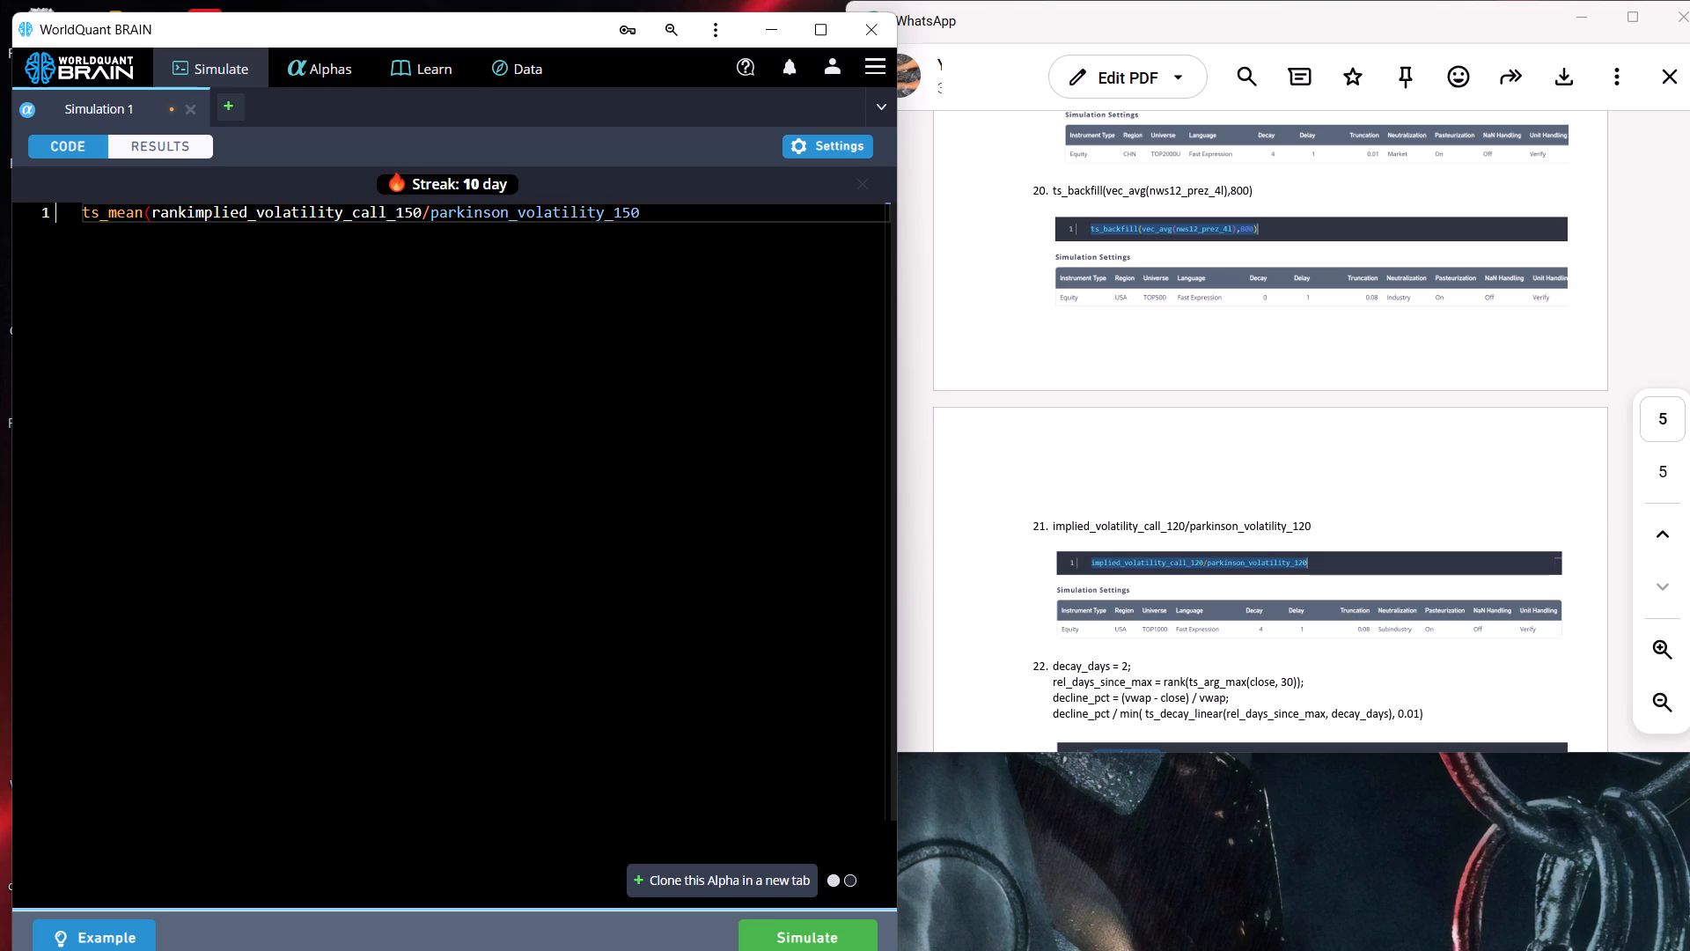
key("shift+parenleft")
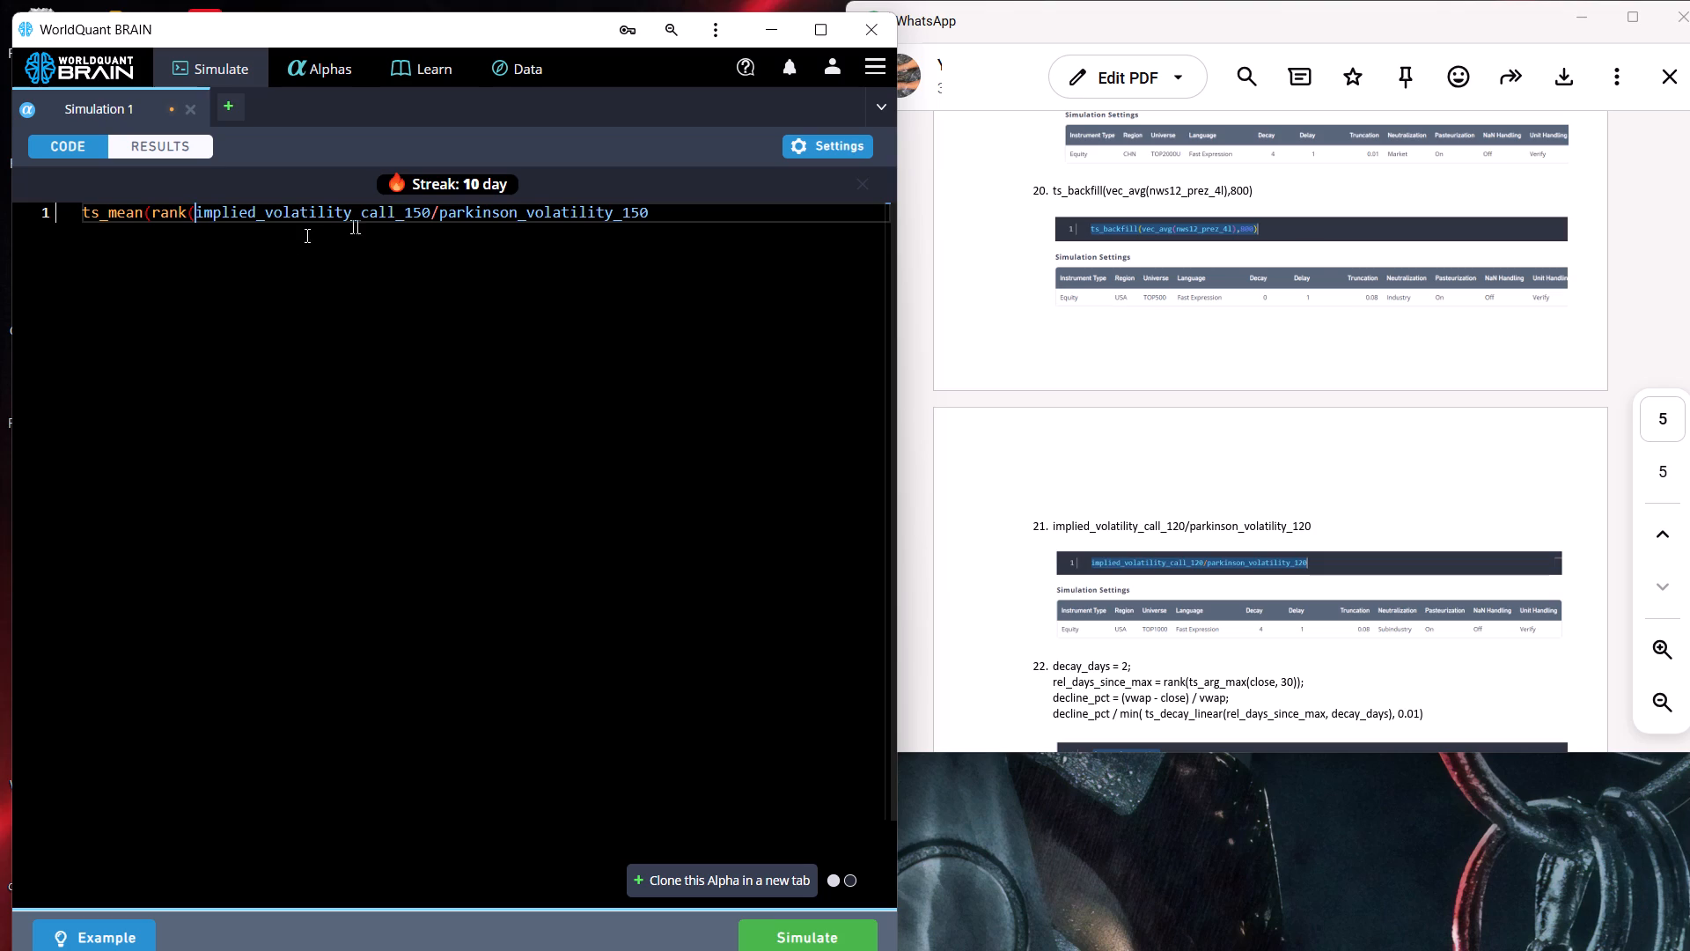
left_click(431, 210)
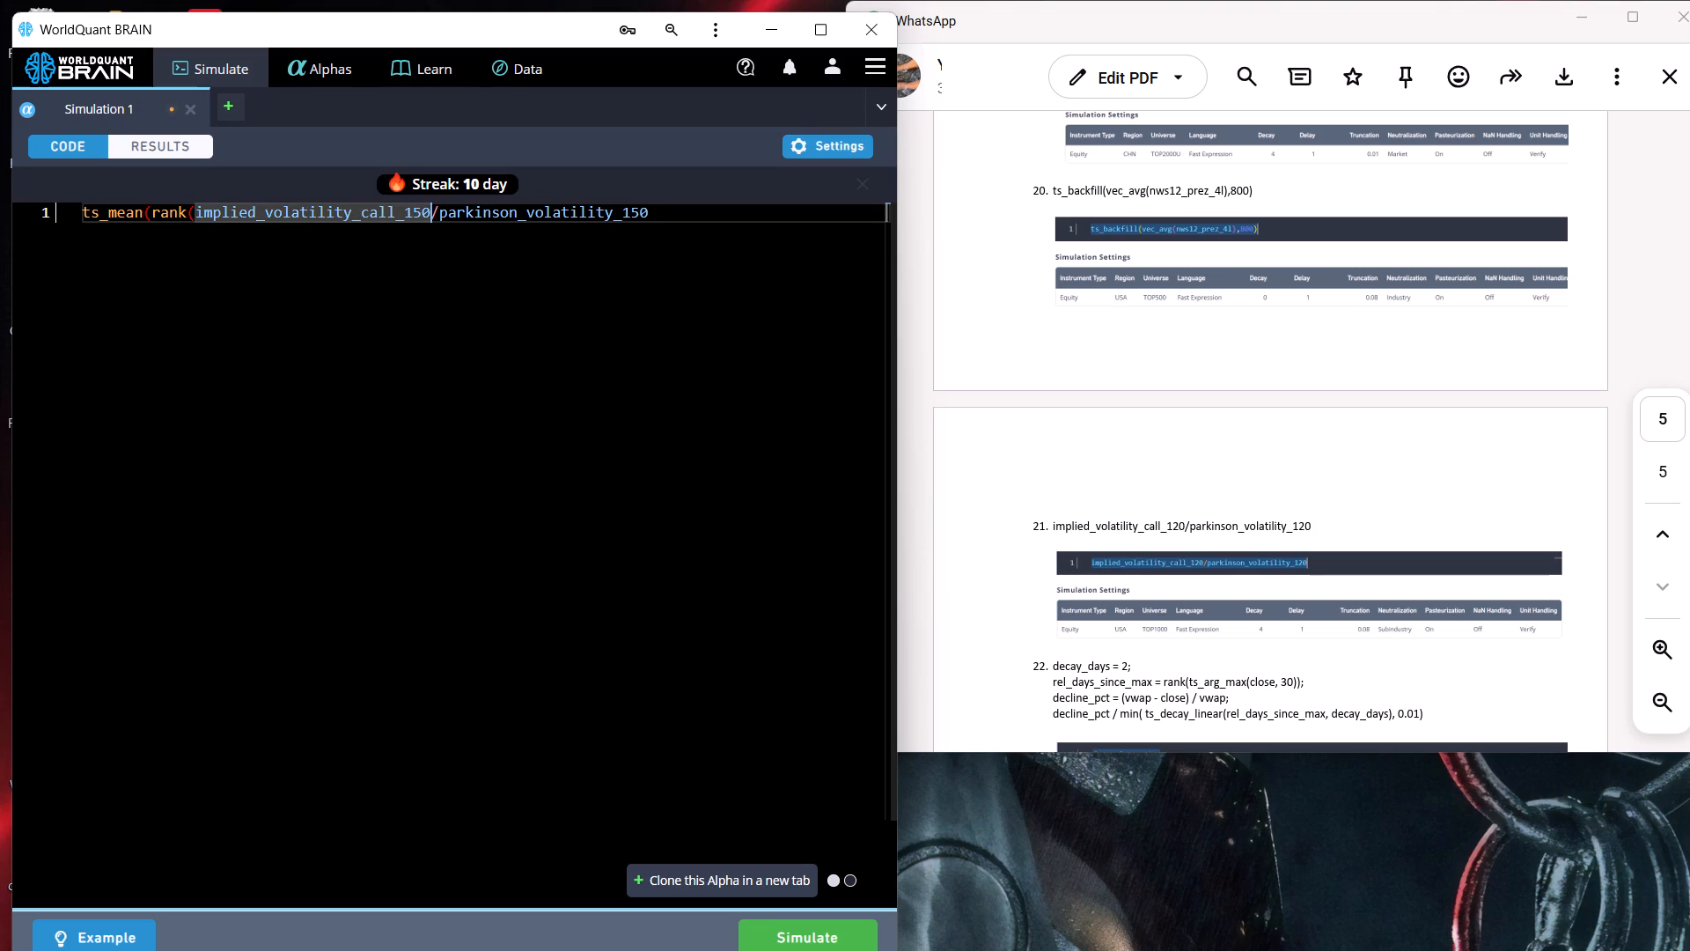
key("shift+parenright")
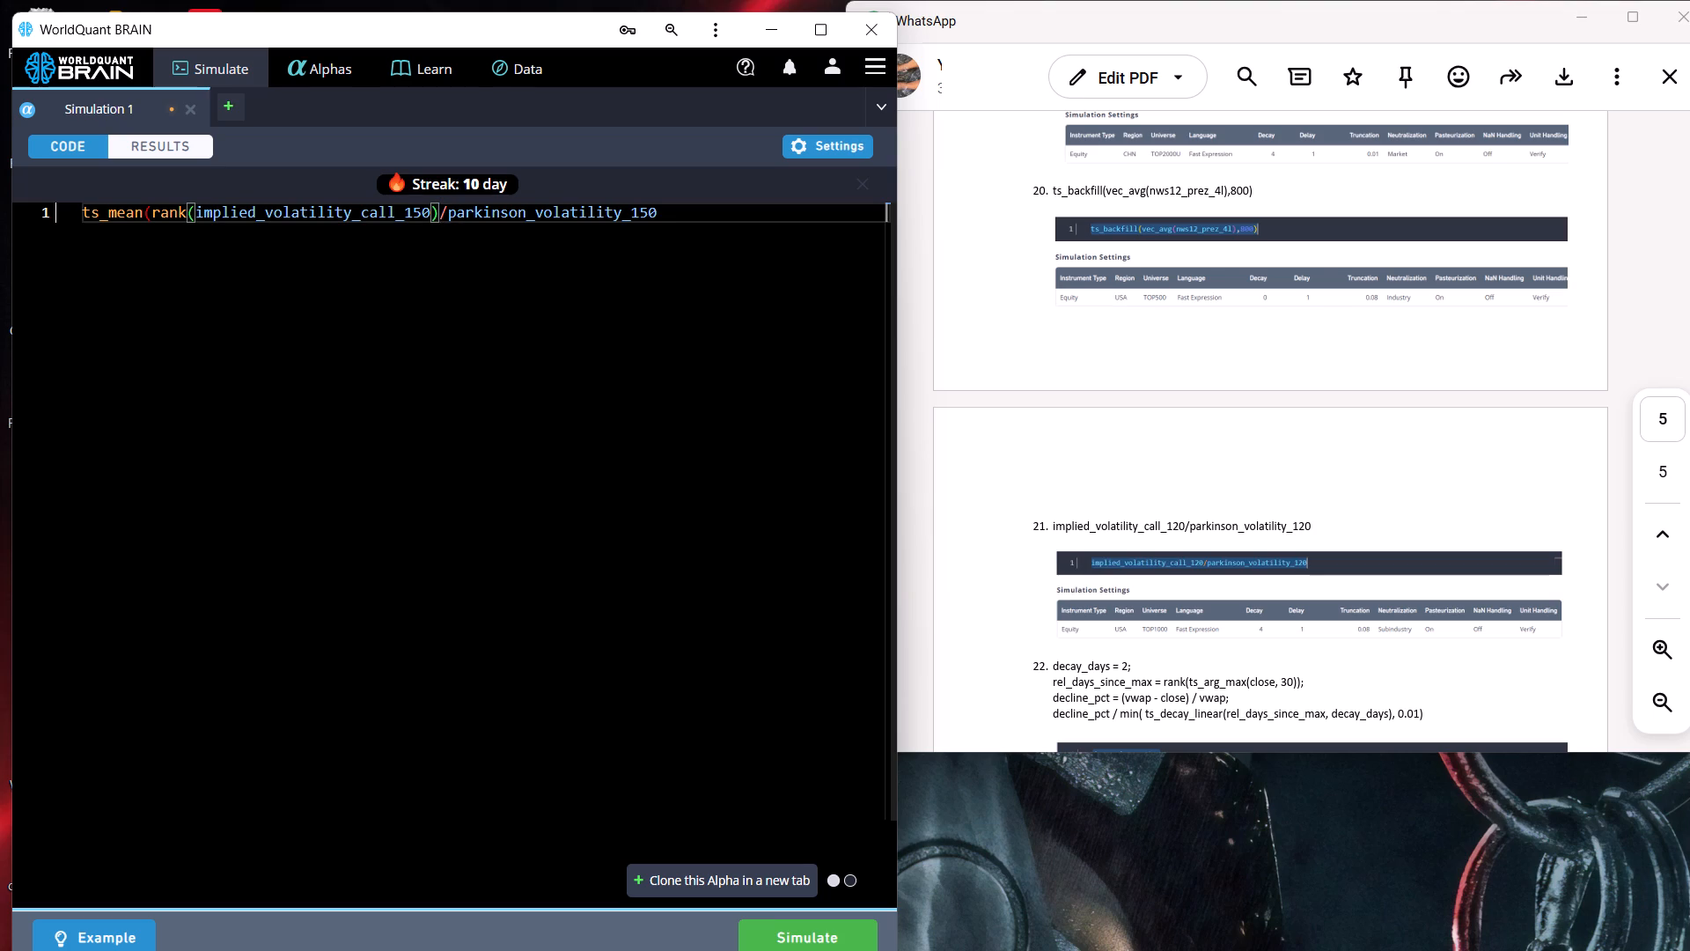
left_click(447, 217)
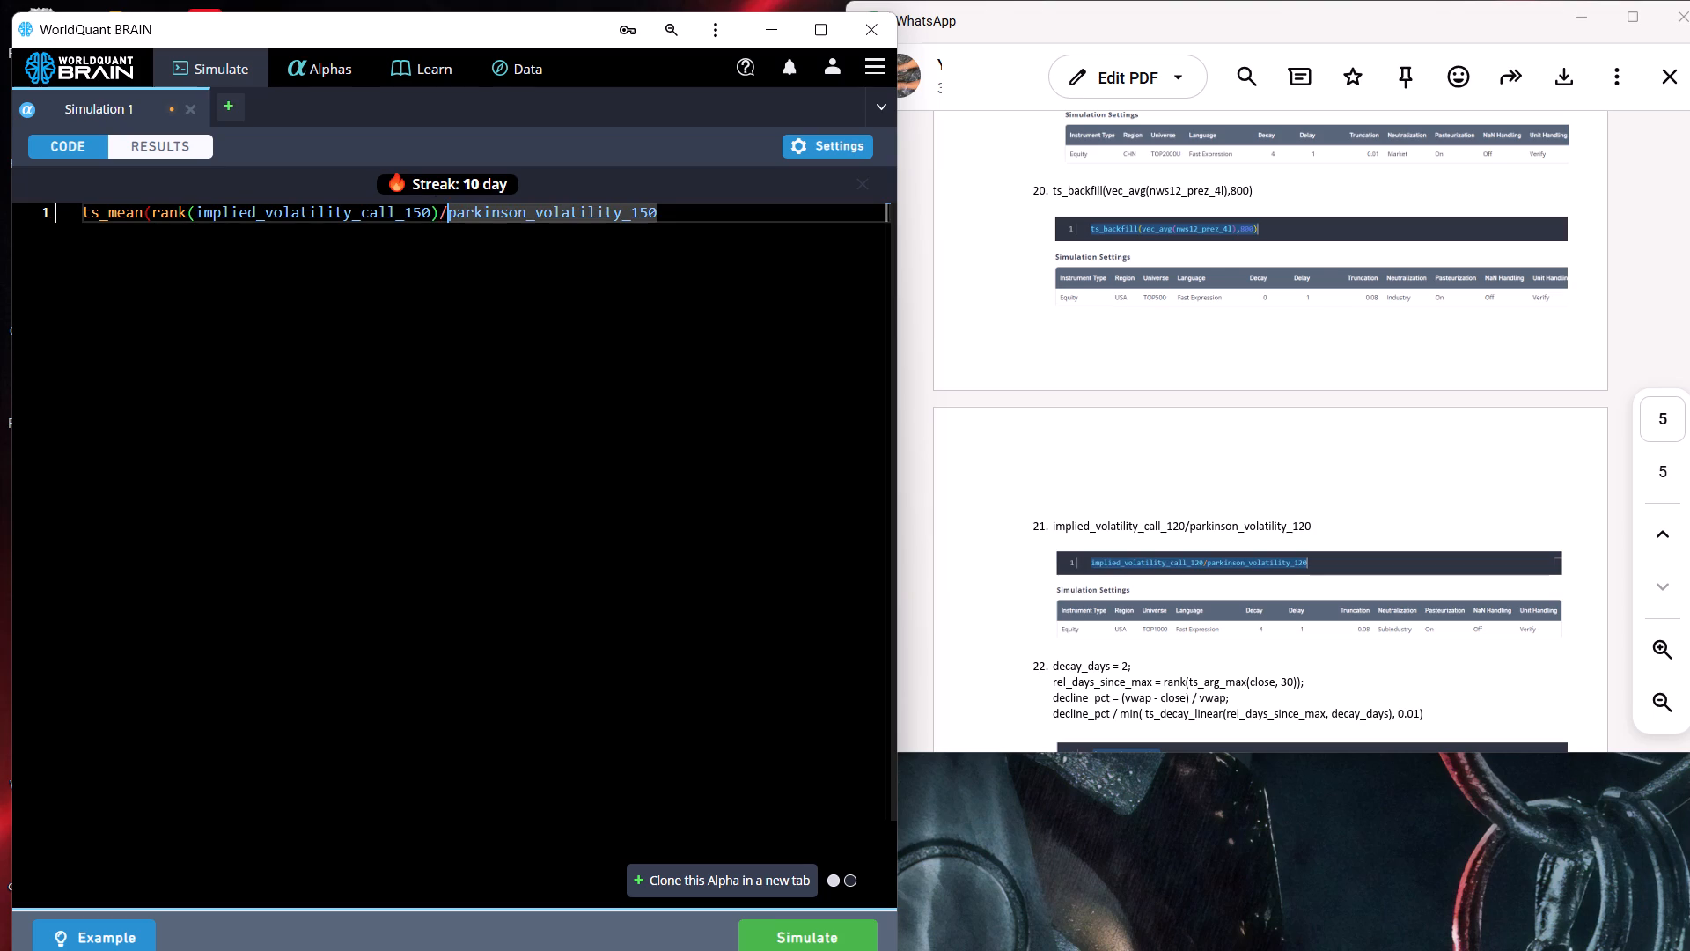
key("BackSpace")
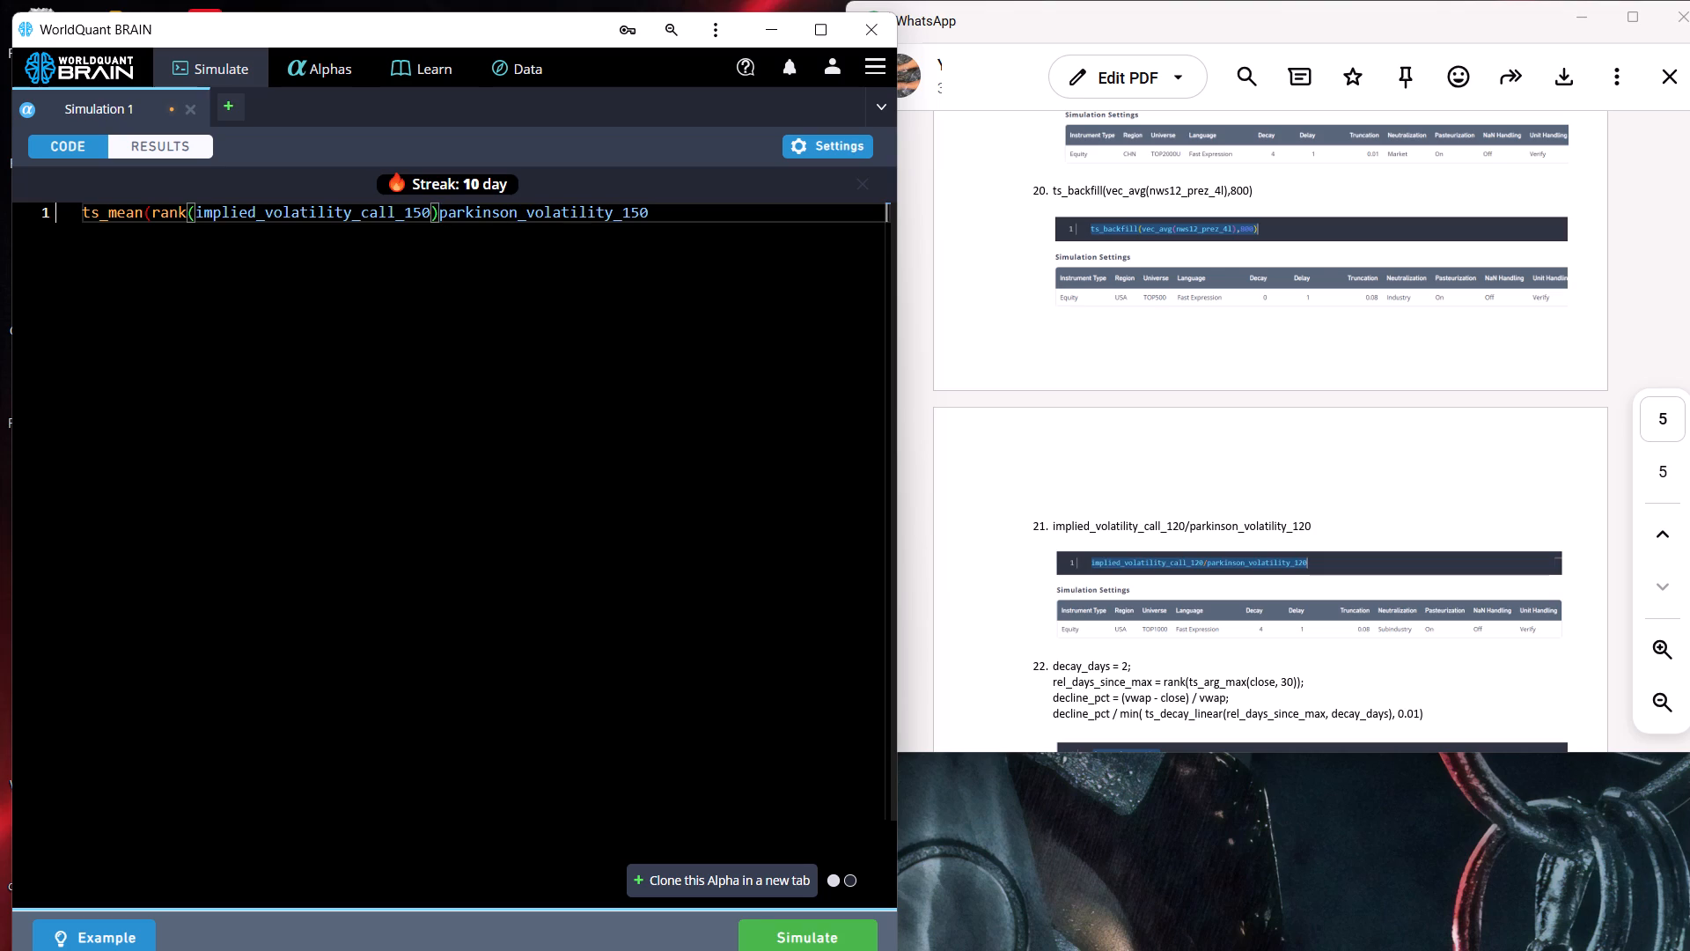
key("minus")
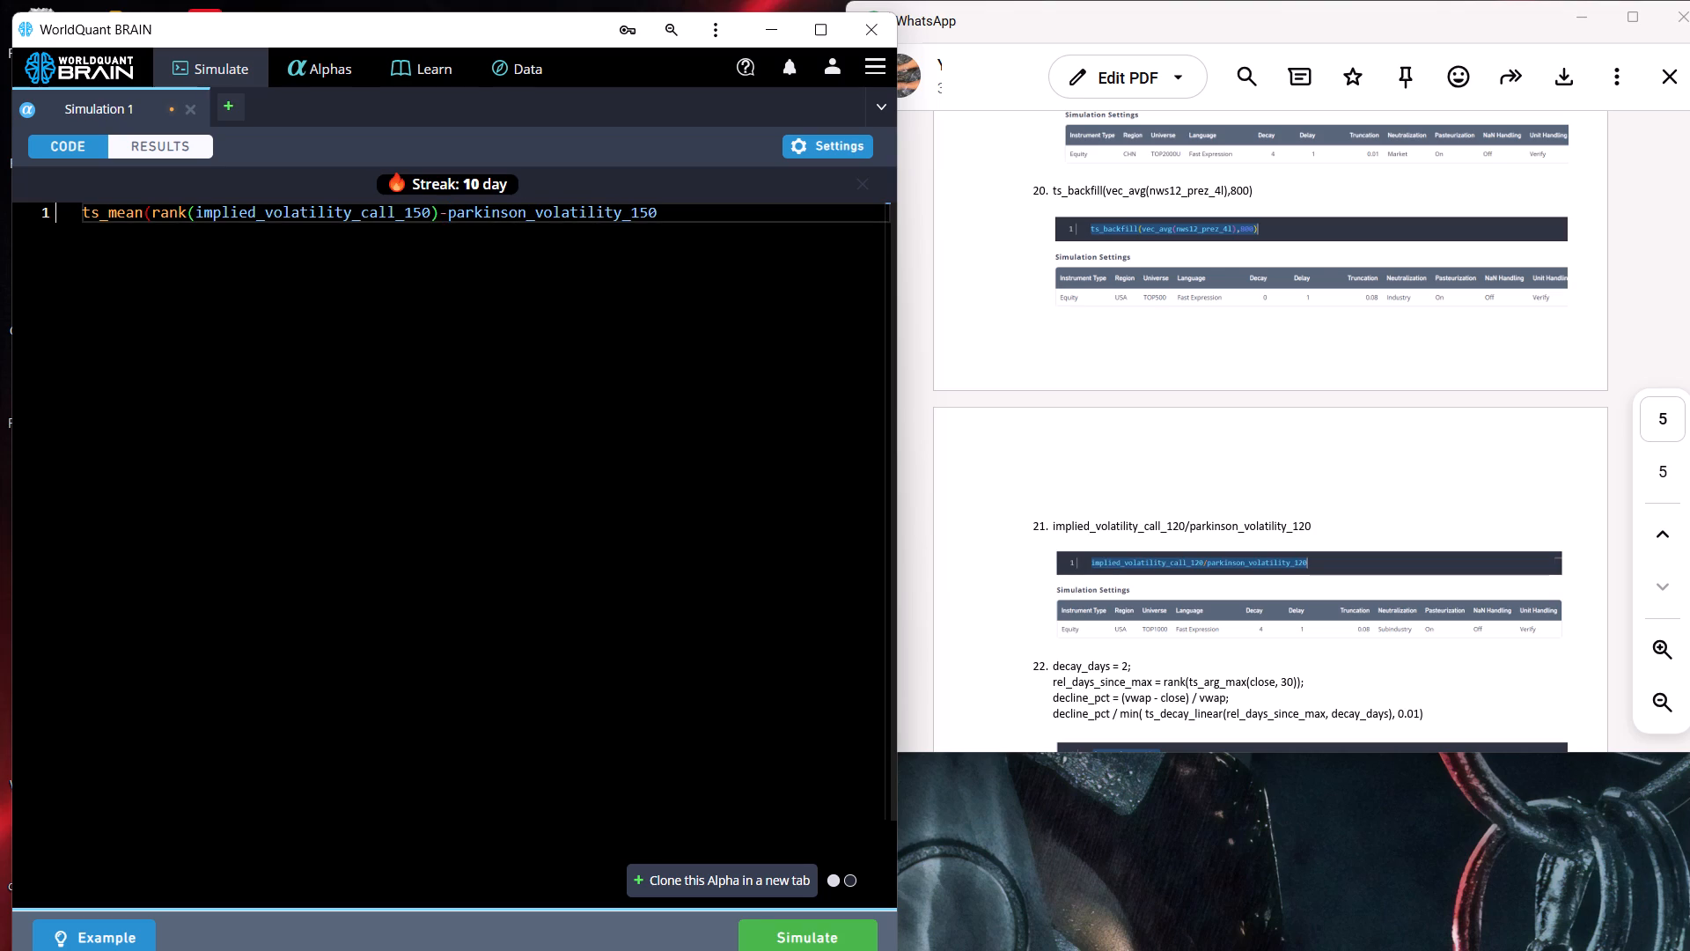
Wrap parkinson_volatility_150 in rank(), then add a comma and the closing parenthesis of ts_mean, leaving the lookback argument empty.
key("r")
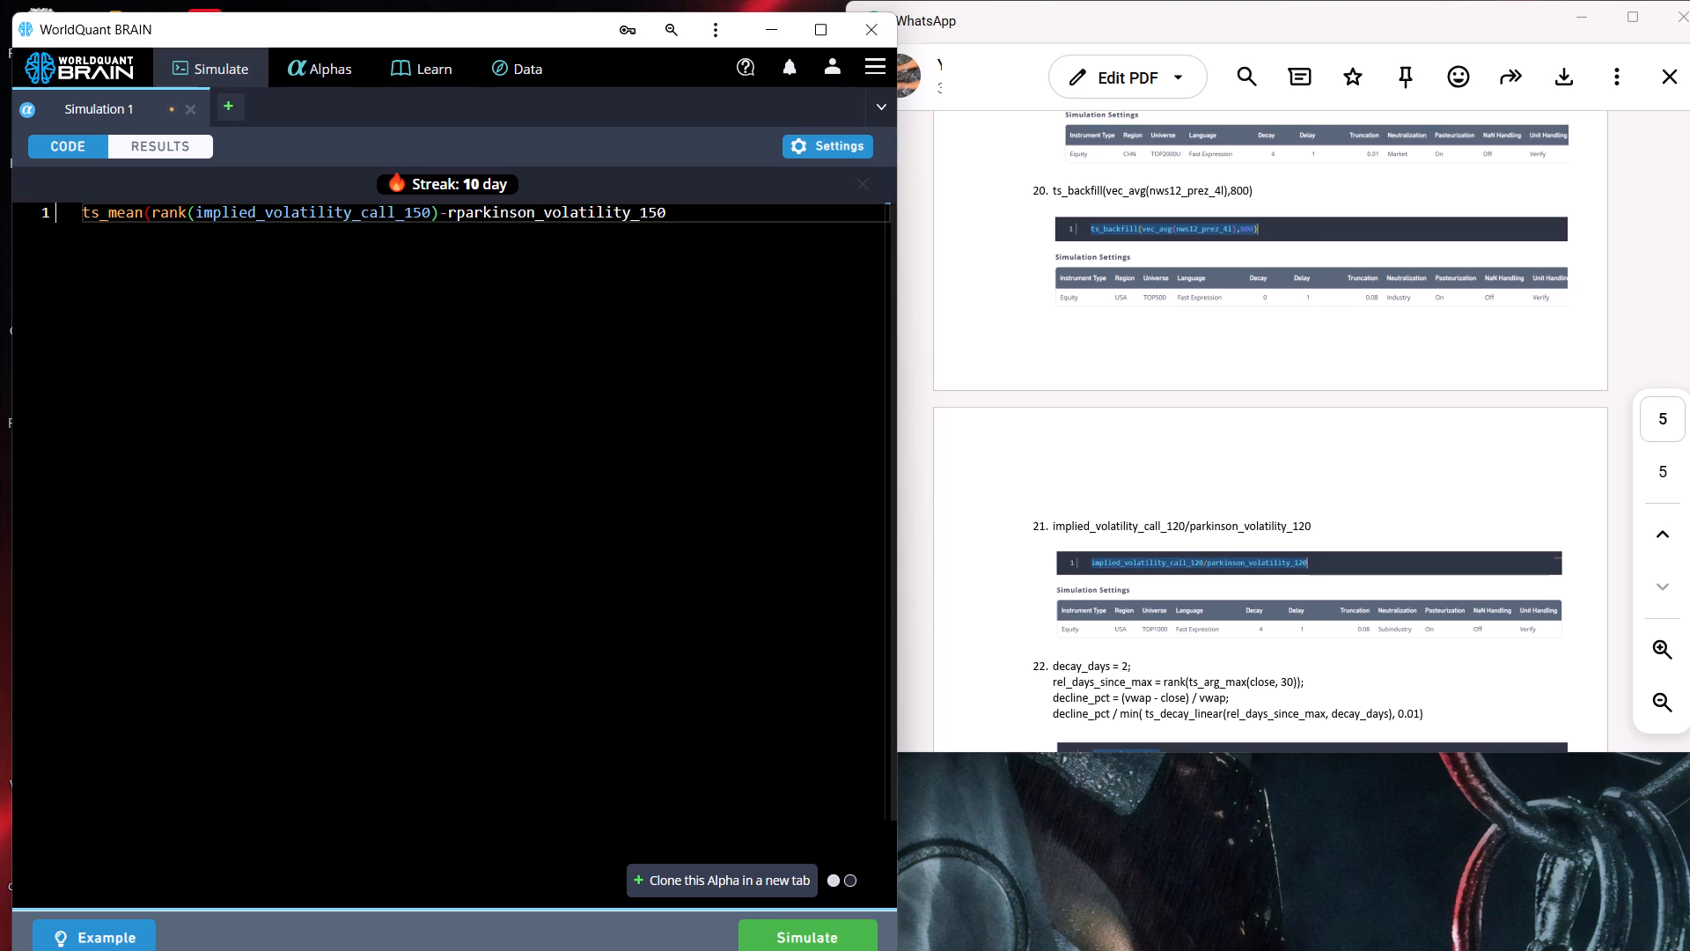
type("ank")
key("shift+parenleft")
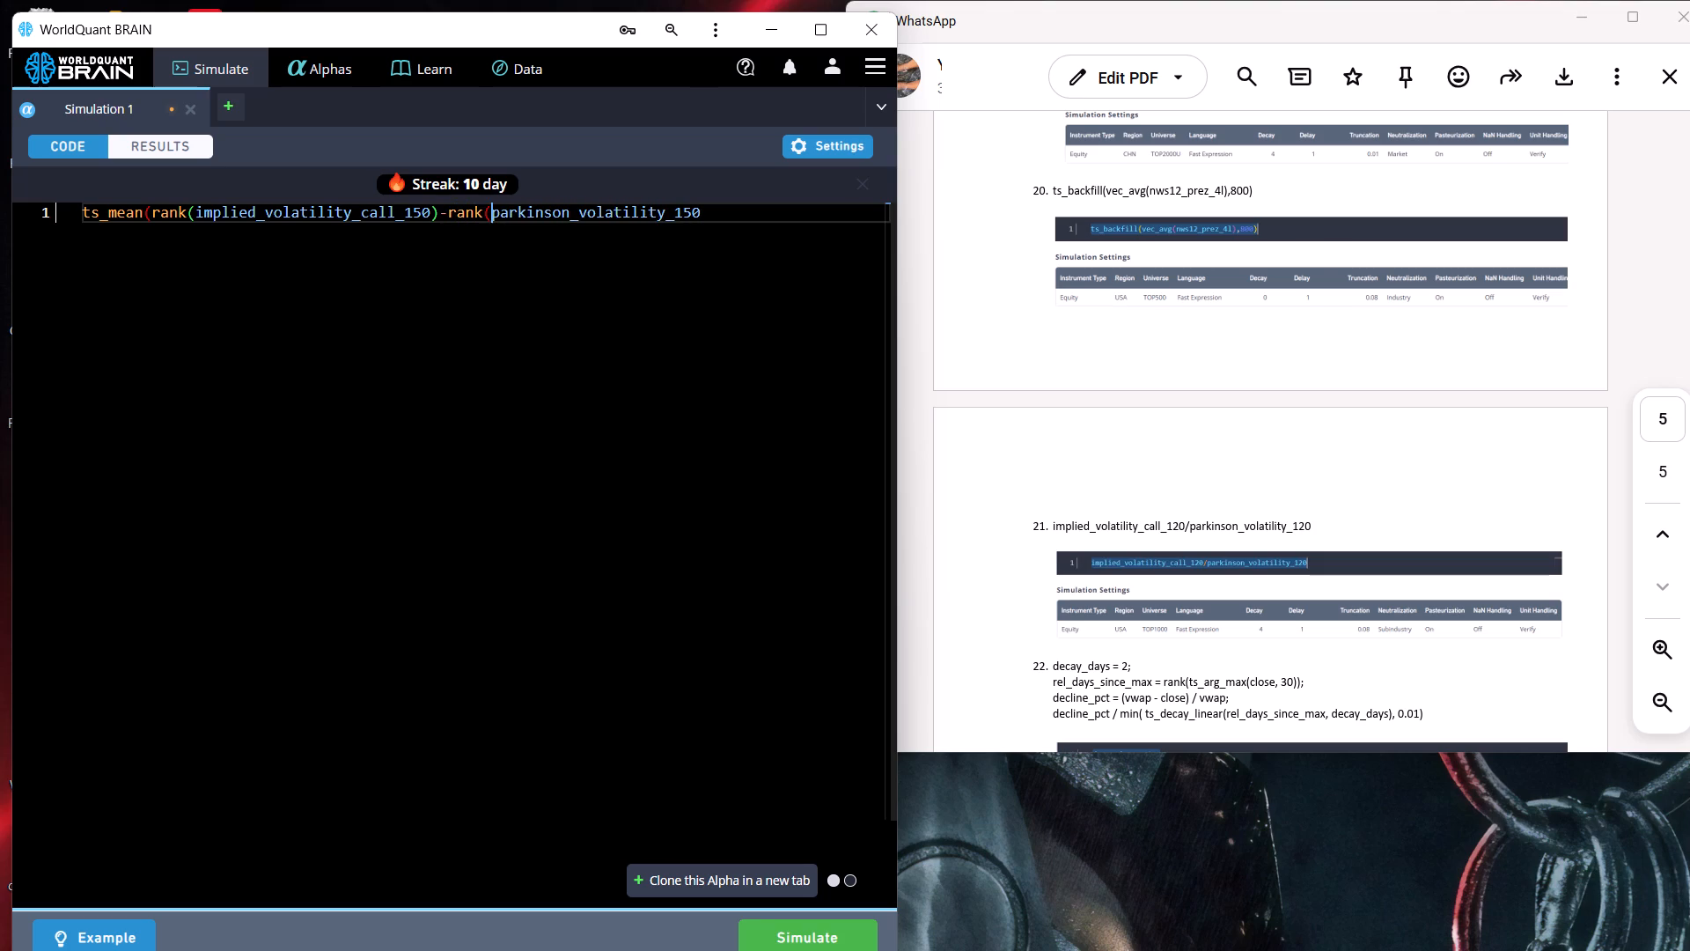
left_click(707, 203)
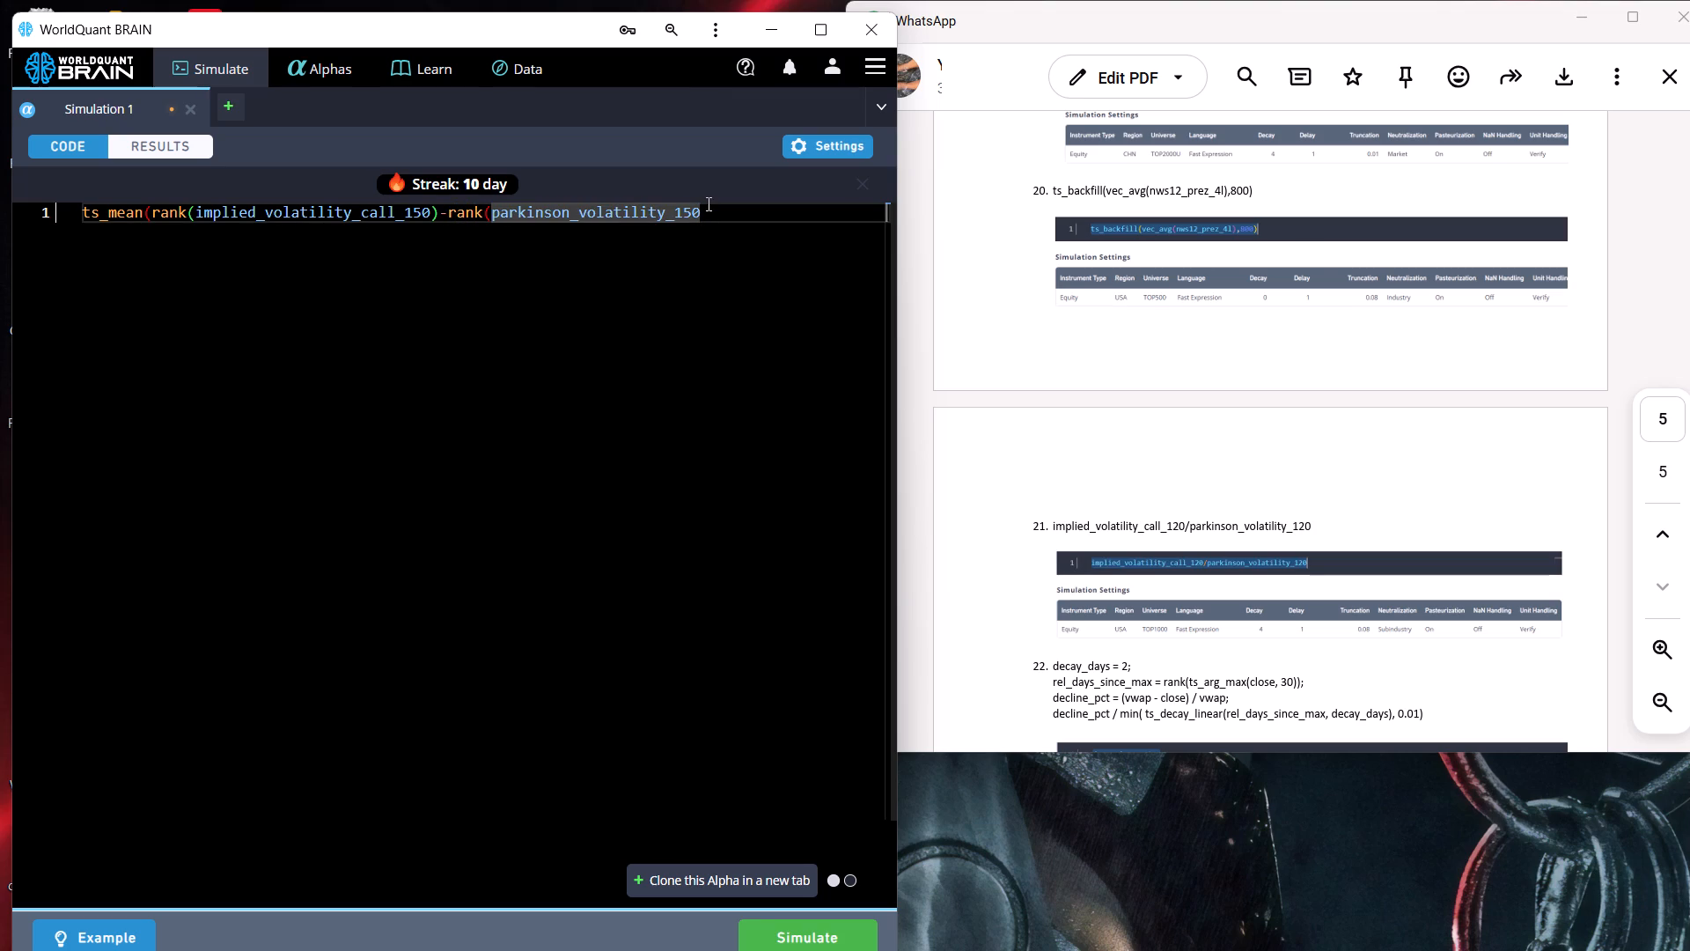
key("0")
key("BackSpace")
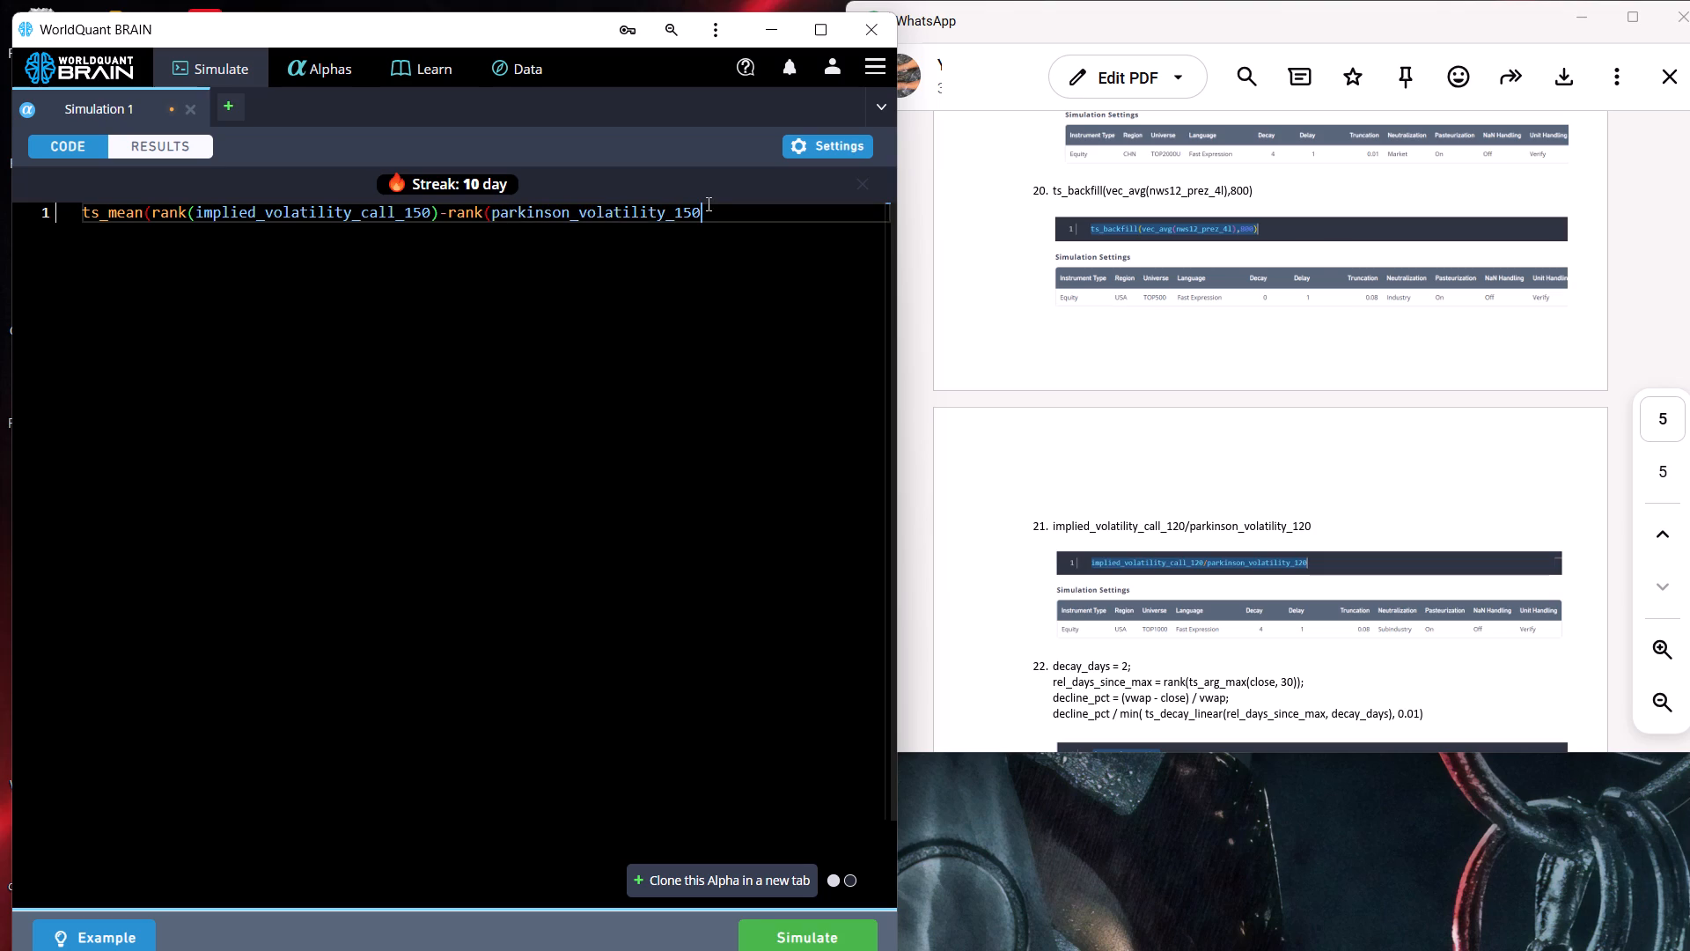
key("shift+parenright")
key("comma")
key("0")
key("BackSpace")
key("0")
key("BackSpace")
key("shift+parenright")
Set the simulation's neutralization to Industry, decay to 4 and truncation to 0.05, and apply the settings.
left_click(834, 138)
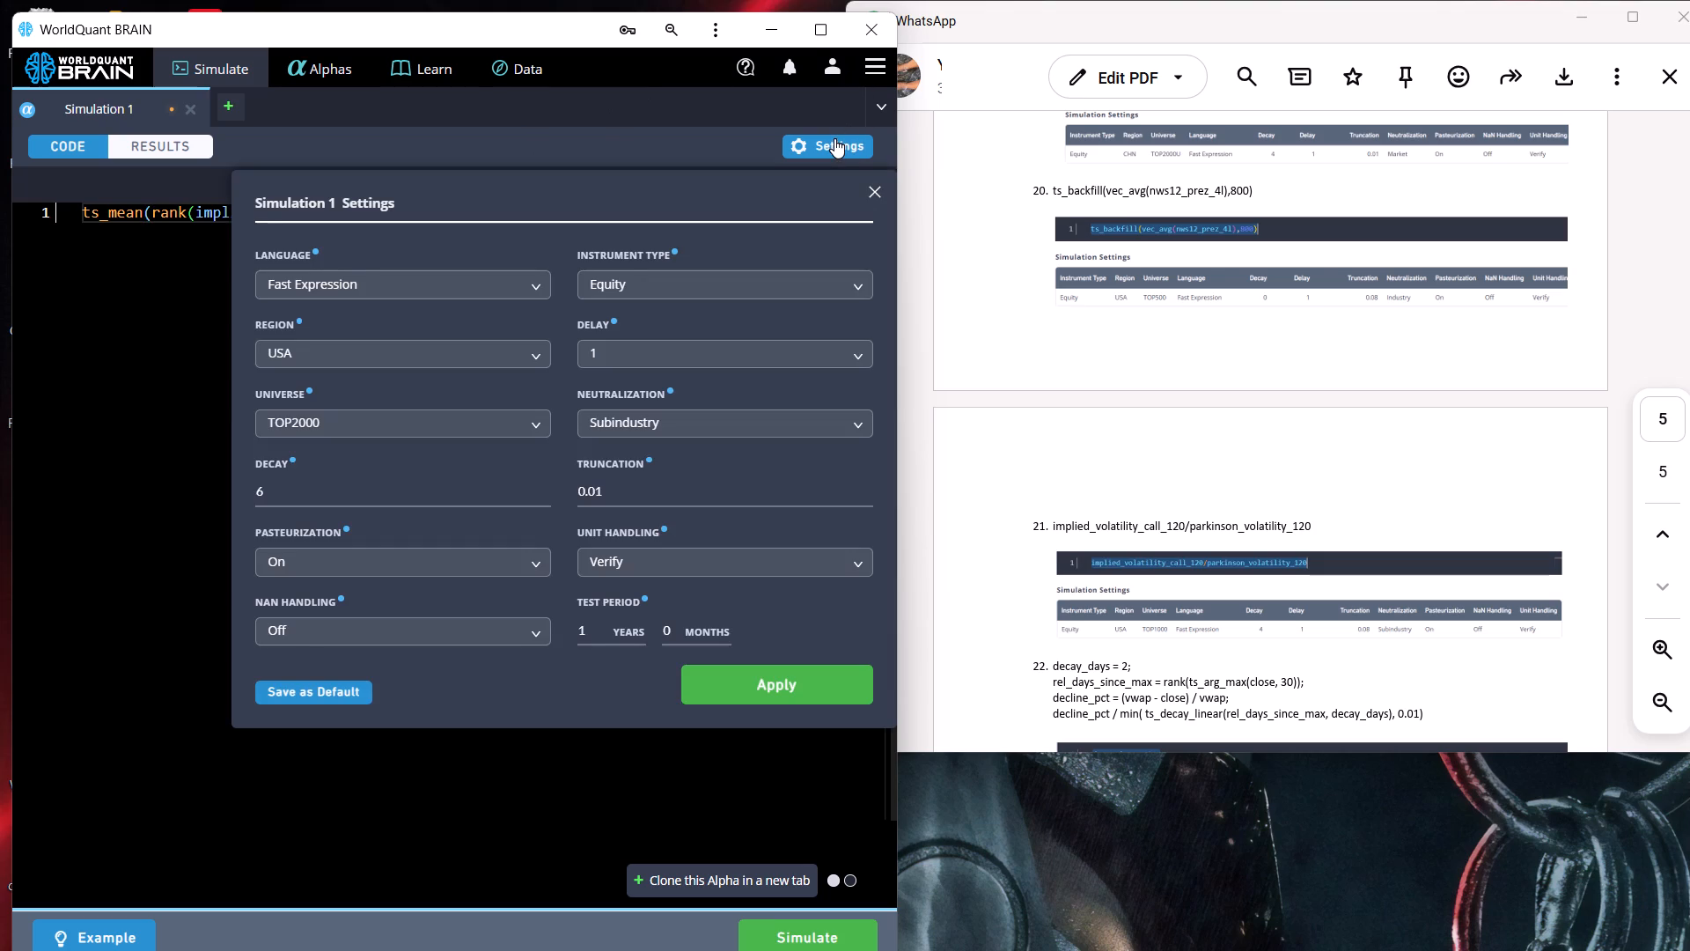
left_click(865, 427)
left_click(843, 542)
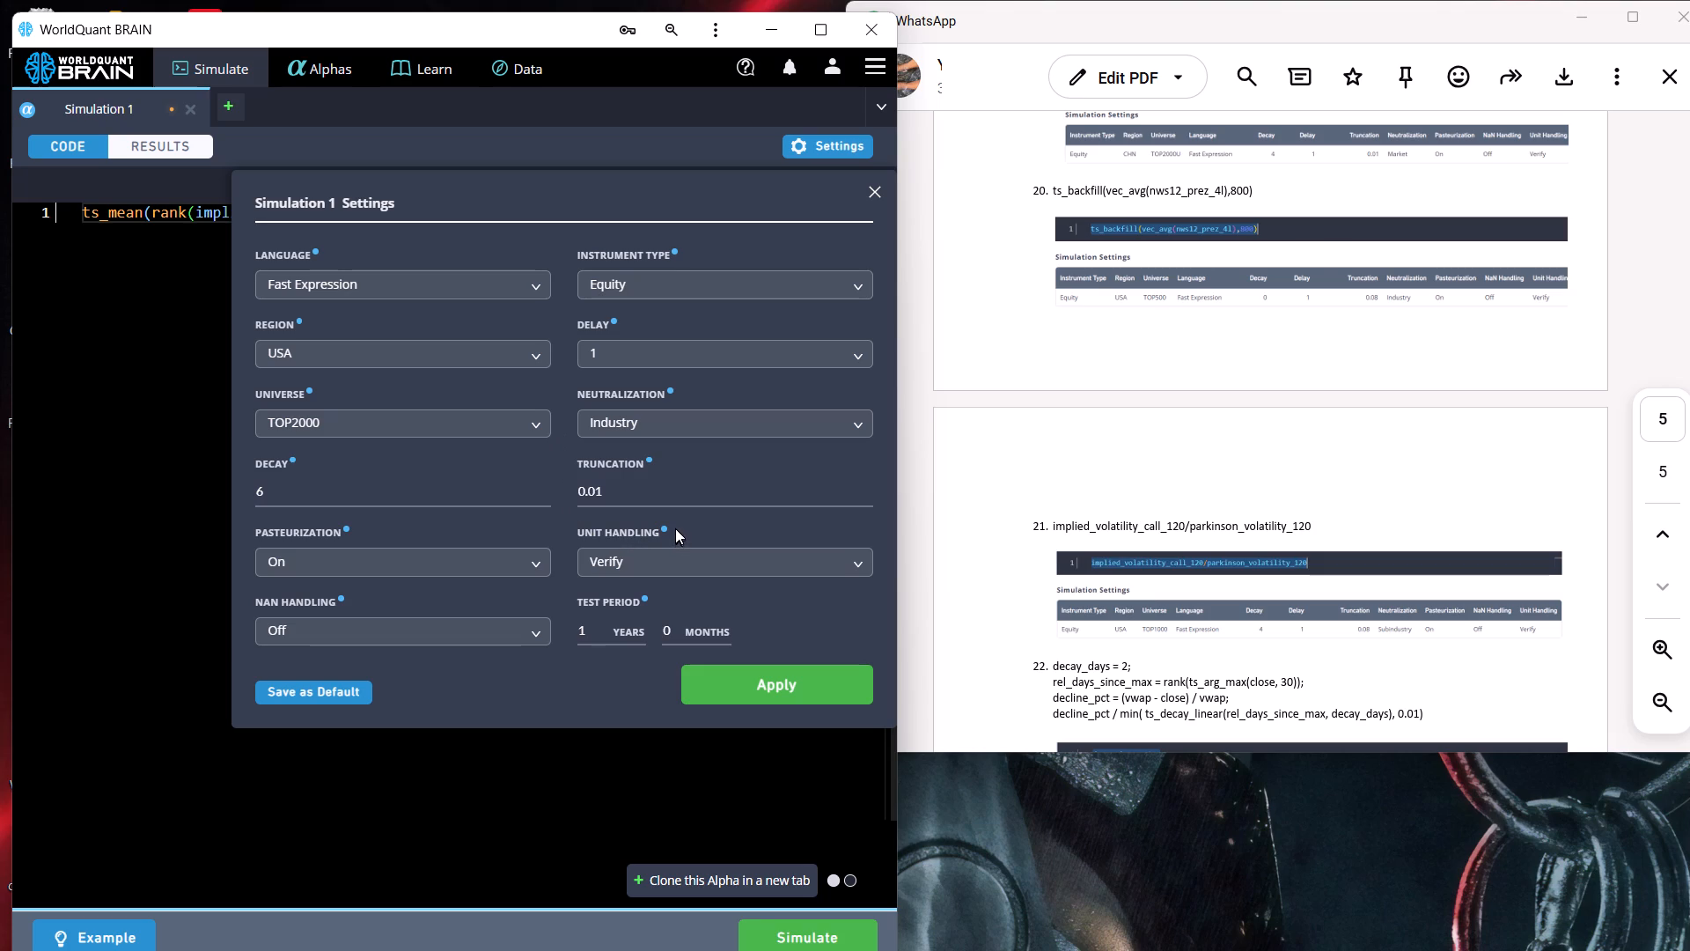
left_click(543, 494)
left_click(543, 494)
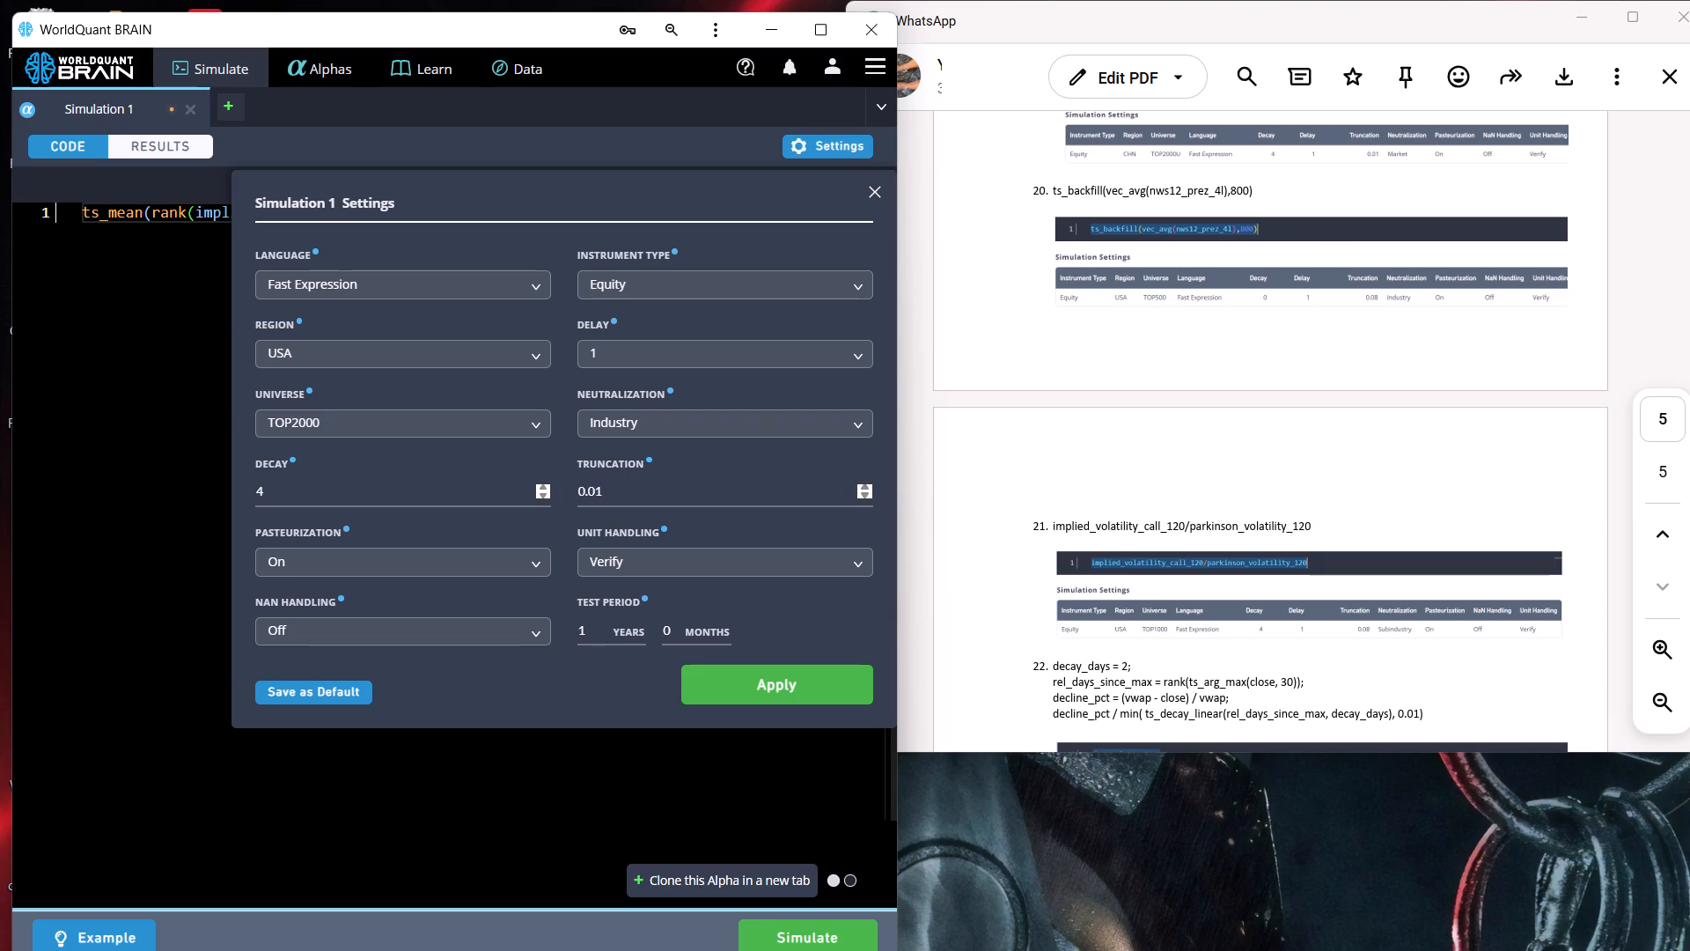
left_click(864, 487)
left_click(864, 487)
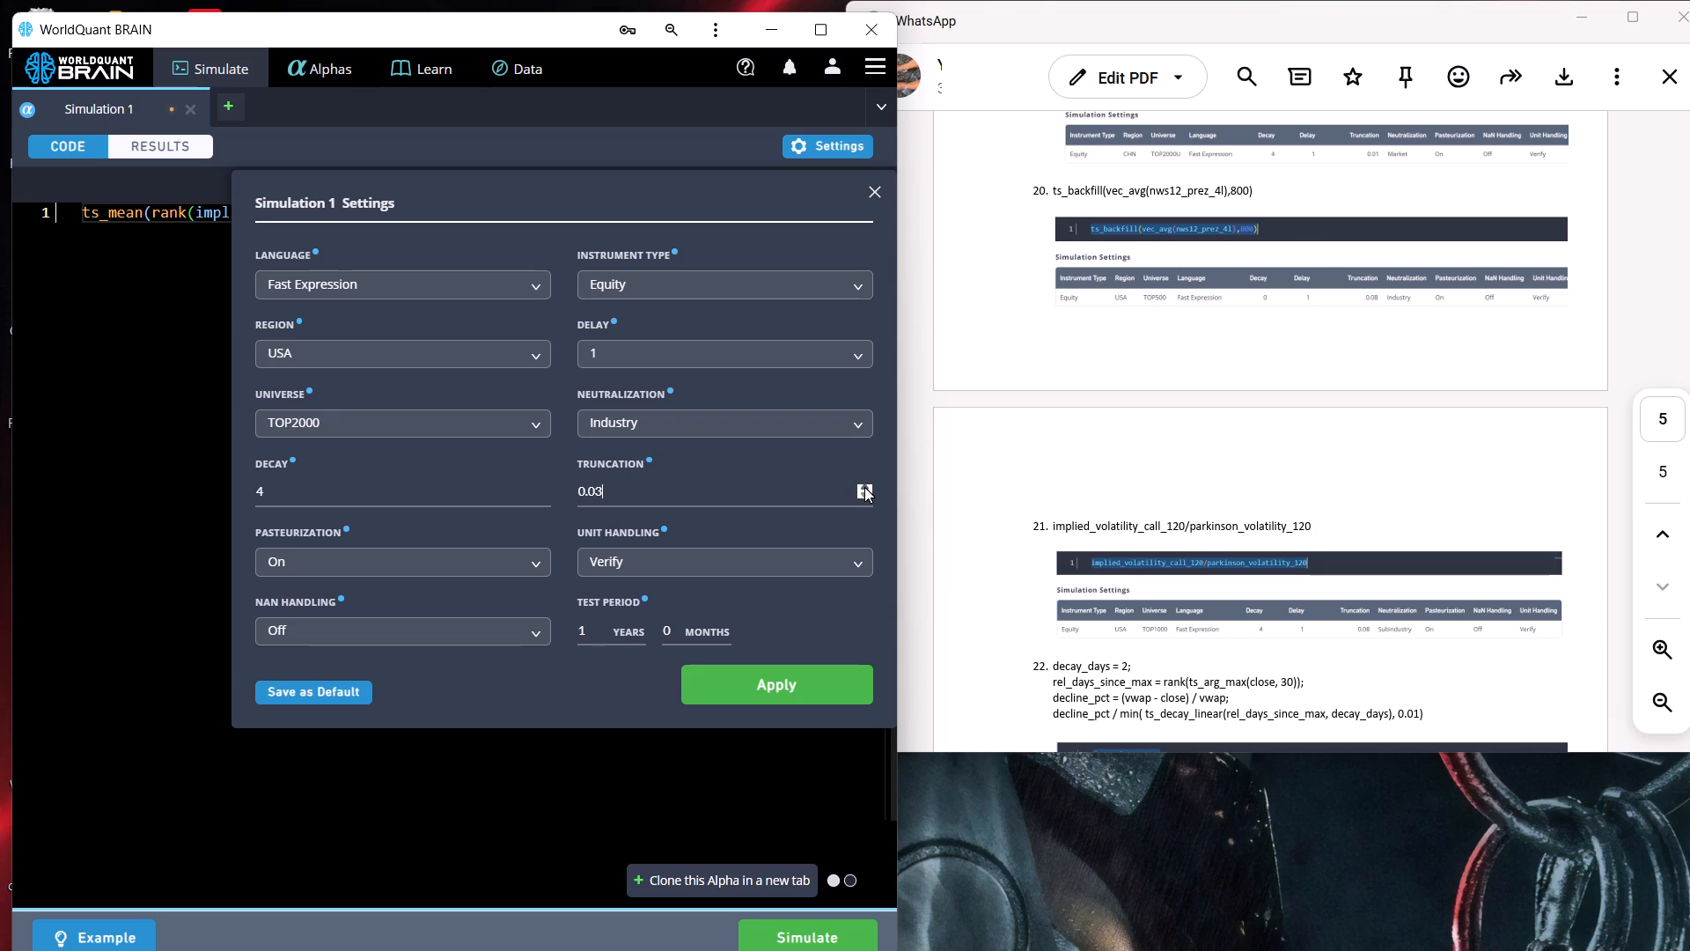
left_click(864, 487)
left_click(864, 487)
left_click(840, 682)
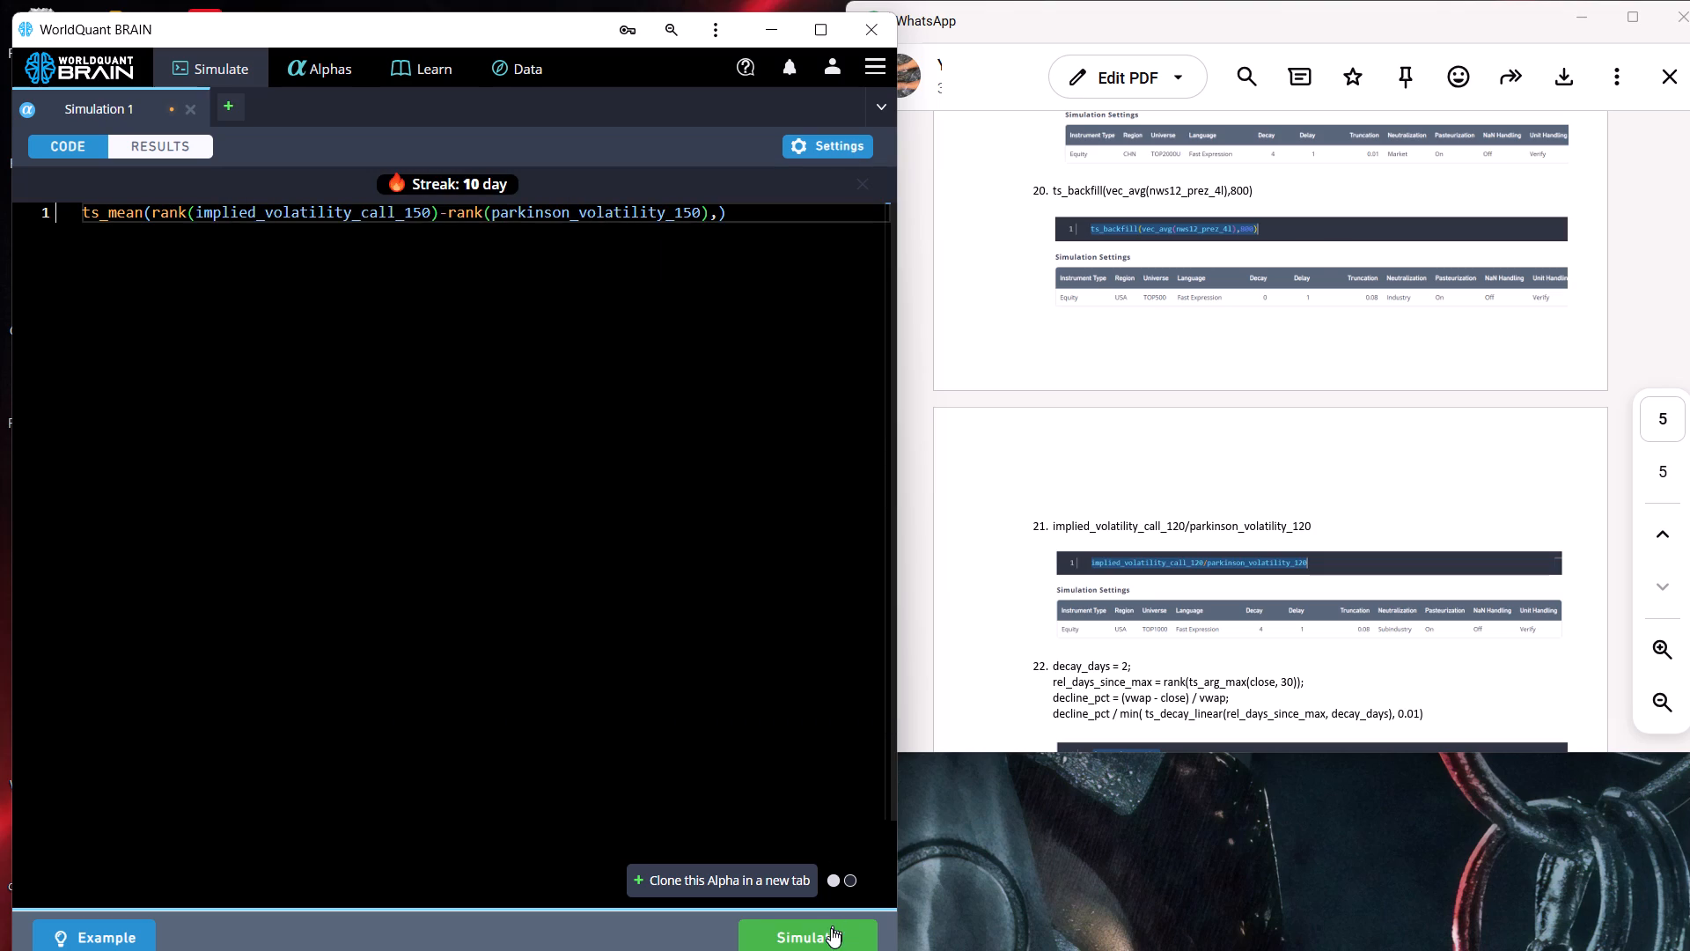
Run the simulation of the ts_mean expression on the rank difference of implied_volatility_call_150 and parkinson_volatility_150.
left_click(827, 925)
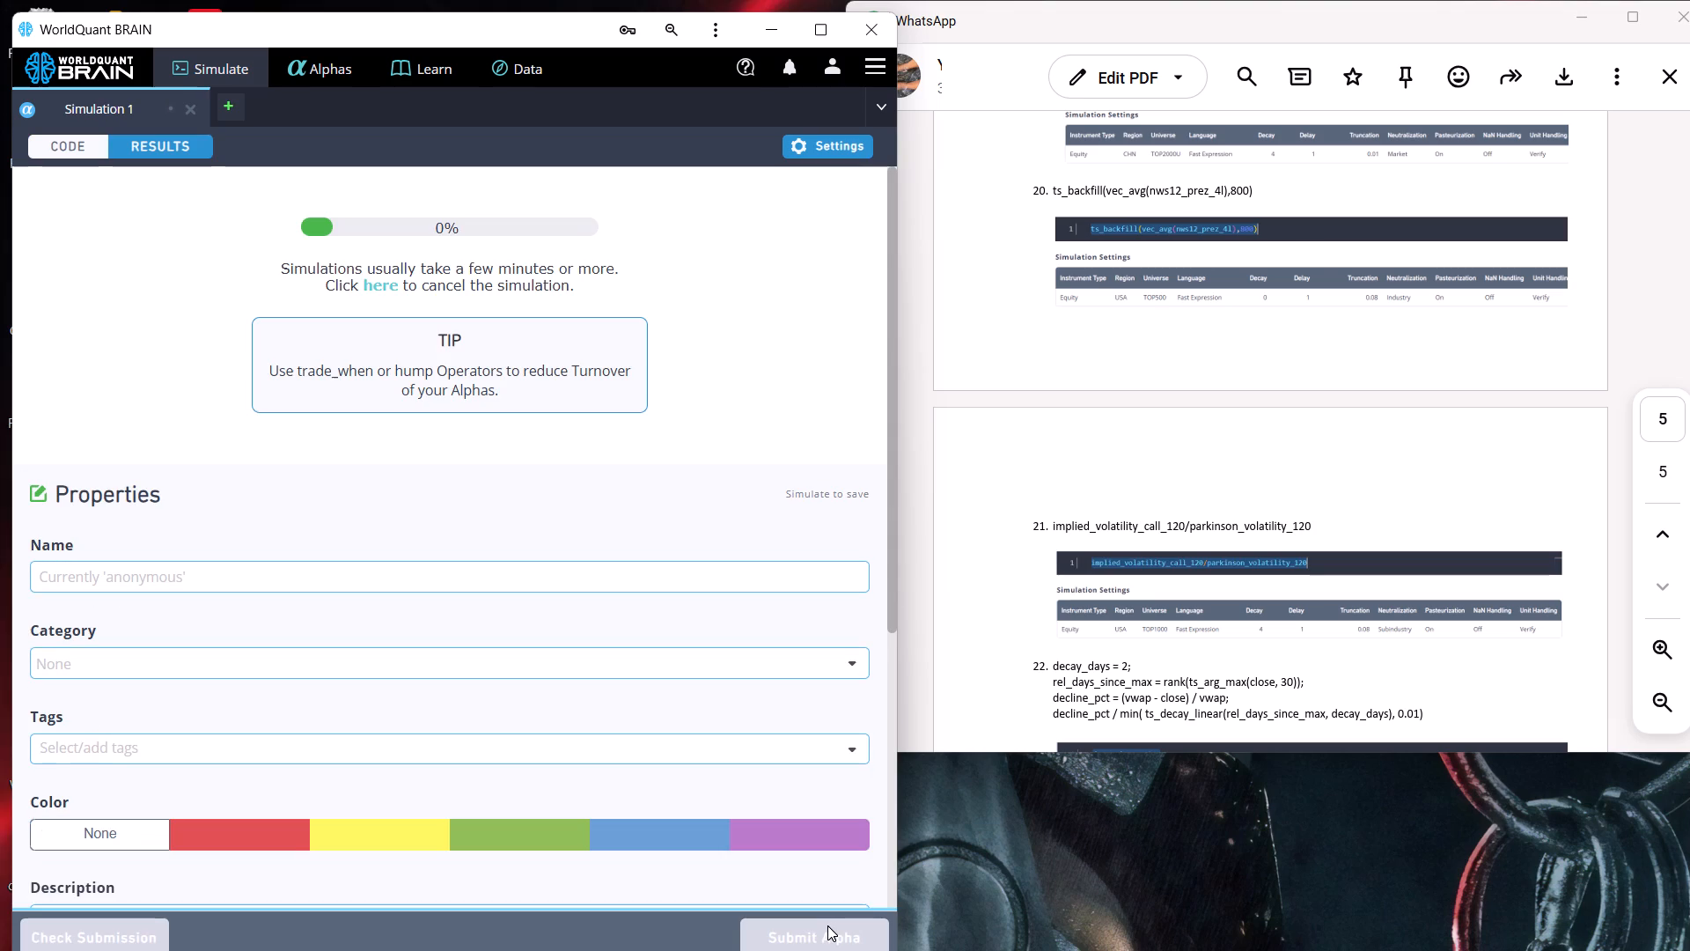
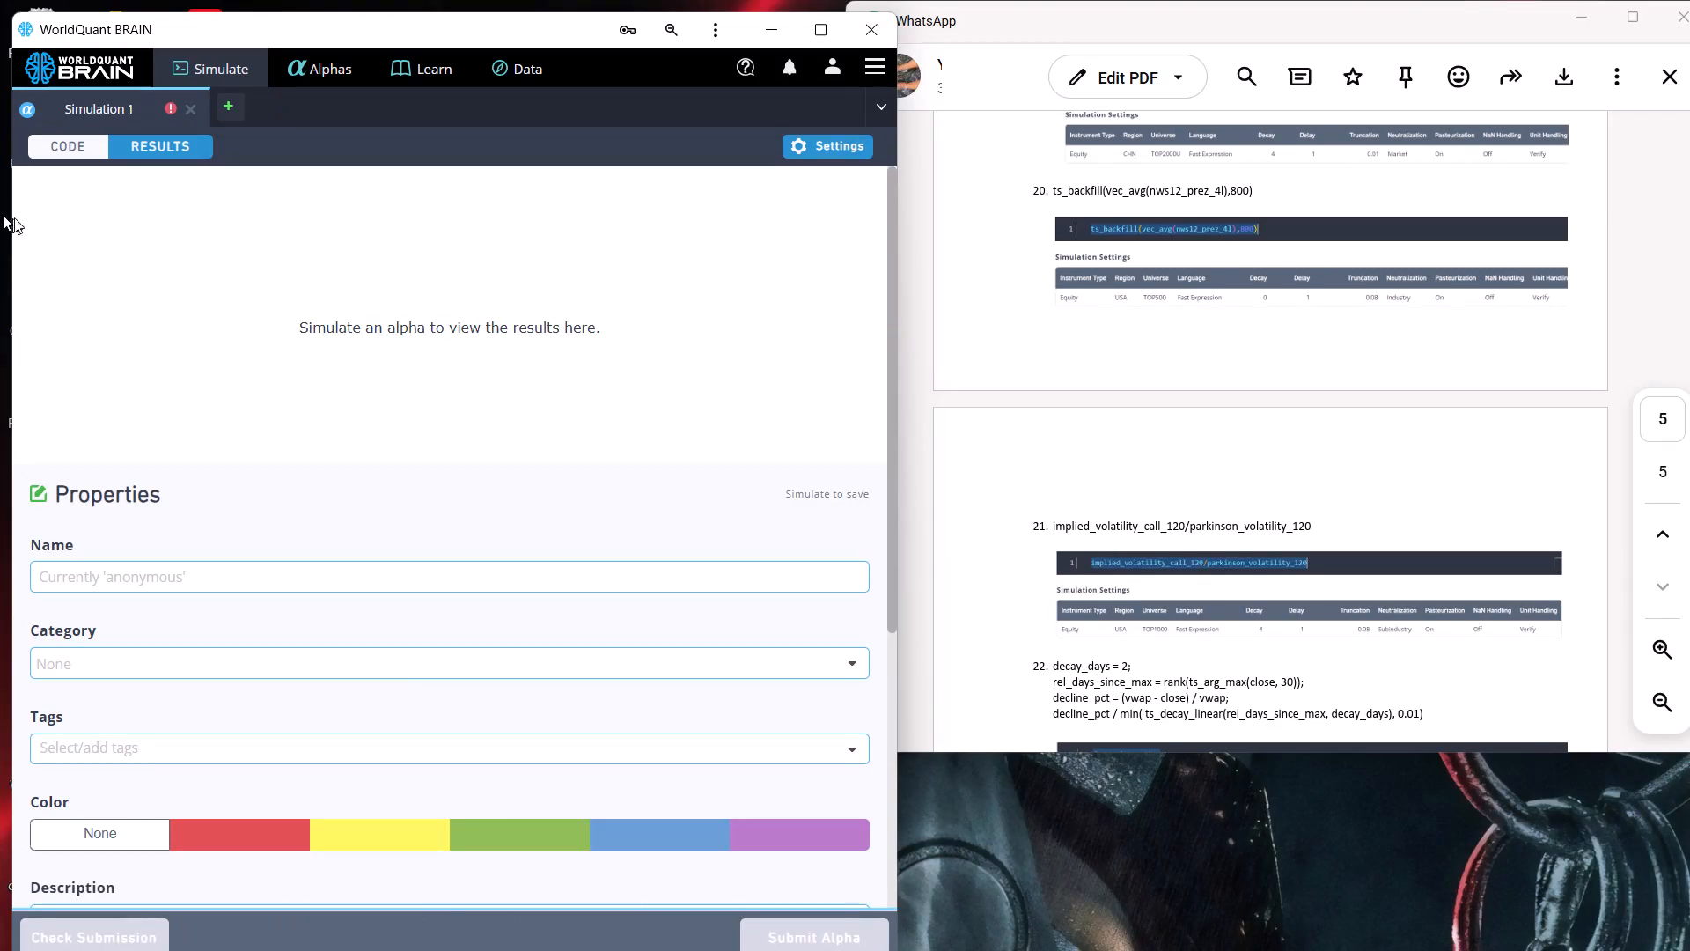
Return to the alpha's code and fill in the missing lookback argument of ts_mean with 5.
left_click(70, 144)
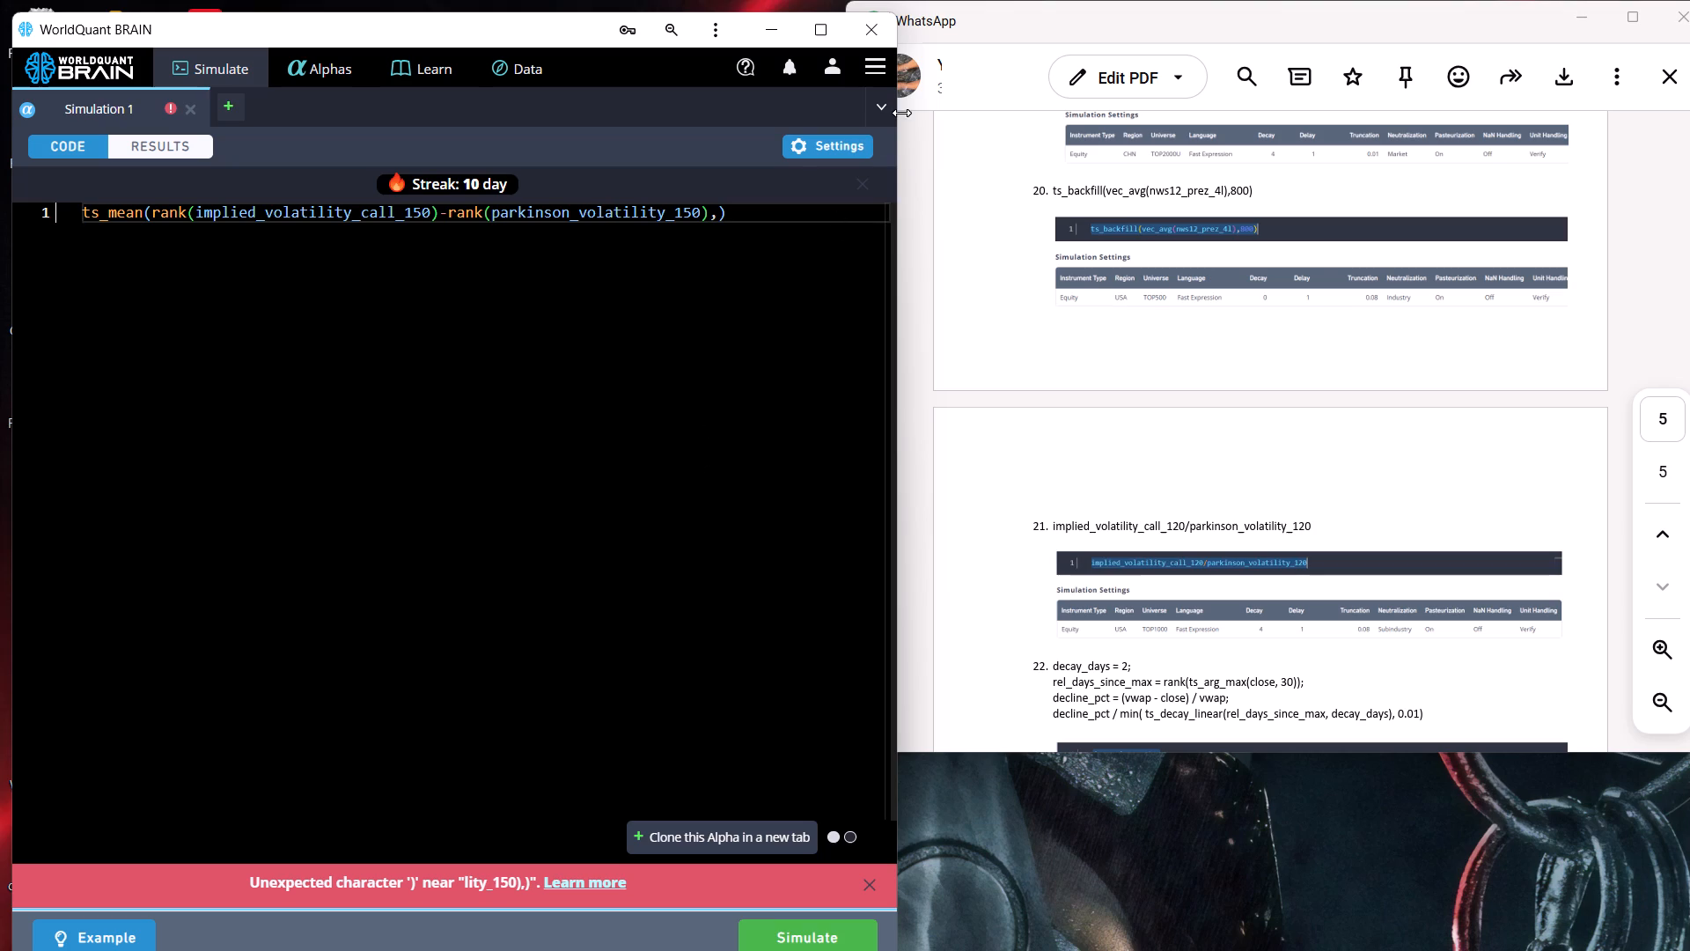
left_click(716, 212)
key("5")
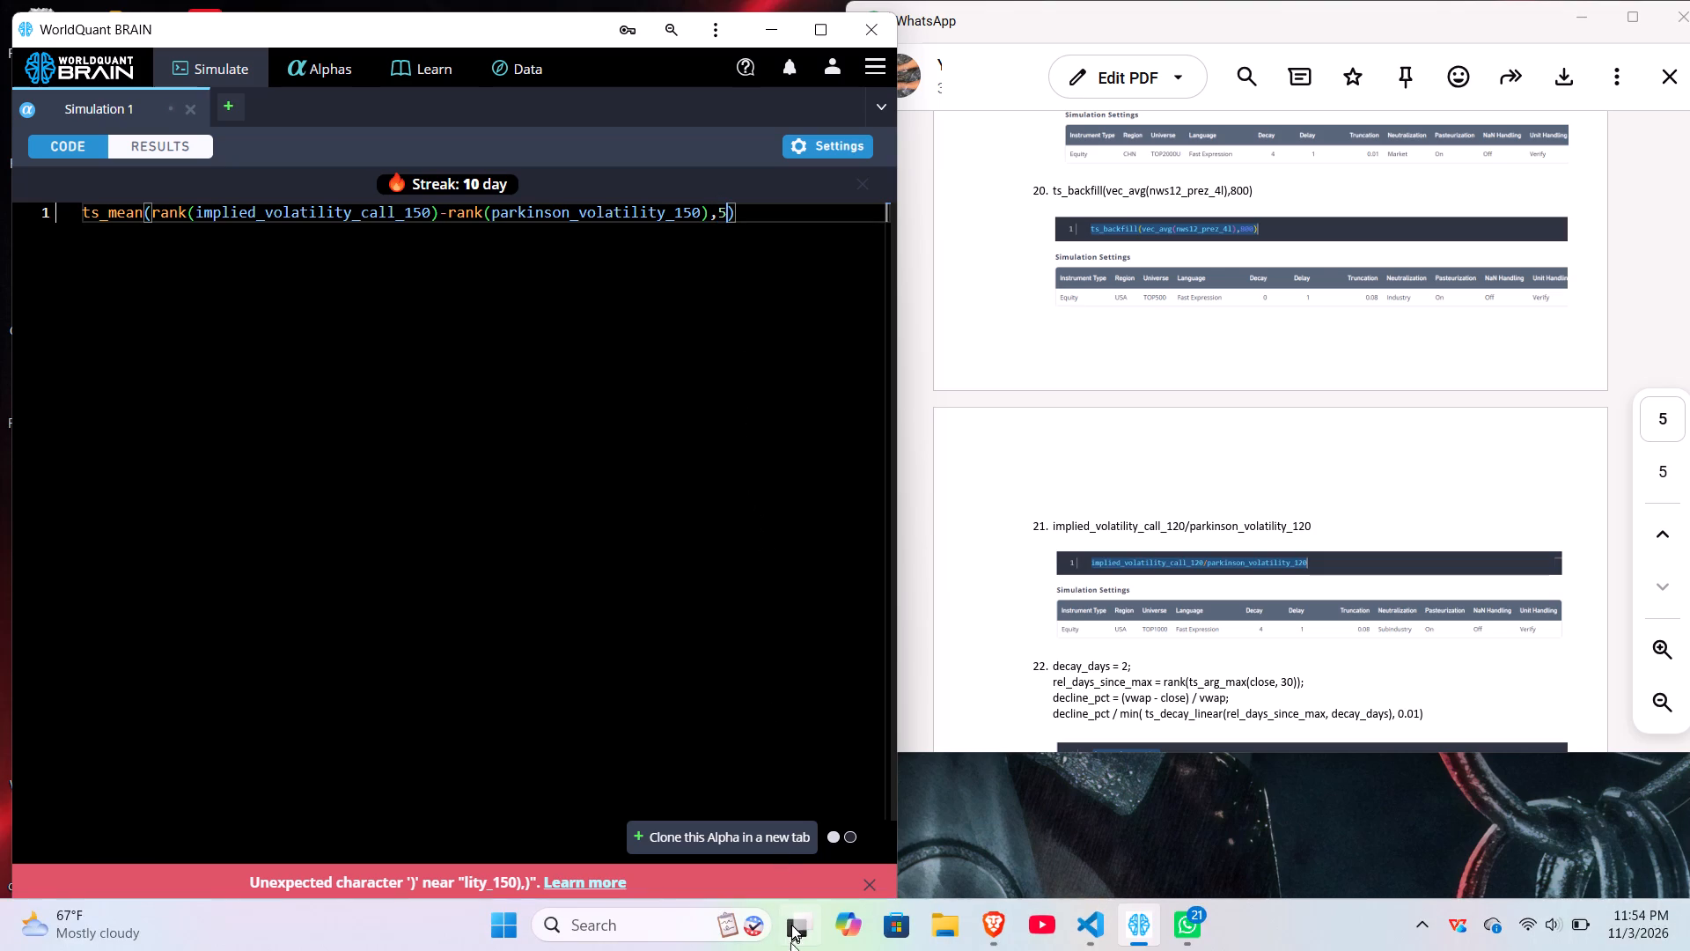
Simulate the ts_mean rank-difference expression of implied_volatility_call_150 and parkinson_volatility_150 with lookback 5.
left_click(814, 937)
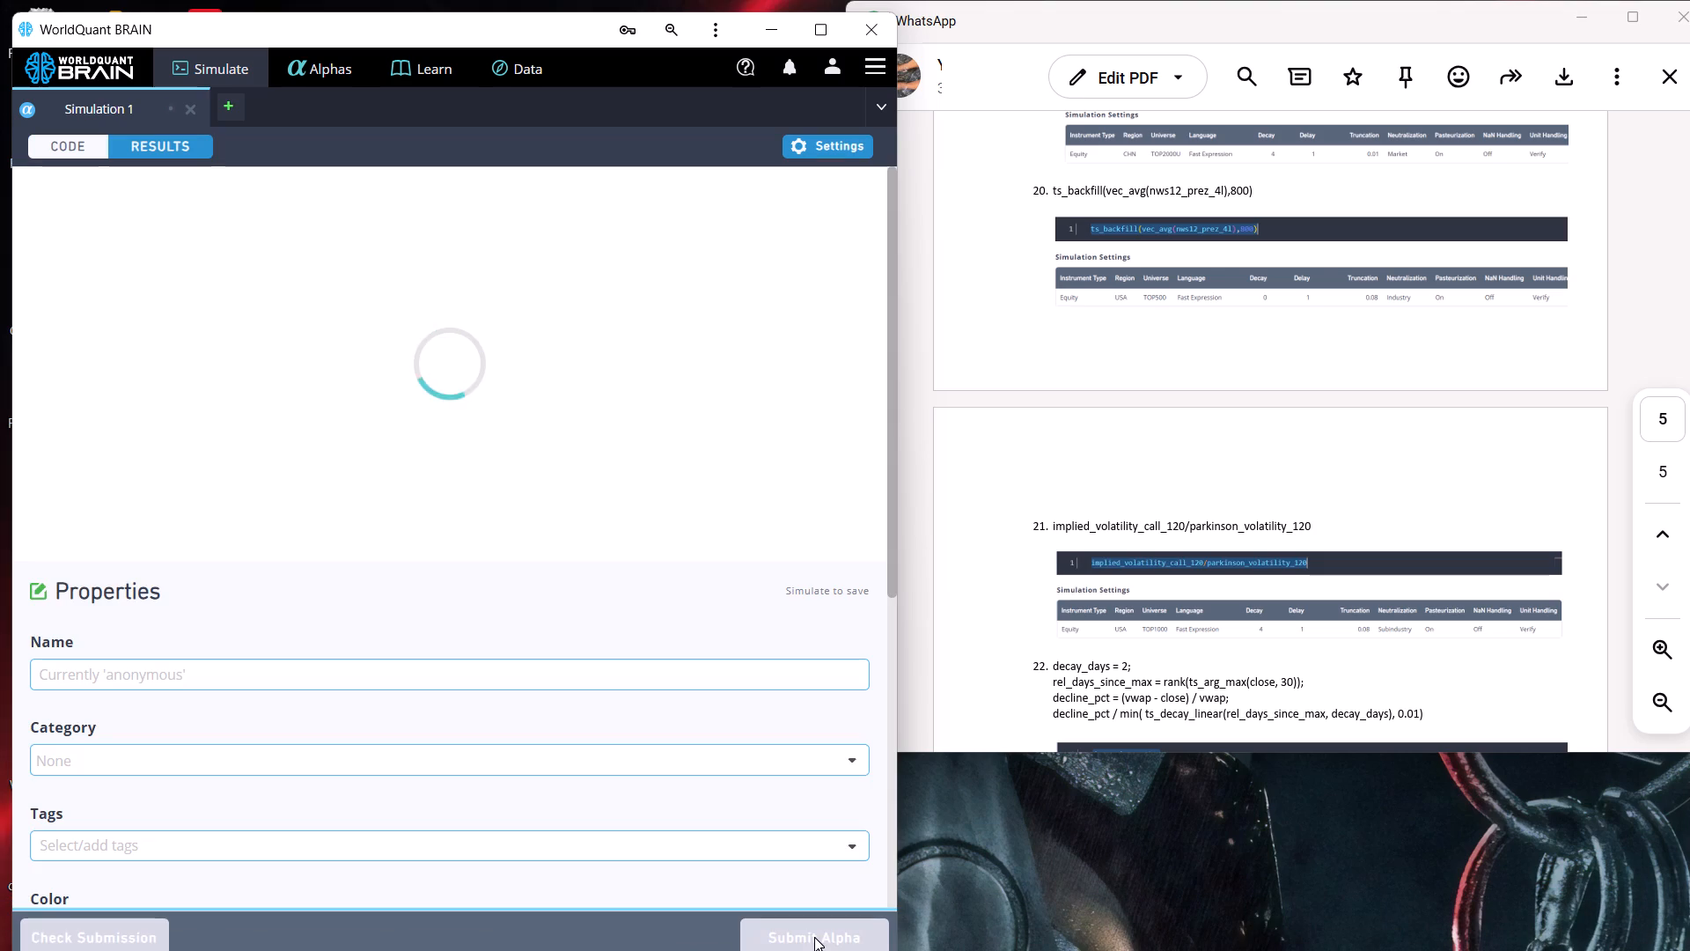
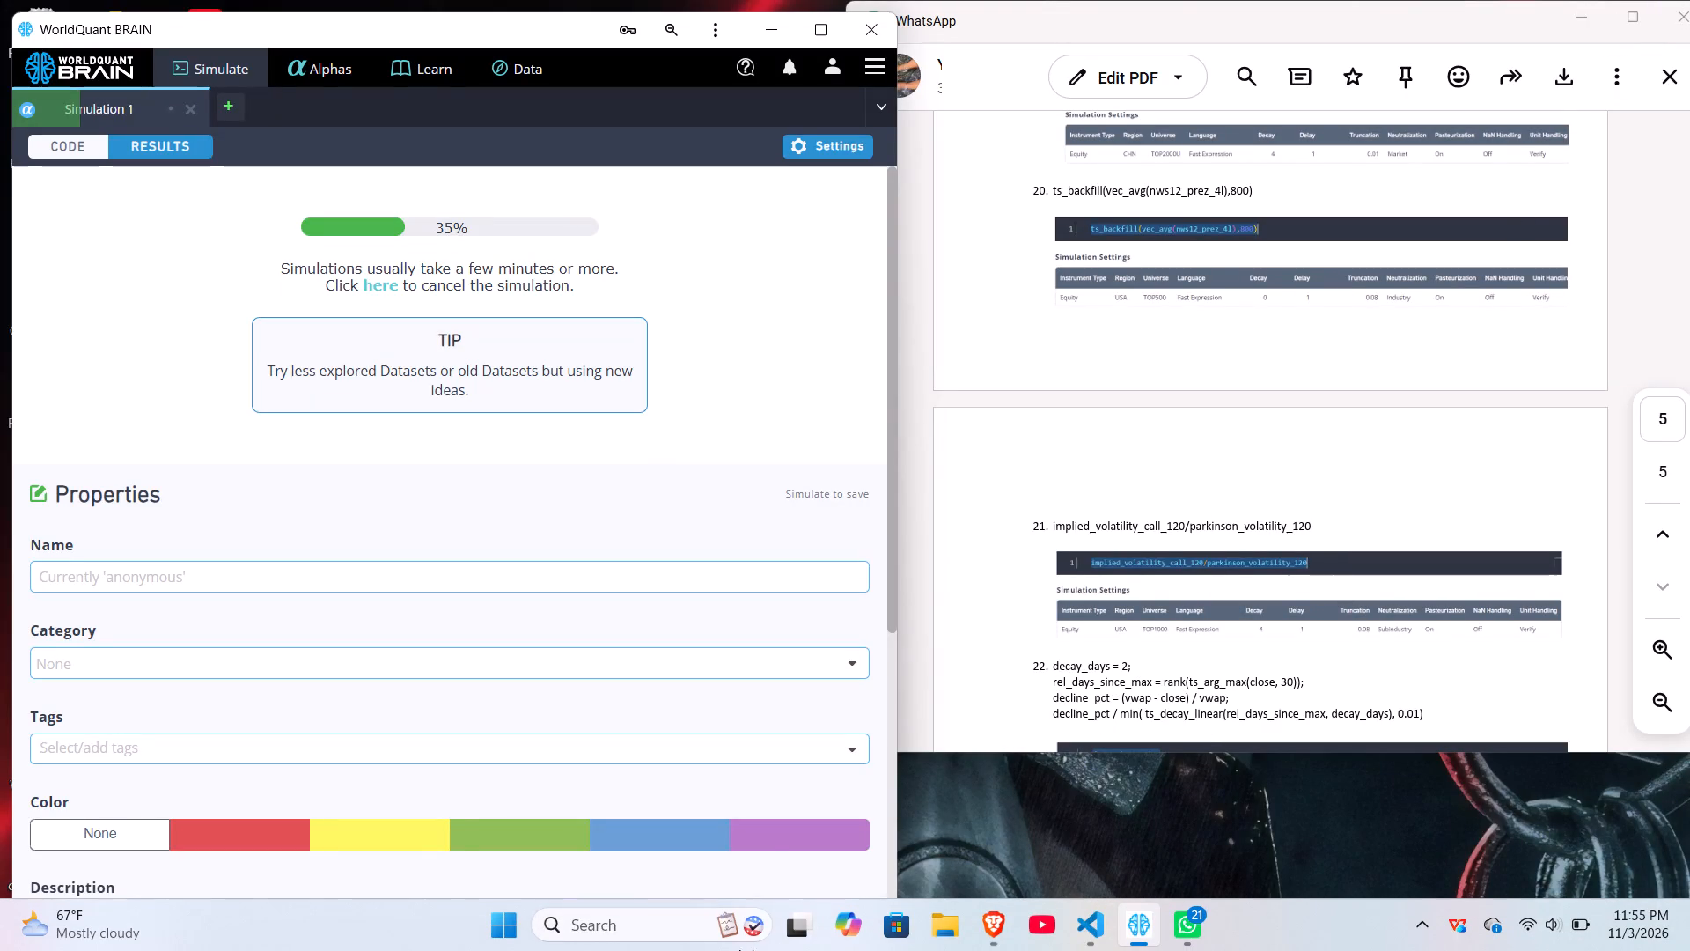
Switch to Visual Studio Code, where the library.c source file is open.
left_click(1084, 936)
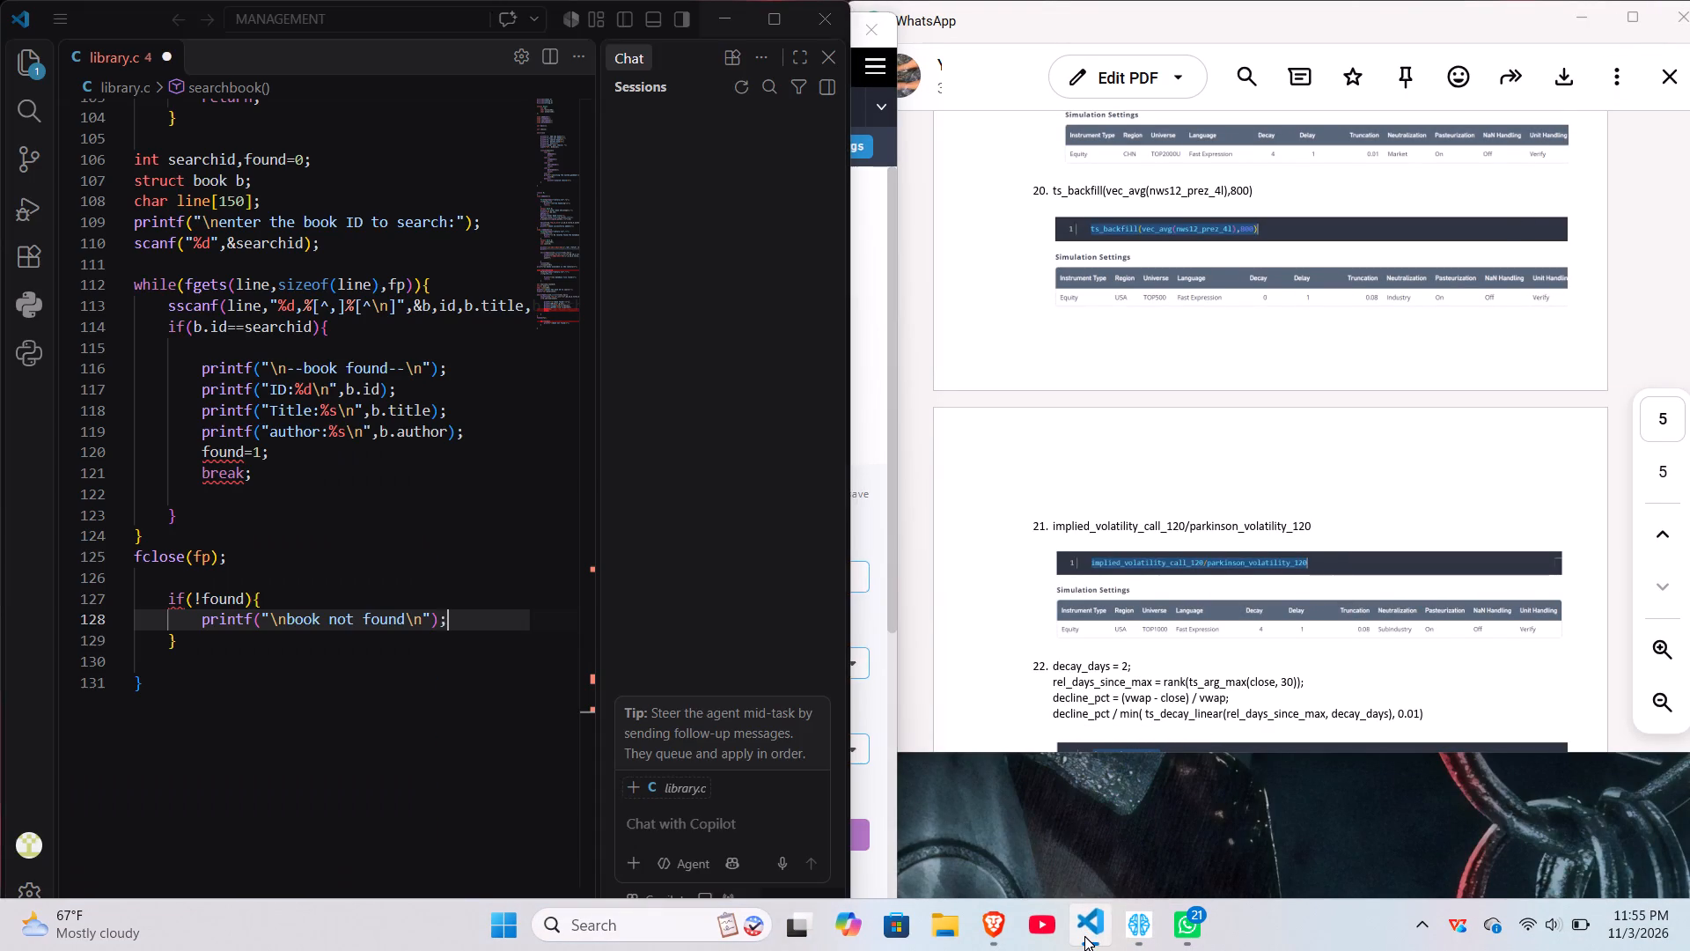